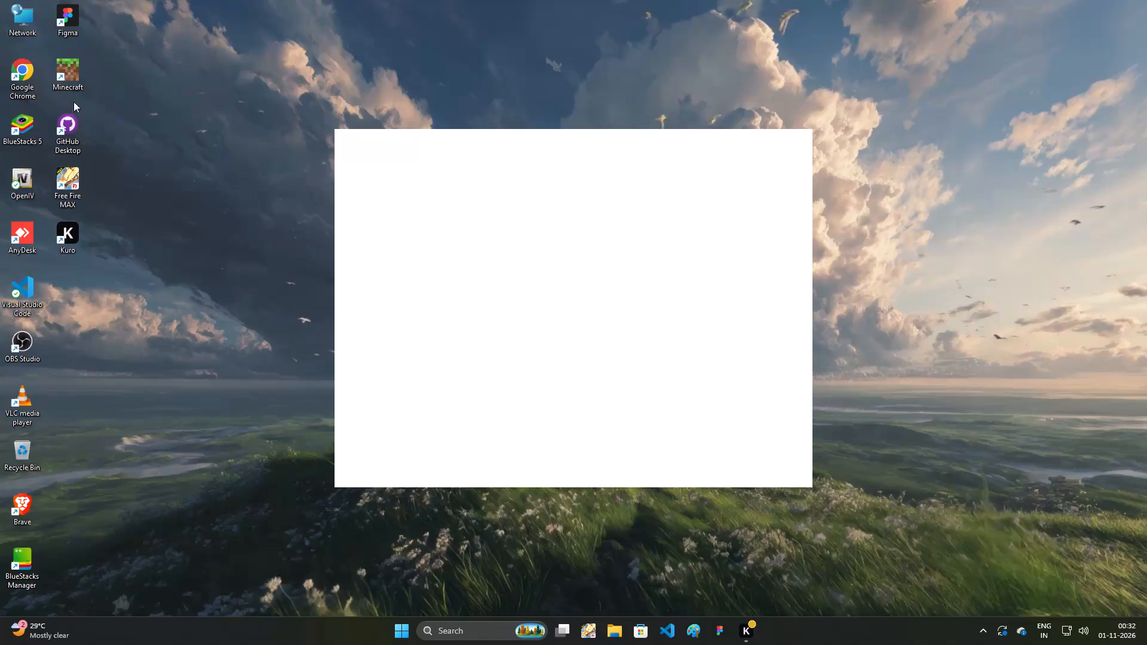
Launch Figma from the desktop.
double_click(71, 13)
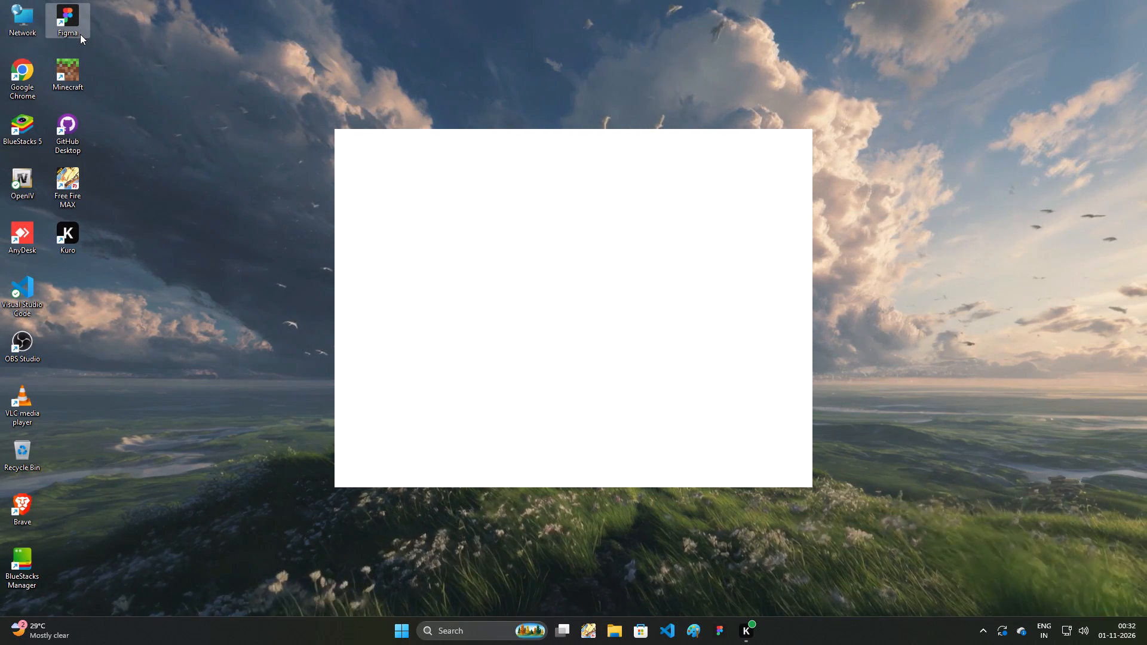
double_click(71, 11)
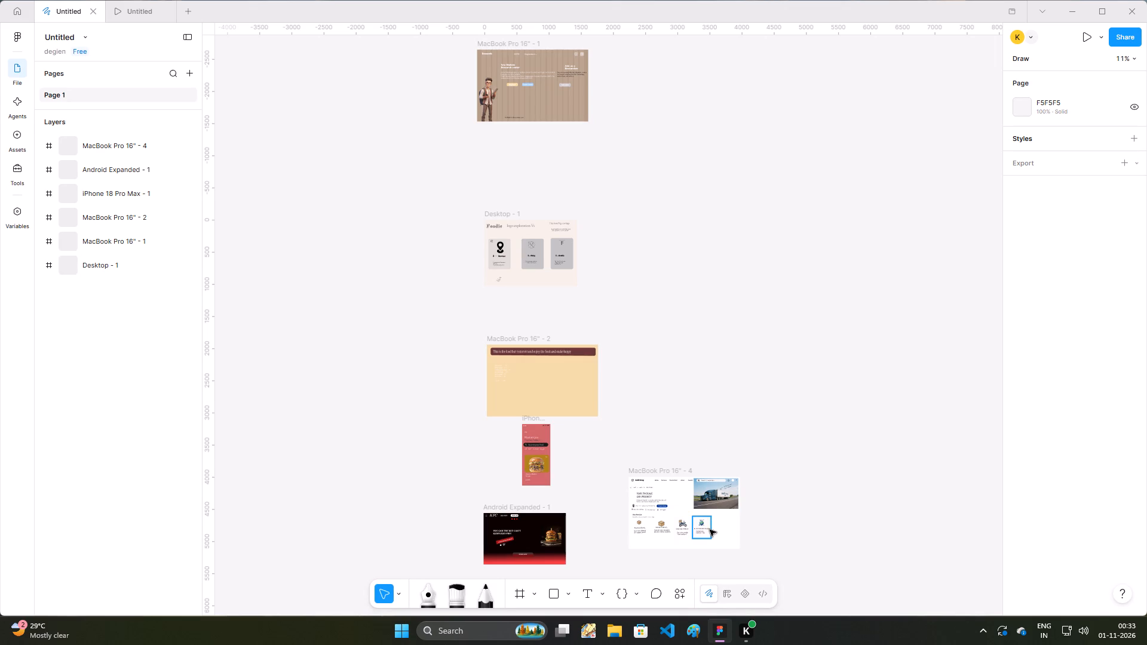
Examine the Swift Drop page in the MacBook Pro 16" - 4 frame, especially its Our Service cards.
scroll(708, 523, "down", 9)
scroll(708, 512, "up", 3, "ctrl")
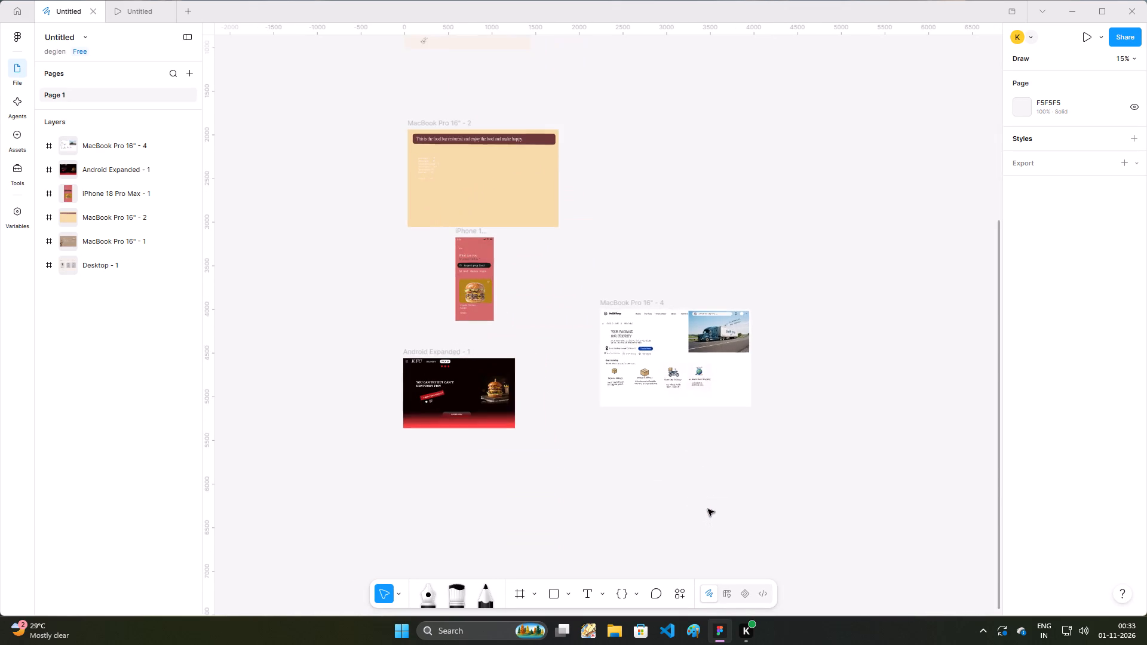
scroll(708, 508, "up", 4, "ctrl")
scroll(620, 383, "up", 7, "ctrl")
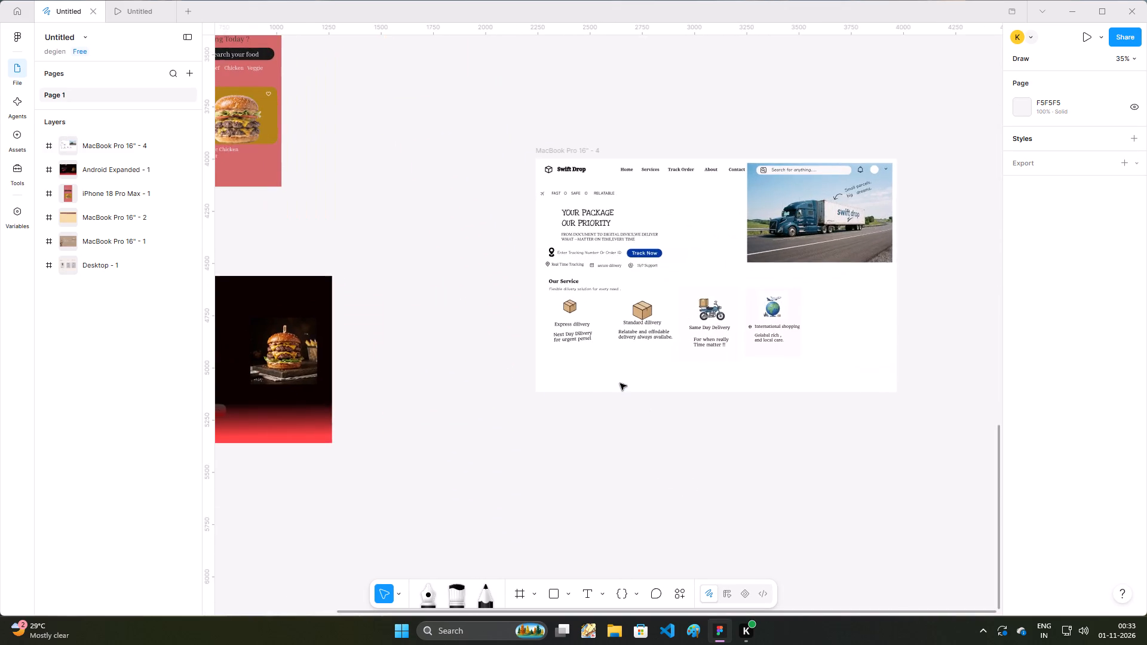
scroll(631, 382, "up", 7, "ctrl")
scroll(667, 383, "down", 2)
scroll(667, 383, "up", 2, "ctrl")
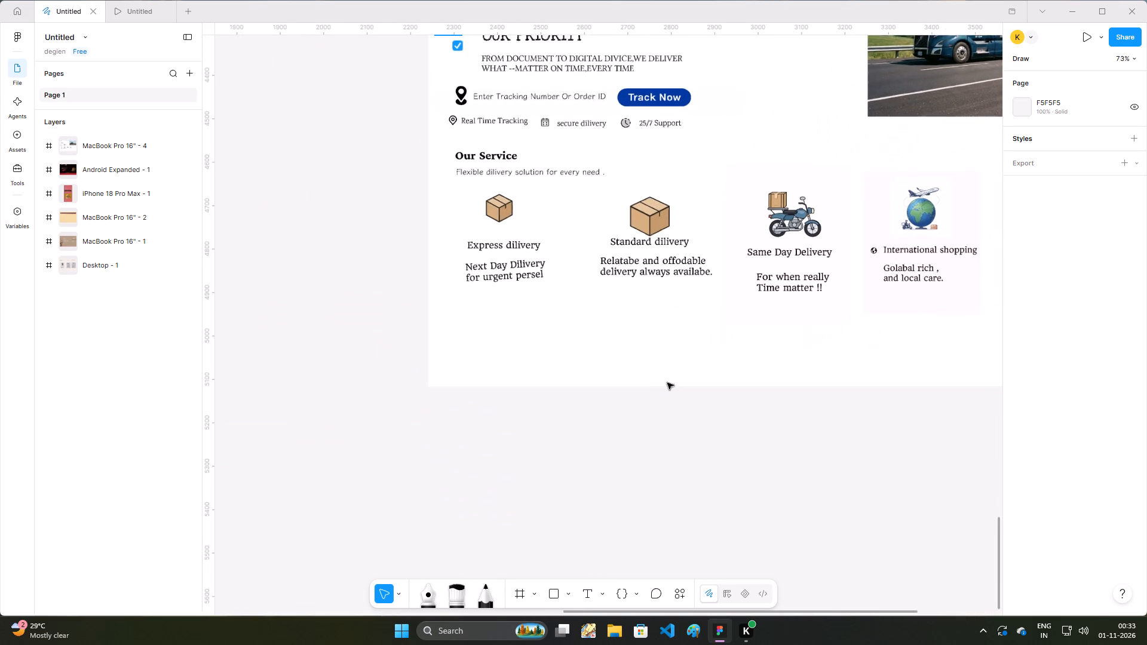
scroll(667, 383, "up", 1, "ctrl")
scroll(667, 383, "up", 7)
scroll(667, 383, "down", 3, "ctrl")
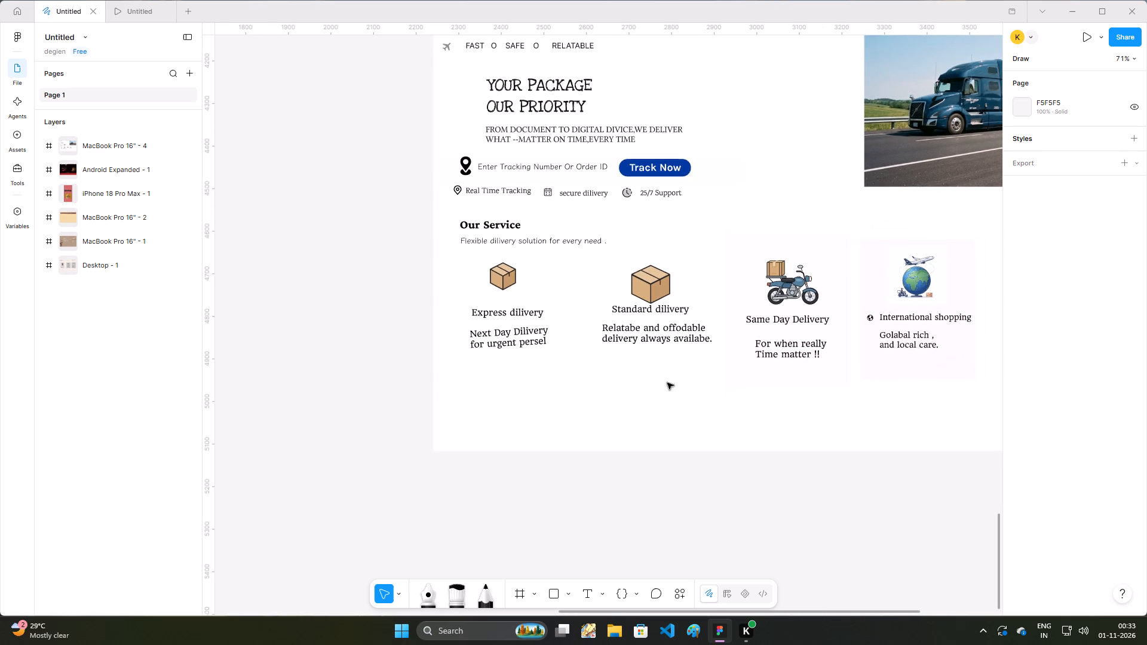
scroll(667, 383, "up", 6)
key("Right")
key("Right")
key("Right")
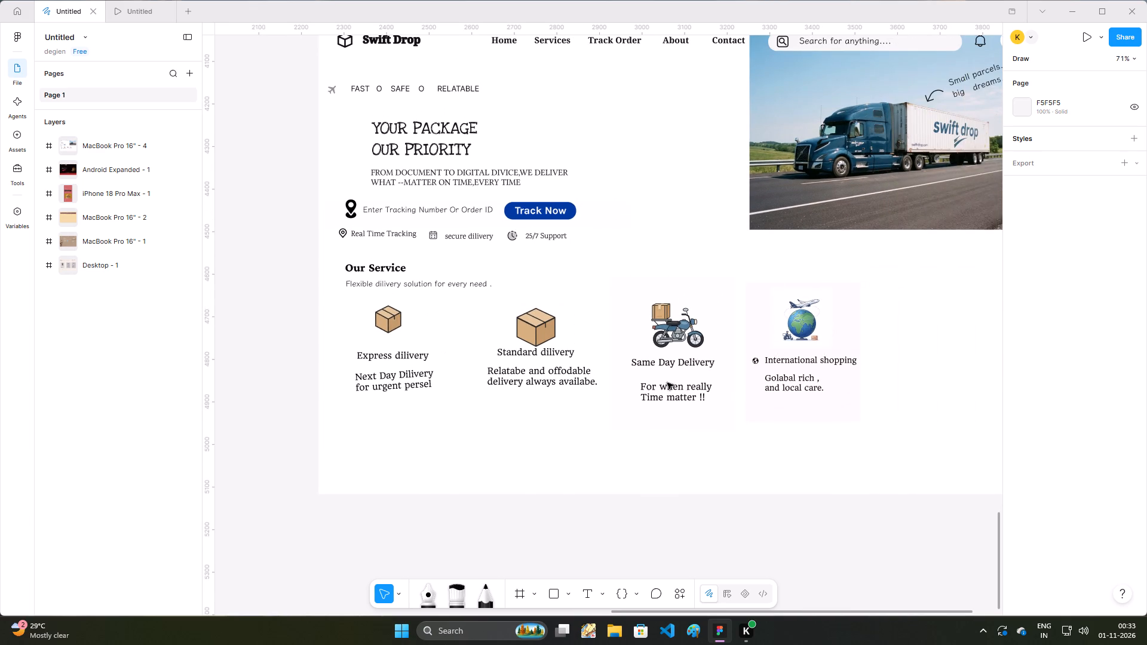
key("Right")
key("Right")
key("Right")
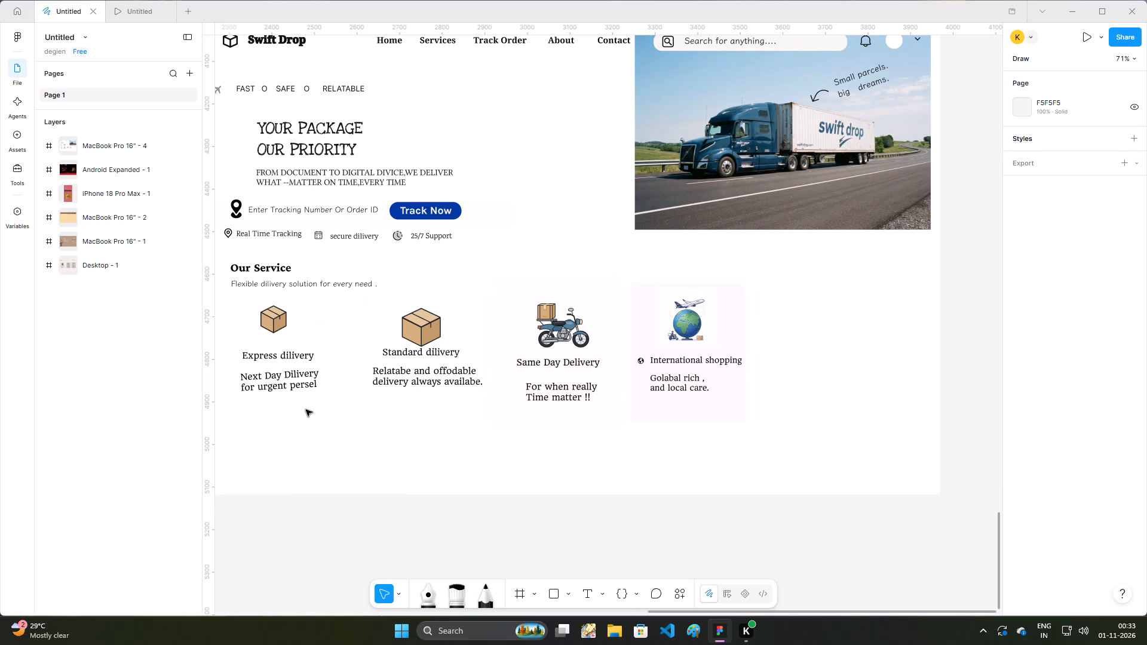
Extend the bottom edge of the Express dilivery card's background rectangle to make it about 325 high.
scroll(285, 408, "up", 1)
left_click(278, 410)
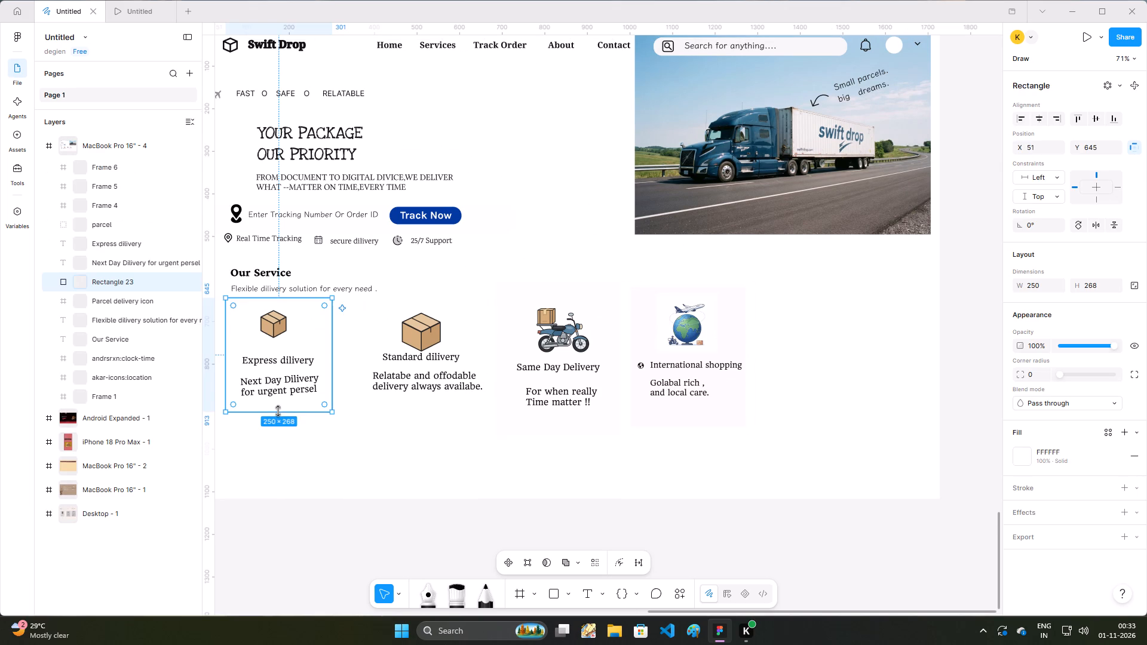
left_click_drag(278, 413, 269, 435)
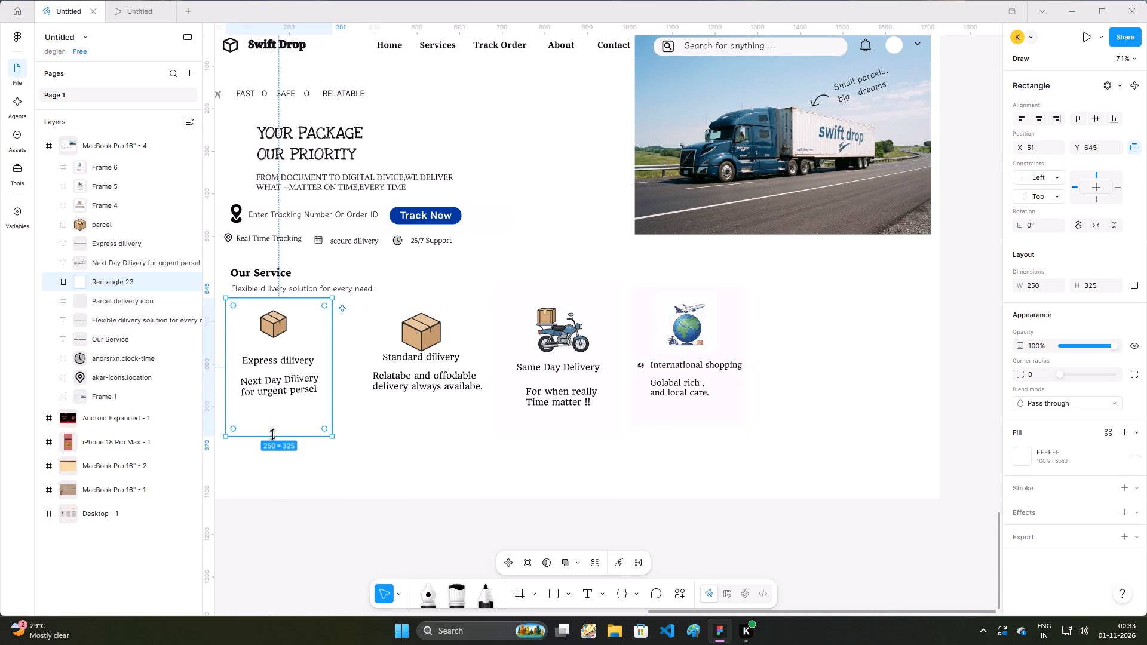
left_click(388, 487)
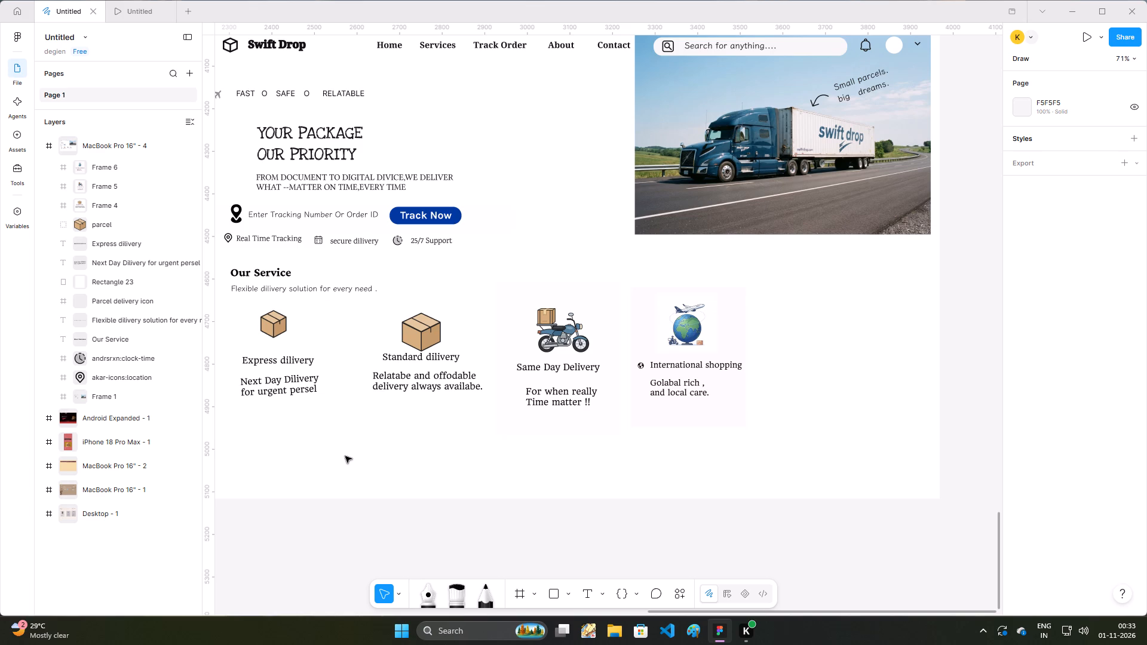
Add the text "Learn More" below the description in the Express dilivery card.
key("Down")
key("Down")
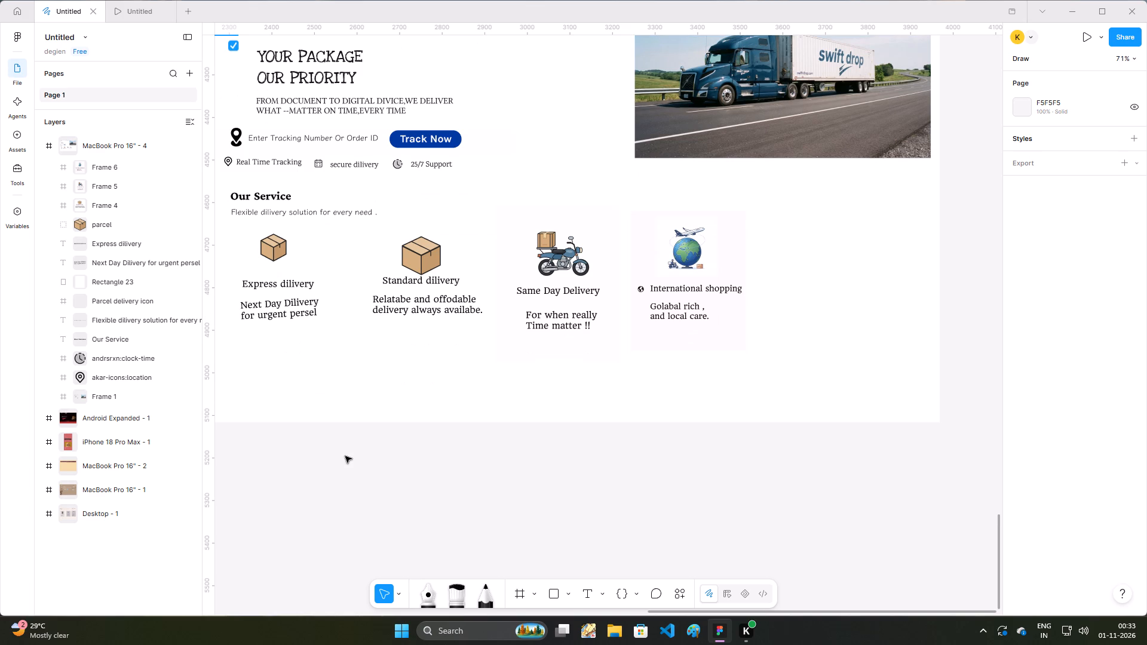
key("F7")
key("Left")
key("Left")
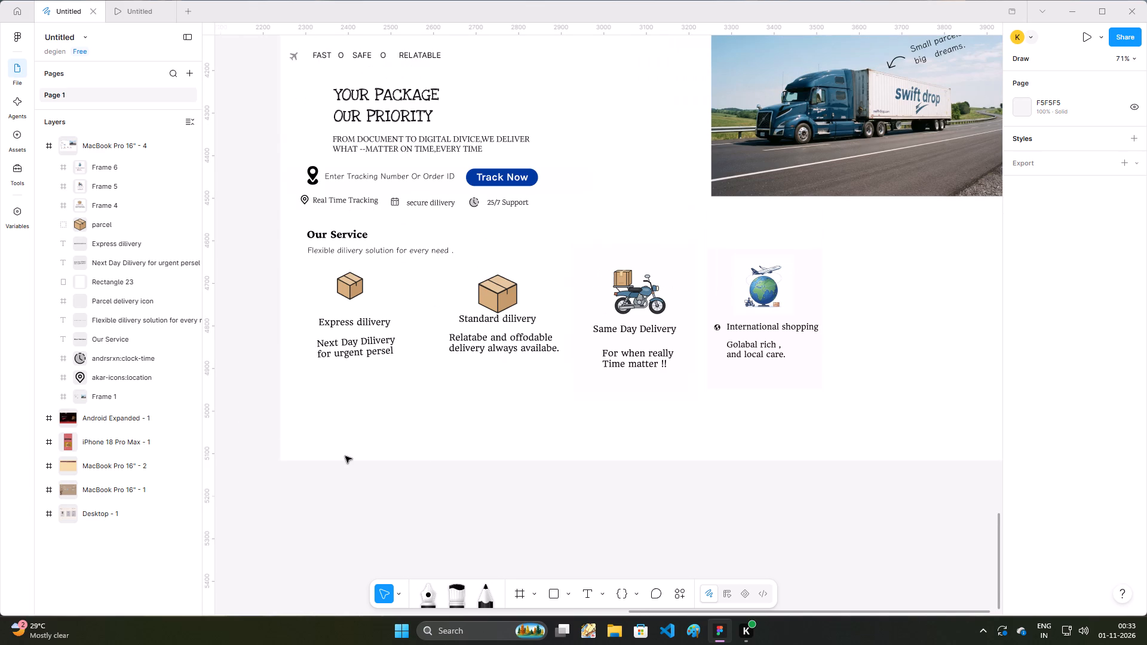
key("Up")
key("Right")
key("Up")
key("Left")
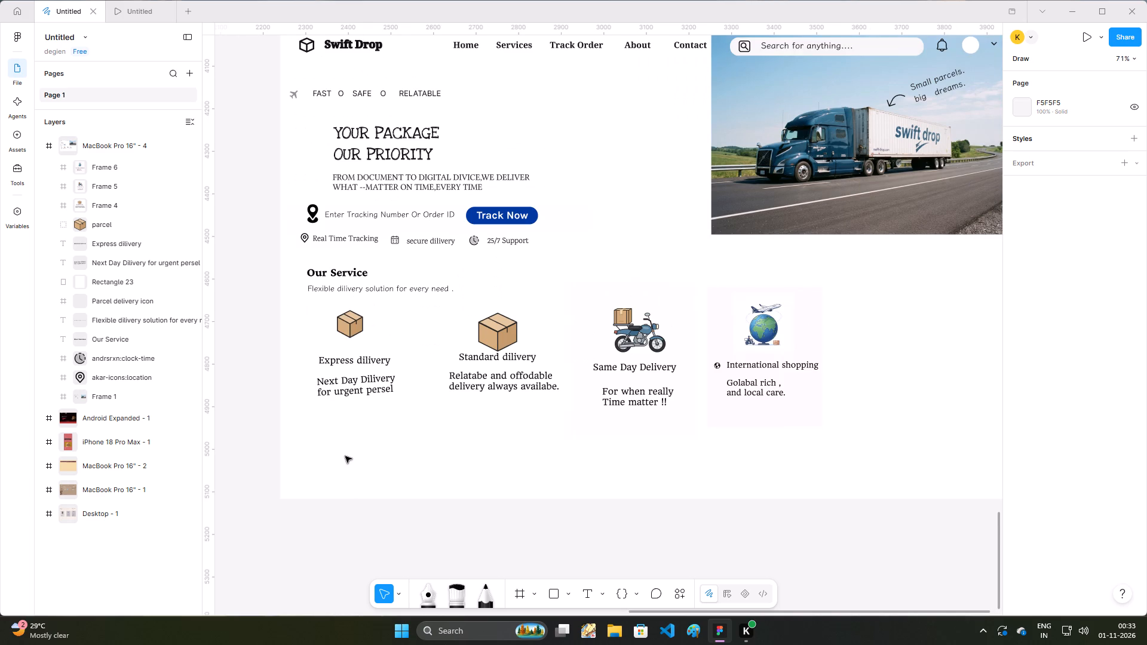
key("t")
left_click(330, 414)
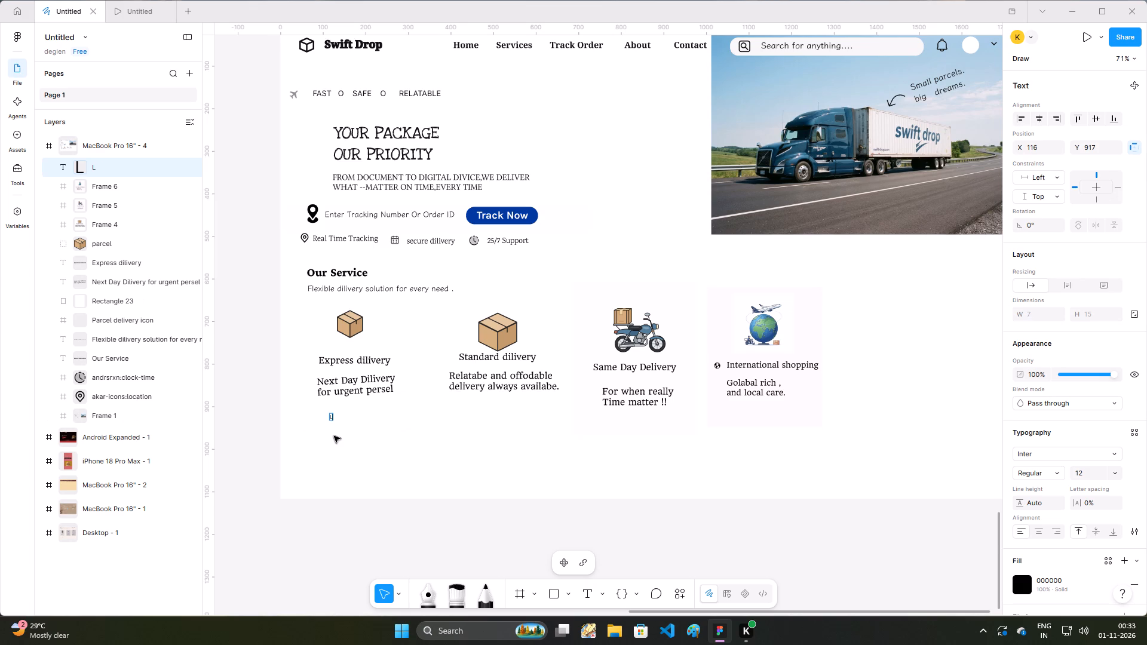
key("e")
type("ar")
type("n")
key("space")
key("o")
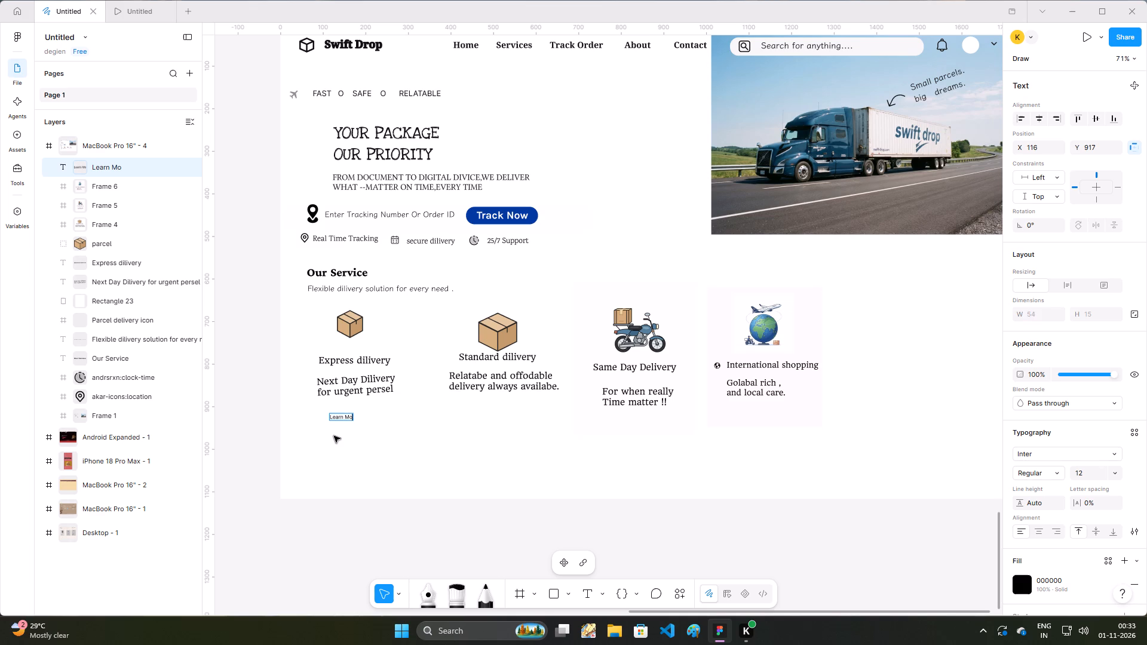
type("re")
key("space")
Set the font size of the "Learn More" text to 18.
key("ctrl+a")
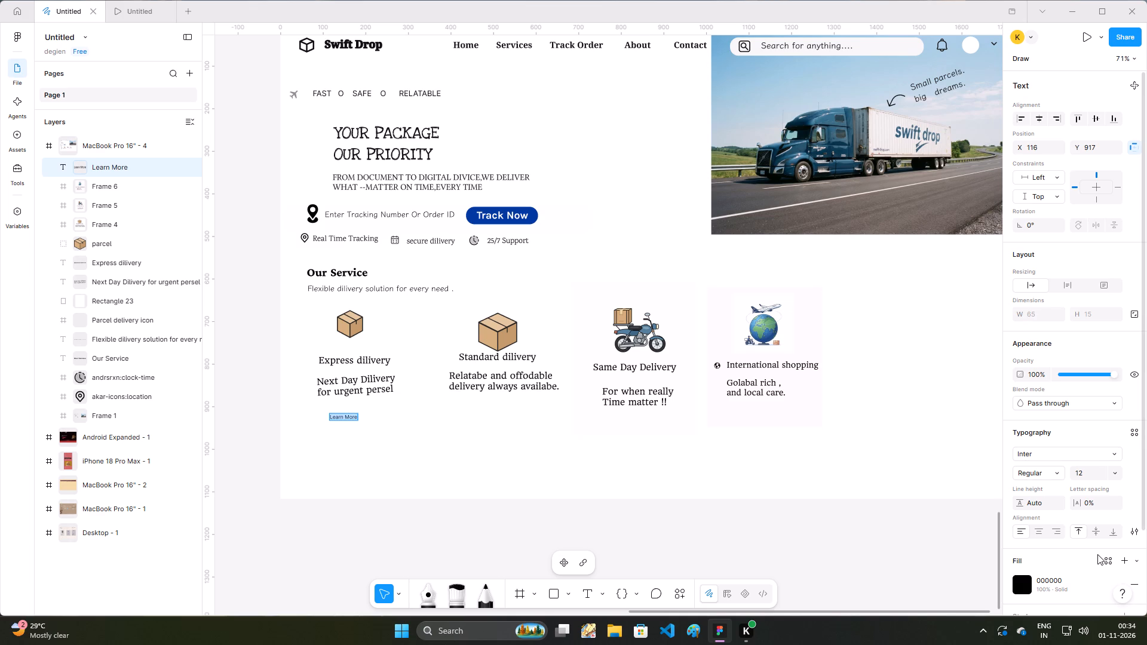
double_click(1089, 471)
type("189")
key("BackSpace")
key("Return")
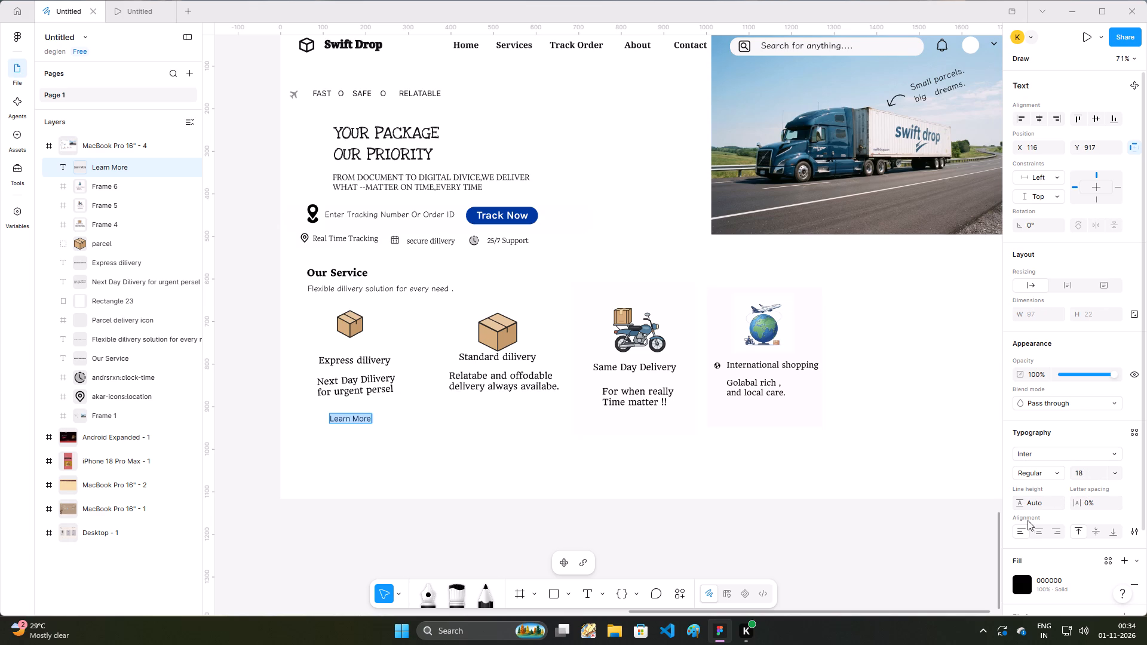
Change the fill of the "Learn More" text to dark blue, 002CBD.
left_click(1022, 583)
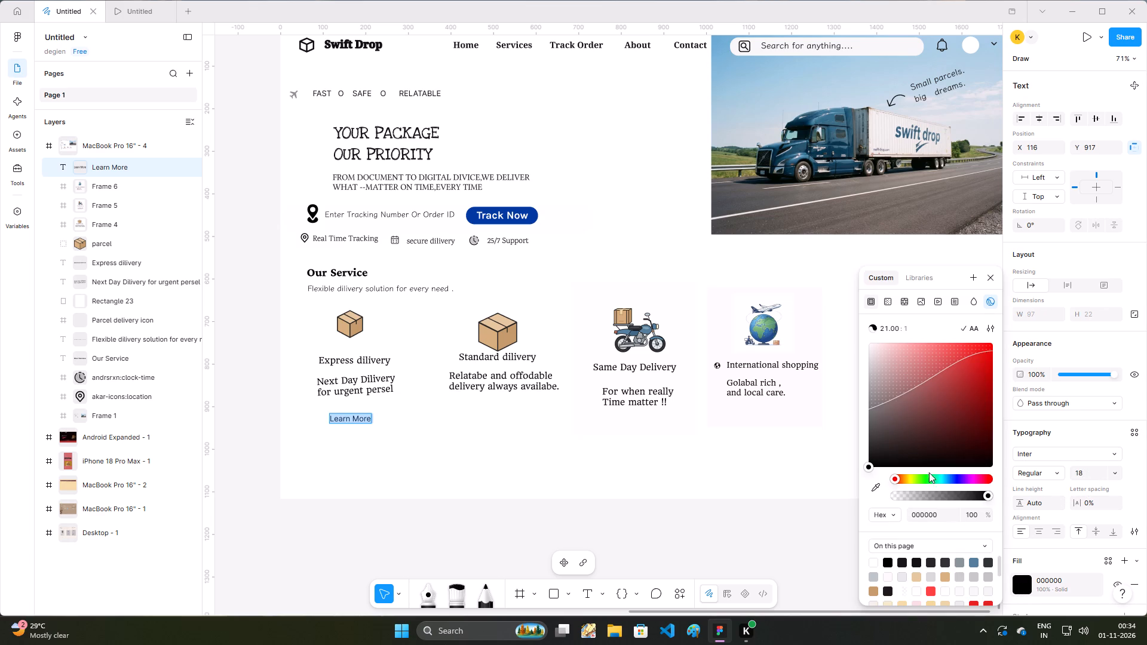
left_click(953, 483)
left_click_drag(872, 468, 980, 334)
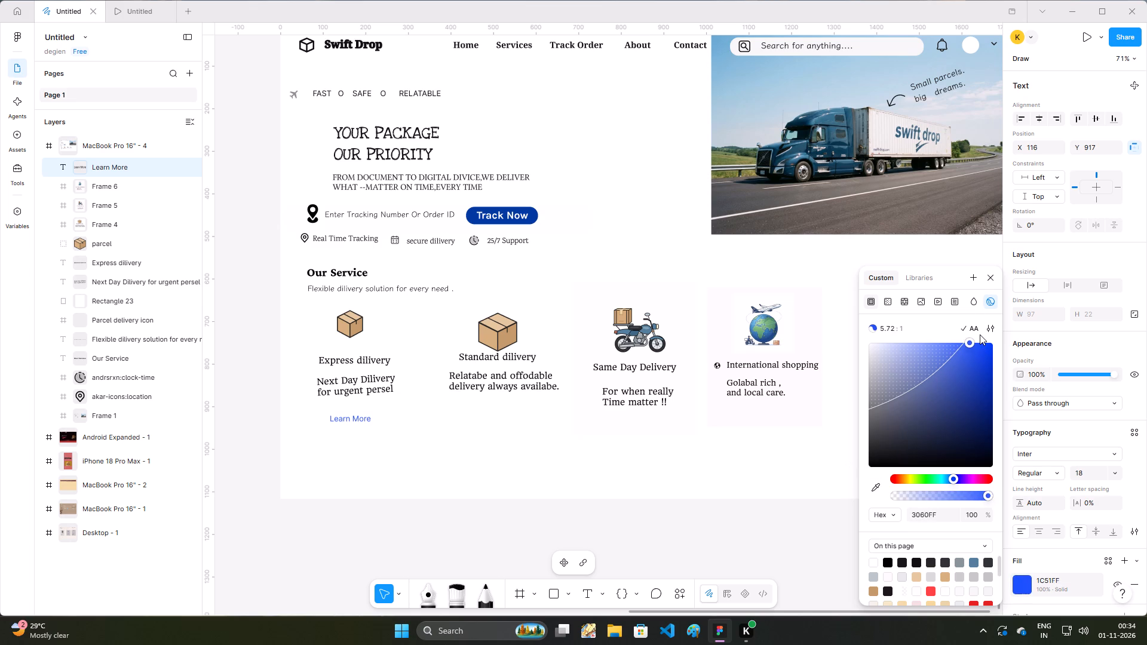
left_click_drag(980, 334, 973, 343)
left_click_drag(973, 343, 1014, 375)
left_click_drag(1014, 375, 573, 319)
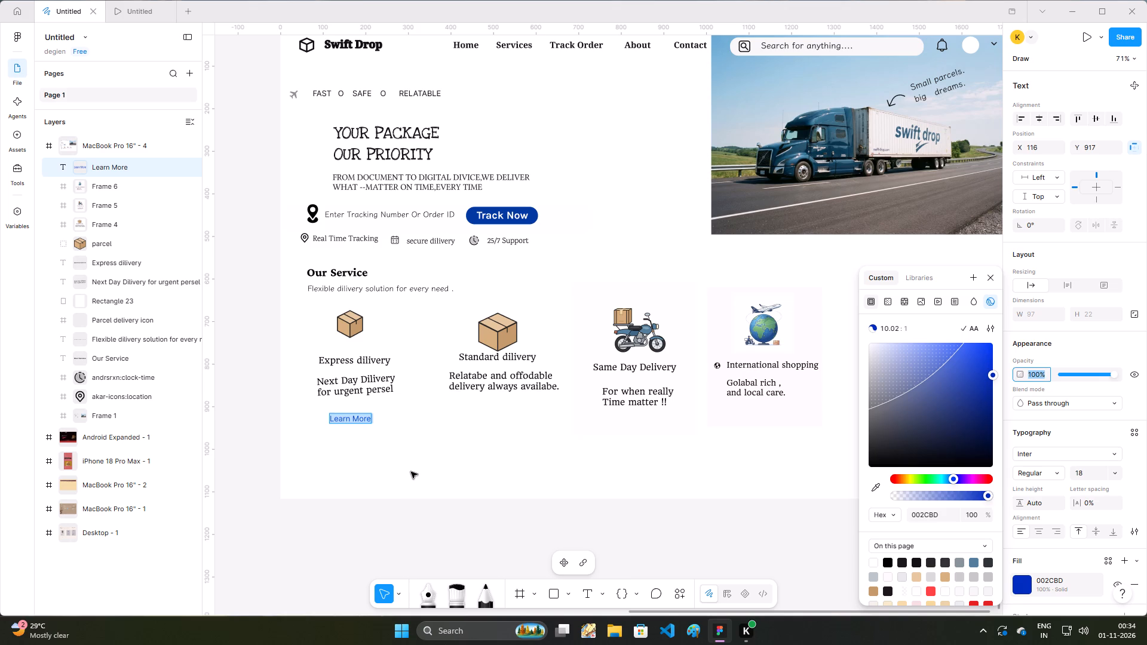
left_click(411, 472)
left_click(410, 472)
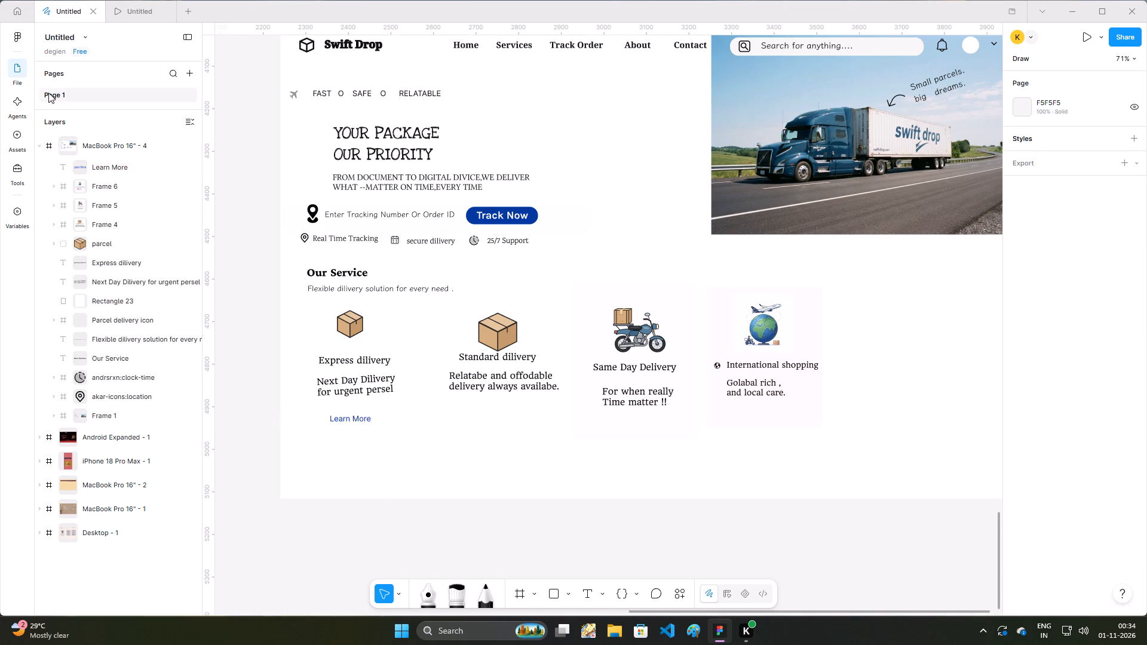
Run the Iconify plugin and search its icons for "arrow".
left_click(11, 170)
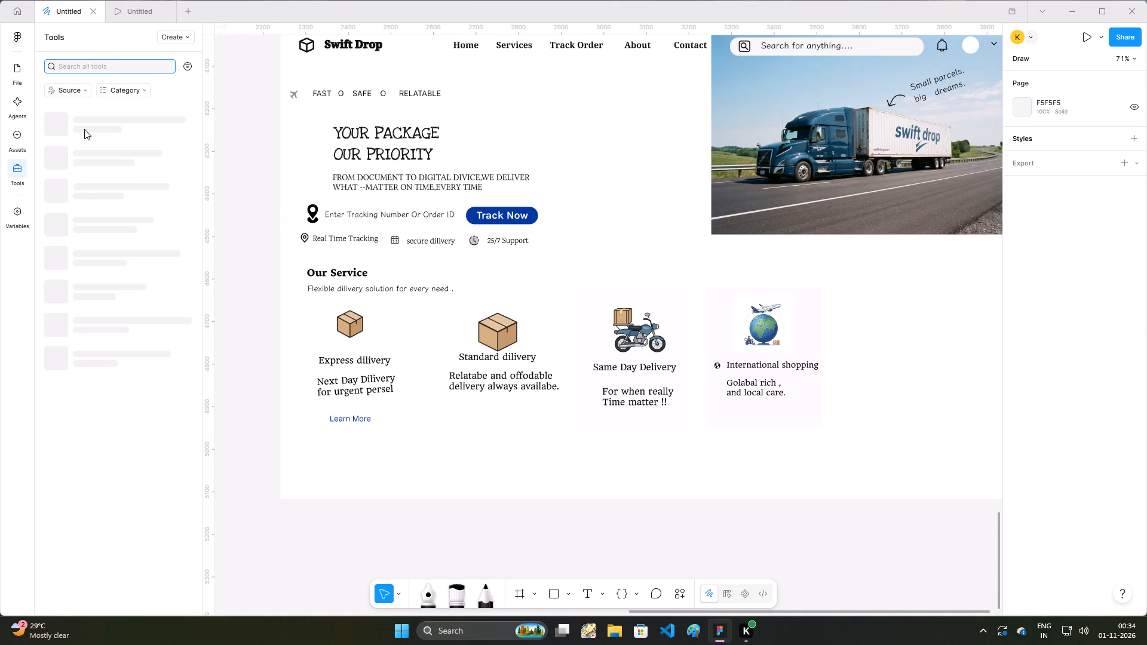
left_click(132, 290)
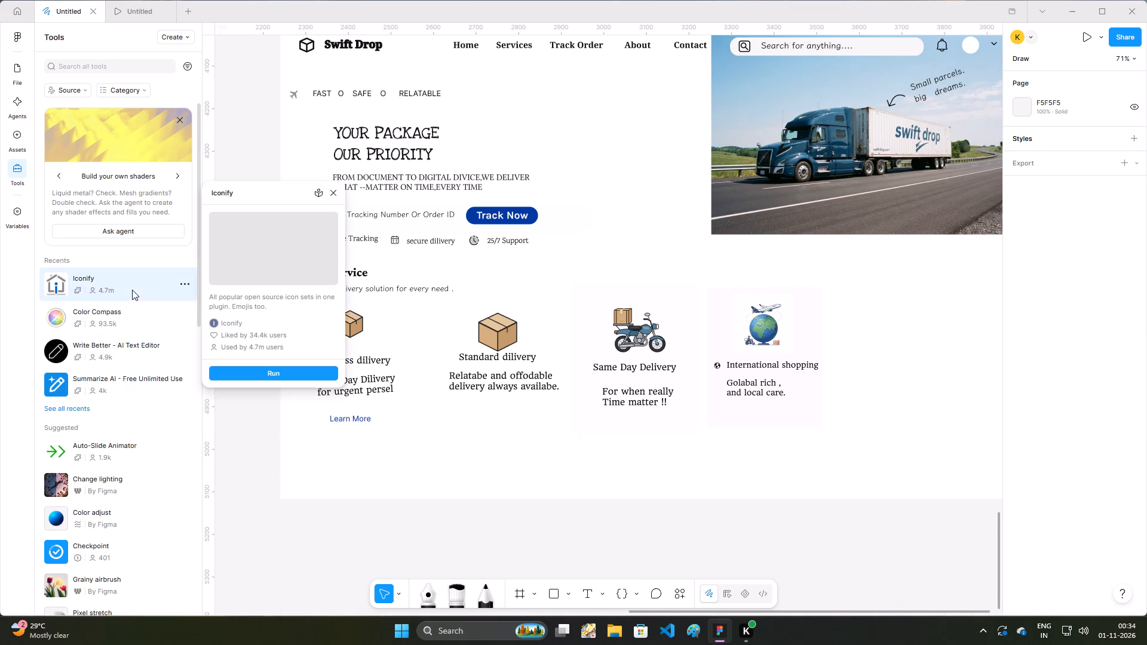
left_click(284, 373)
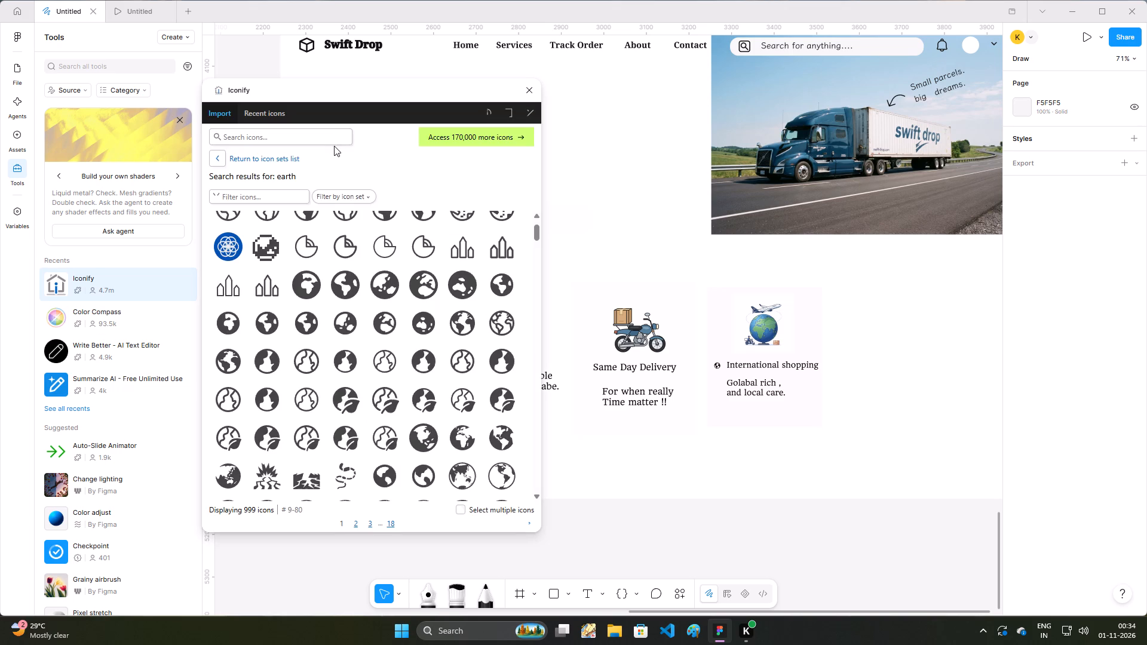
left_click(328, 143)
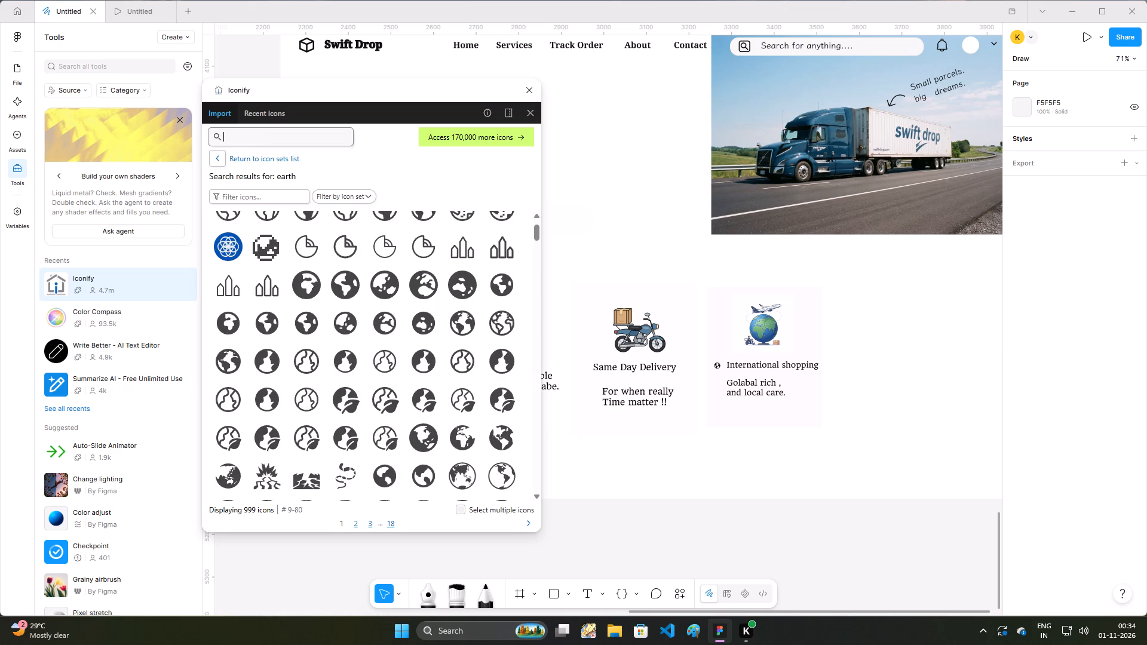
left_click(326, 143)
key("a")
type("rrow")
key("Return")
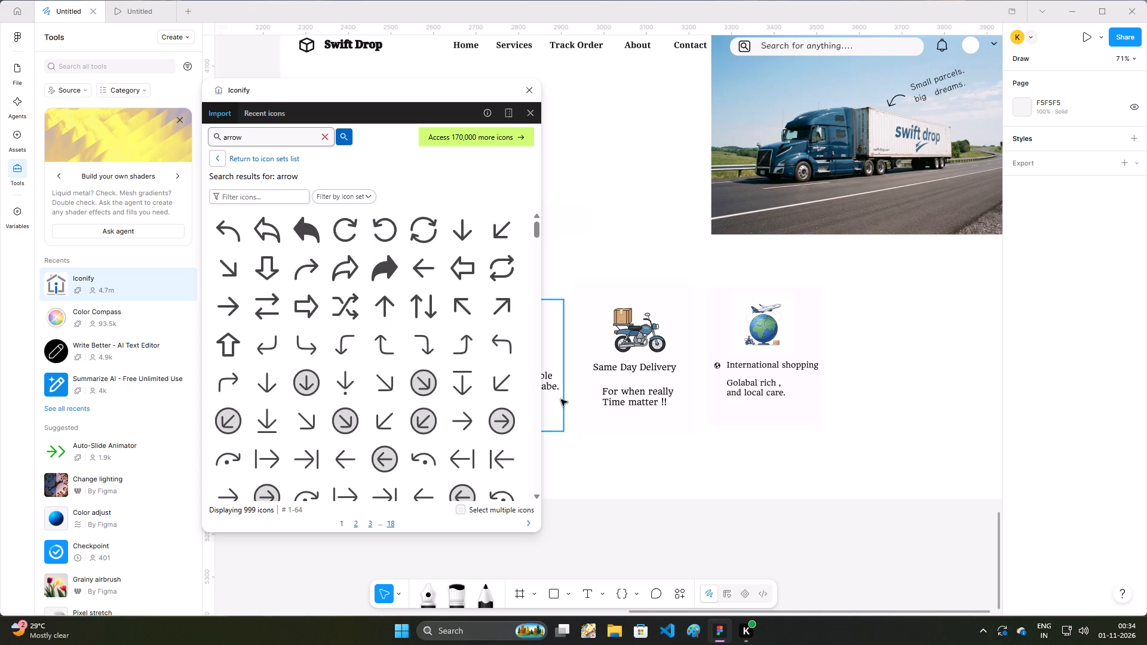
Insert a small thin right-pointing arrow icon from the Iconify results onto the page and close the plugin.
scroll(493, 457, "down", 2)
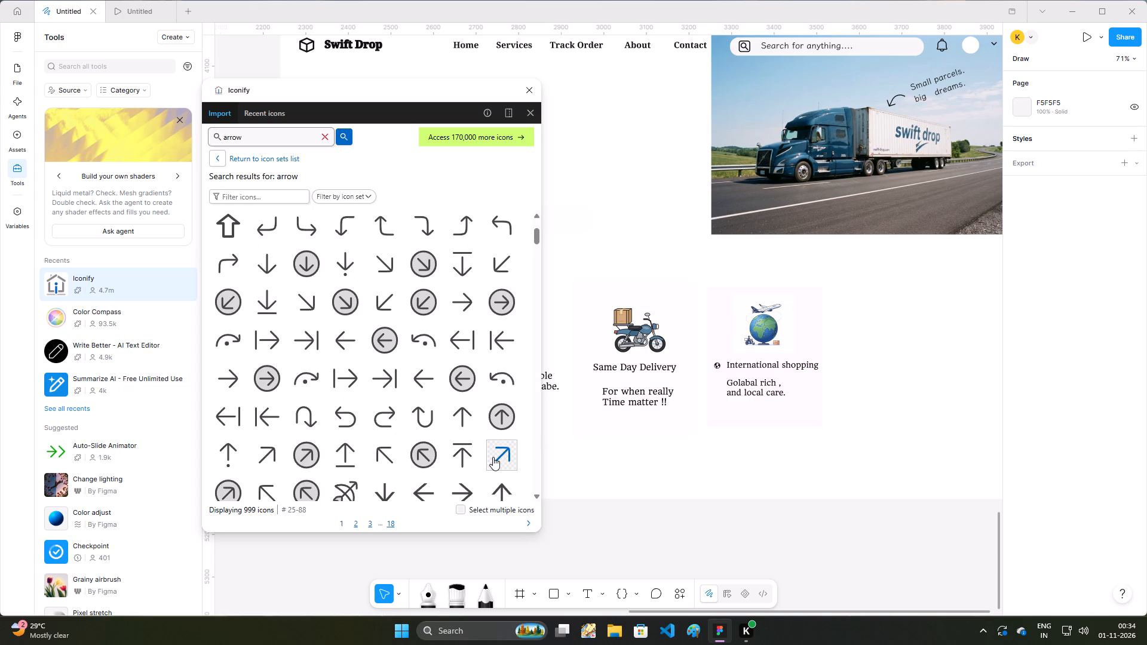
scroll(493, 457, "down", 1)
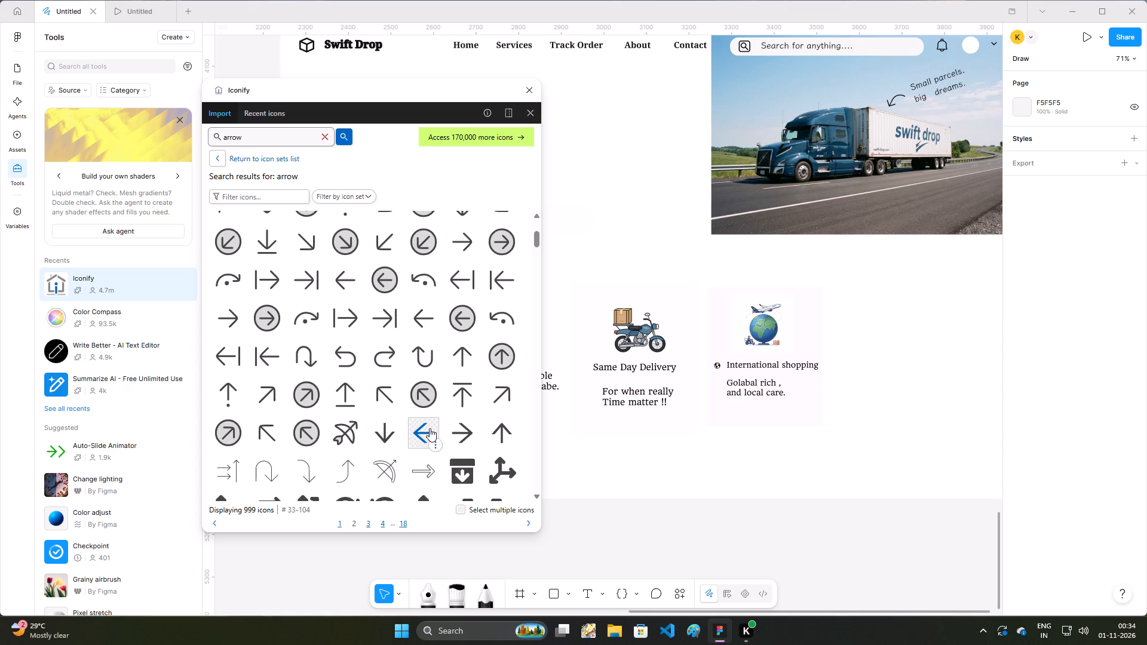
scroll(433, 430, "down", 4)
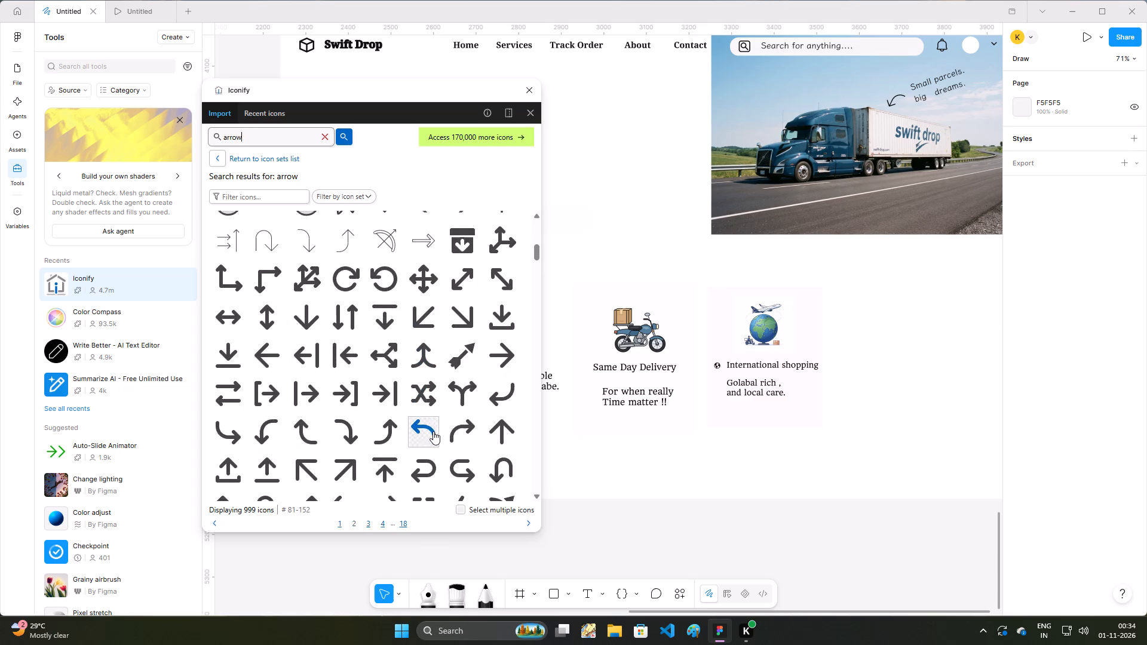
scroll(433, 431, "down", 1)
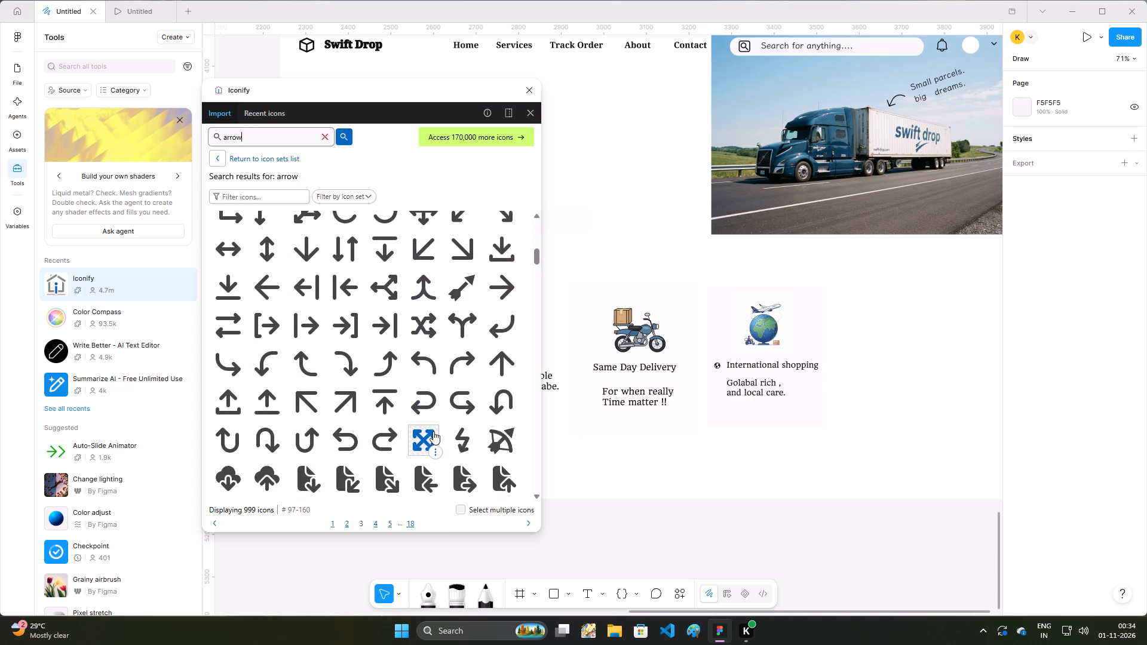
scroll(433, 431, "down", 3)
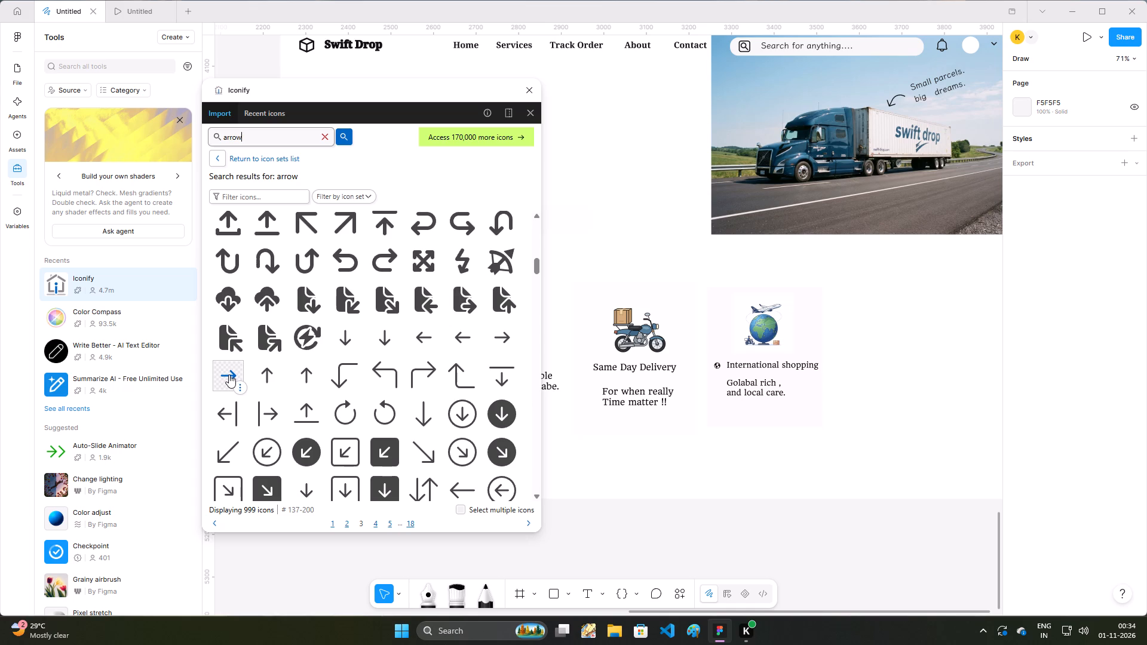
left_click_drag(229, 371, 570, 449)
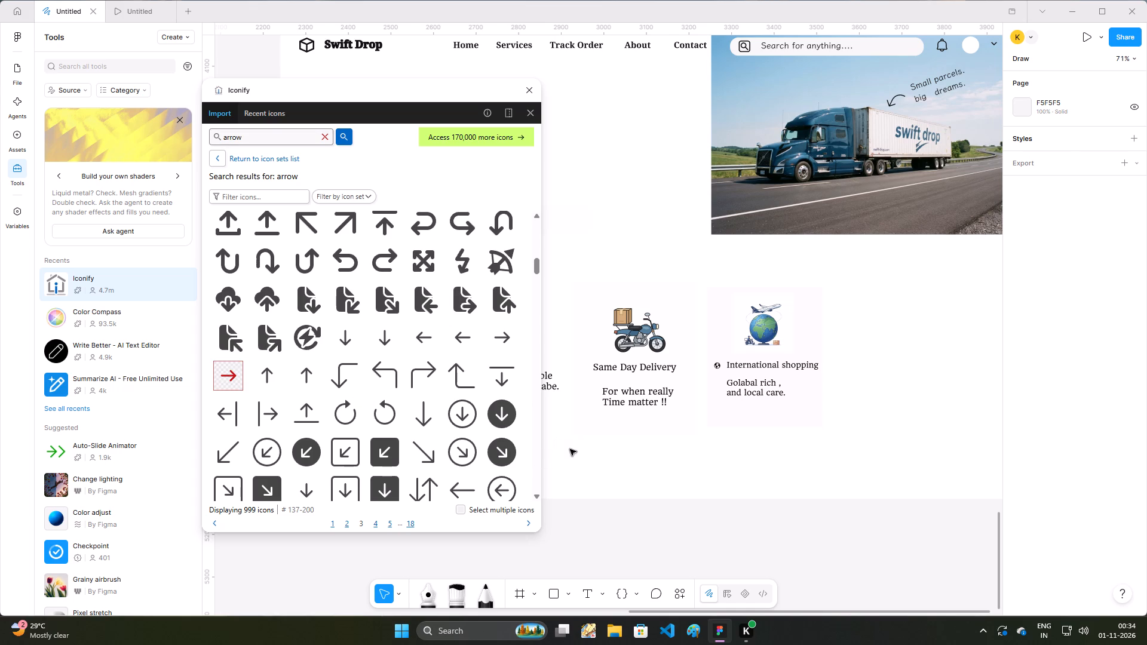
left_click_drag(575, 454, 575, 460)
left_click(535, 92)
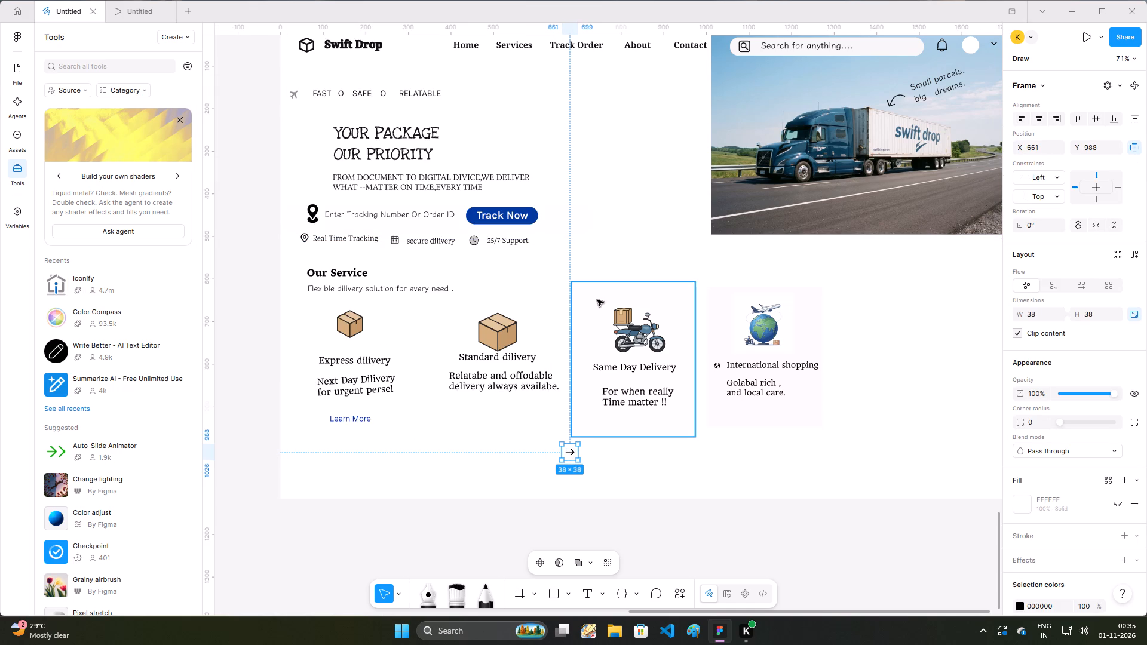
Move the arrow icon into the Express dilivery card, just after the "Learn More" text, at about X 223, Y 909.
left_click_drag(571, 451, 458, 407)
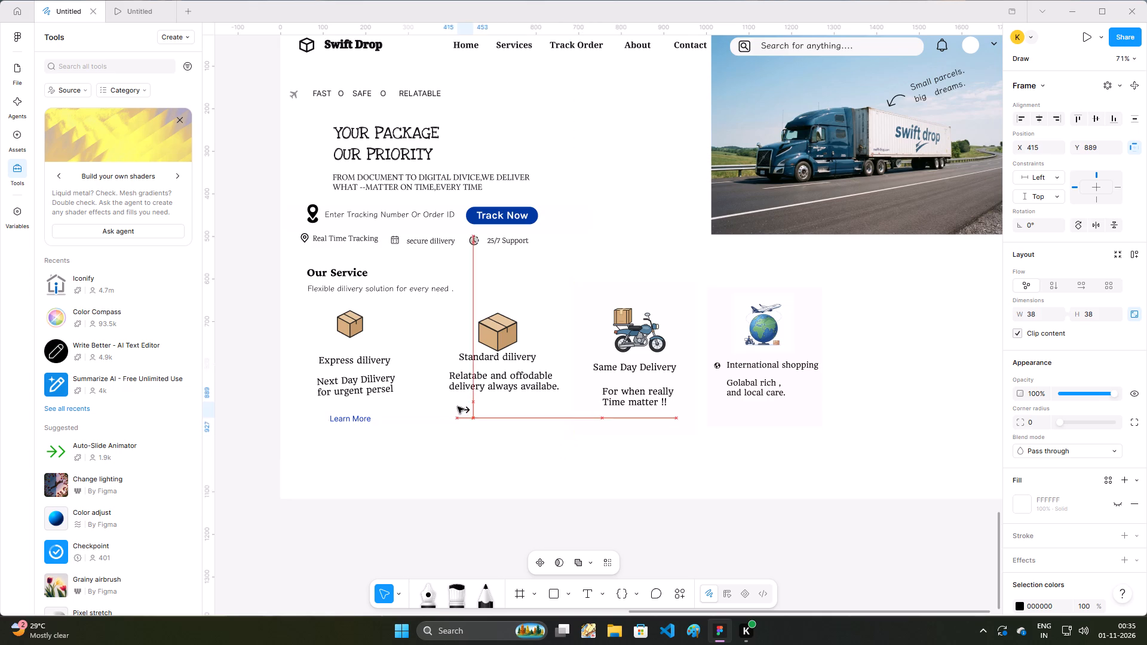
left_click_drag(458, 407, 385, 417)
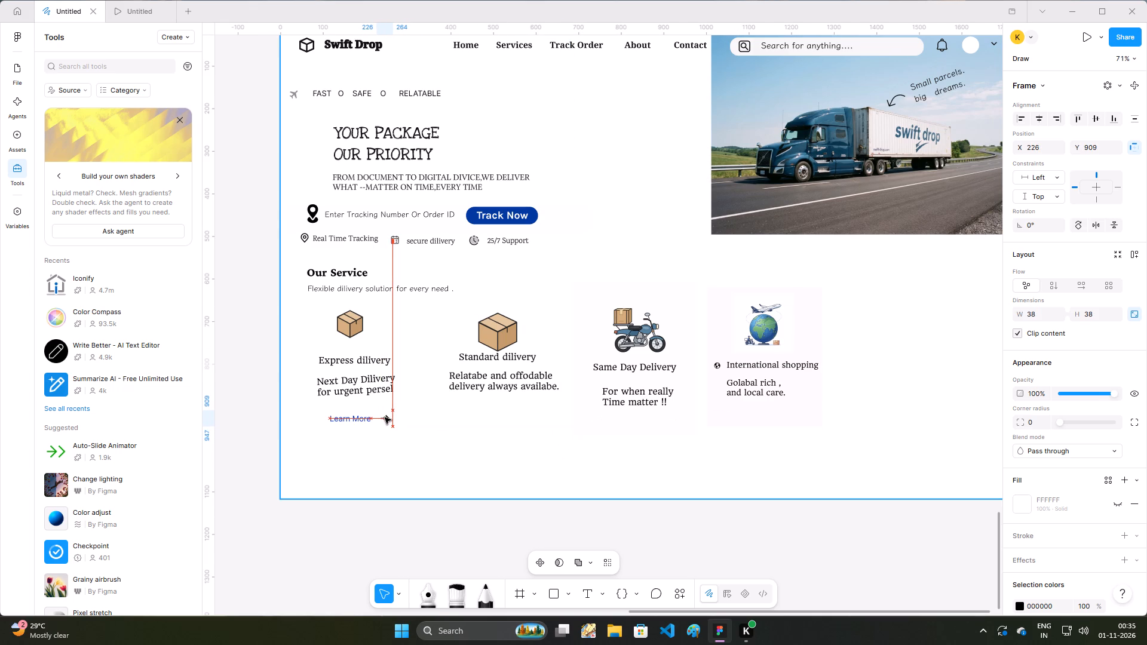
left_click_drag(385, 417, 380, 418)
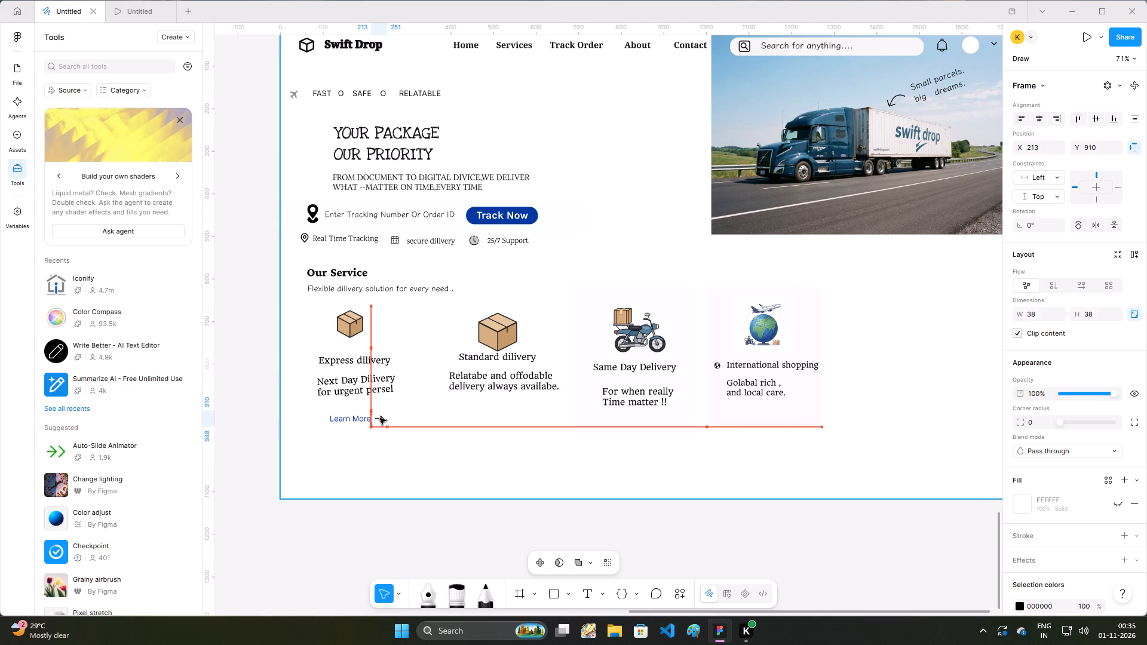
left_click_drag(380, 418, 384, 417)
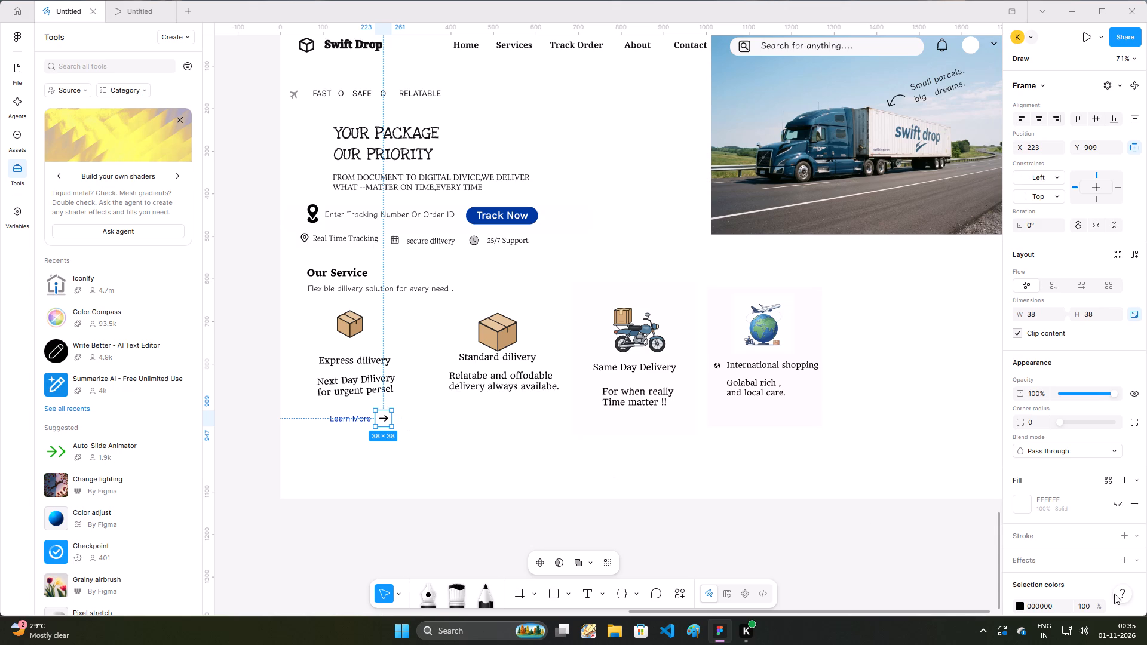
Change the arrow icon's color from black to bright blue, 006BF6.
scroll(1040, 576, "down", 3)
left_click(1025, 471)
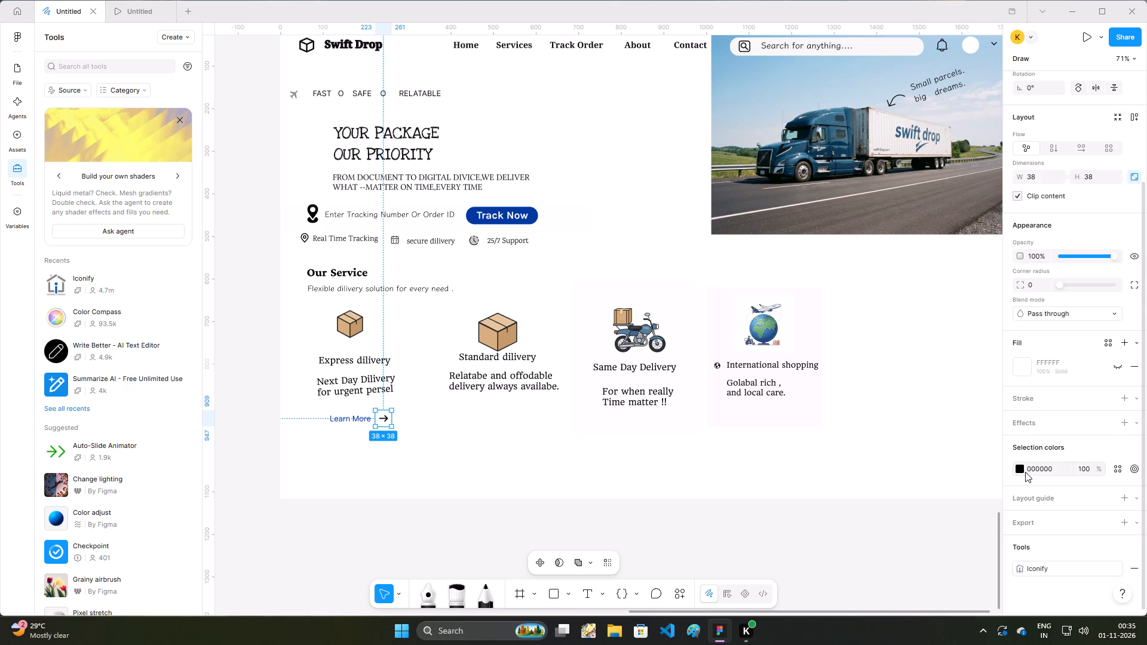
left_click(1023, 470)
left_click(951, 478)
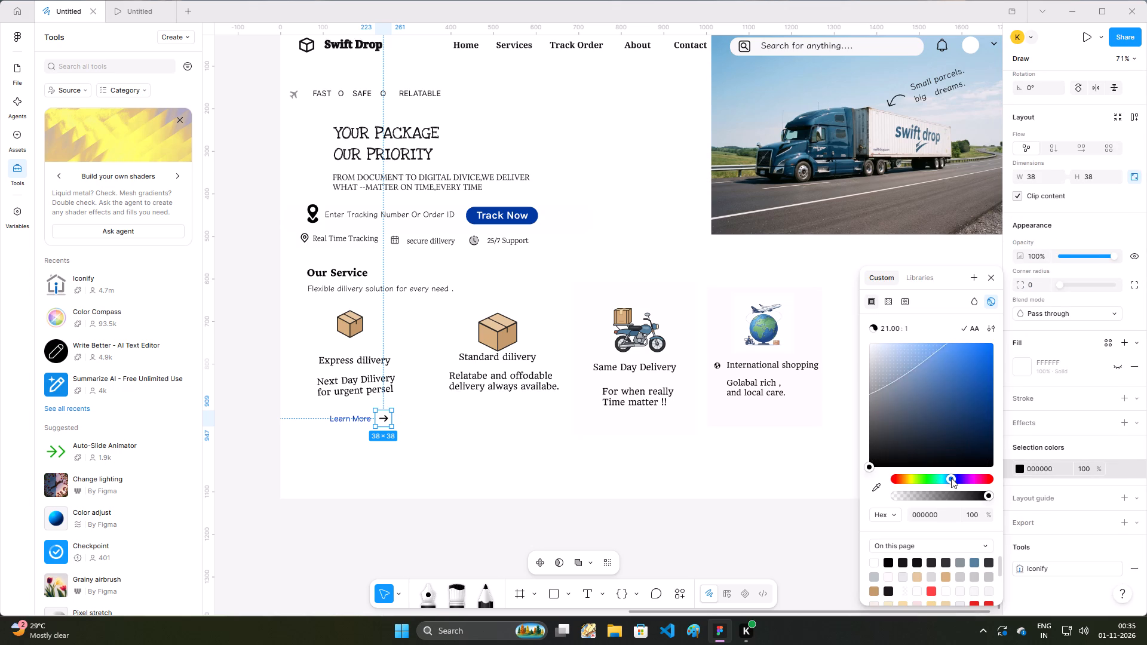
left_click_drag(874, 467, 1001, 403)
left_click_drag(1001, 403, 976, 373)
left_click_drag(867, 465, 1036, 347)
left_click(569, 477)
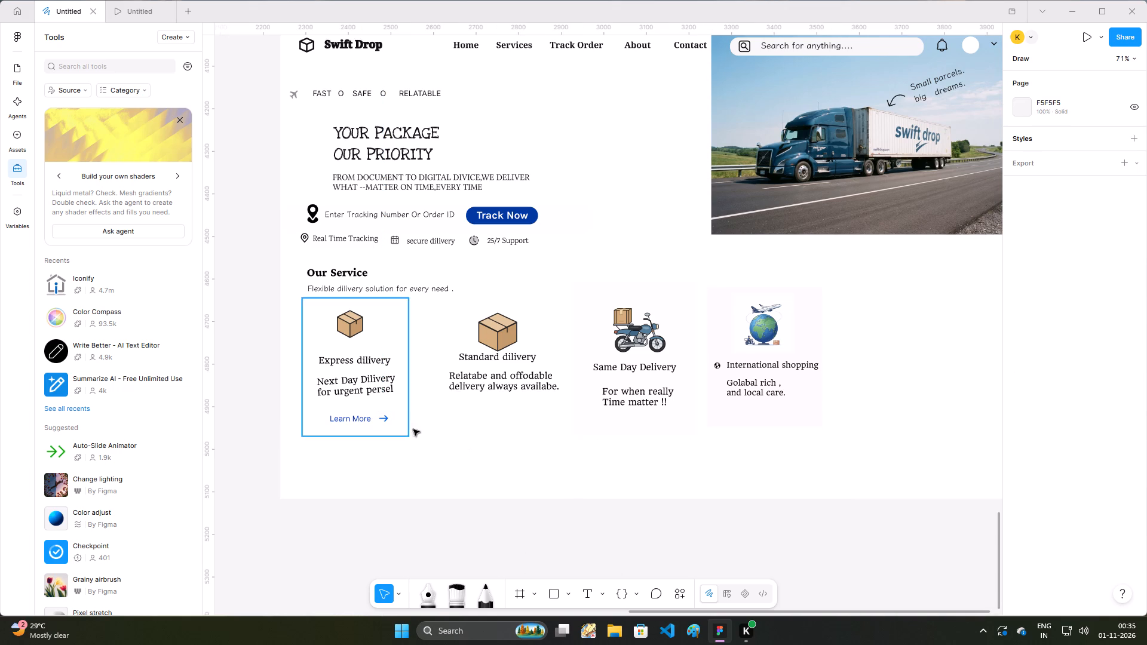
Nudge the arrow icon closer to the "Learn More" text, to X 217, Y 910.
left_click(388, 419)
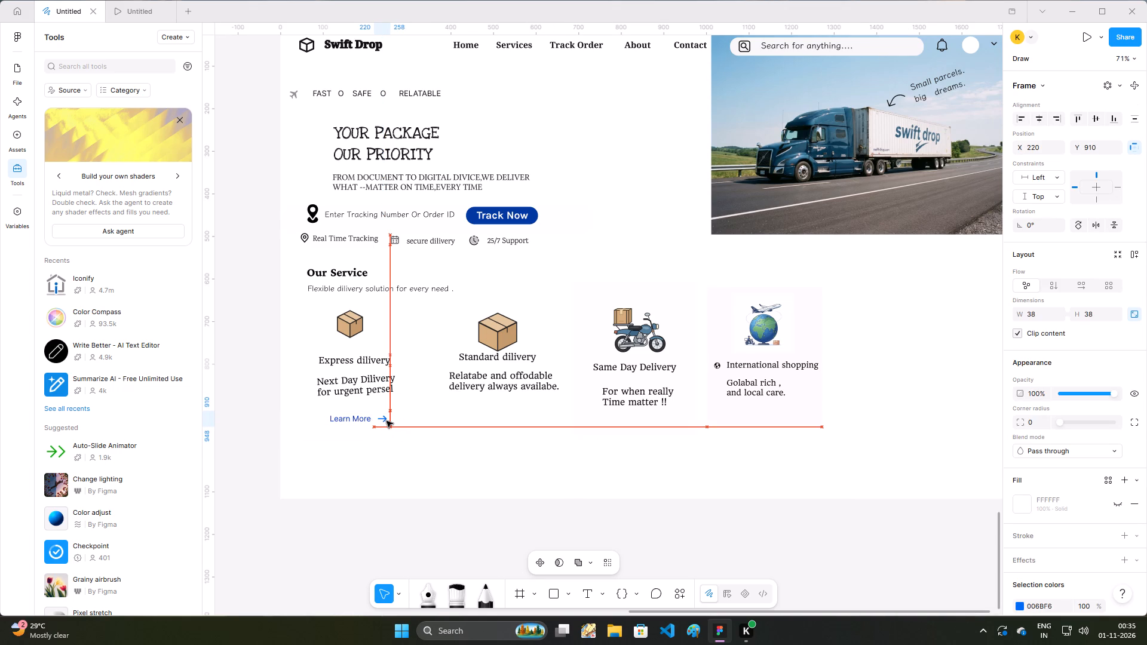
key("Left")
key("Left")
key("Left")
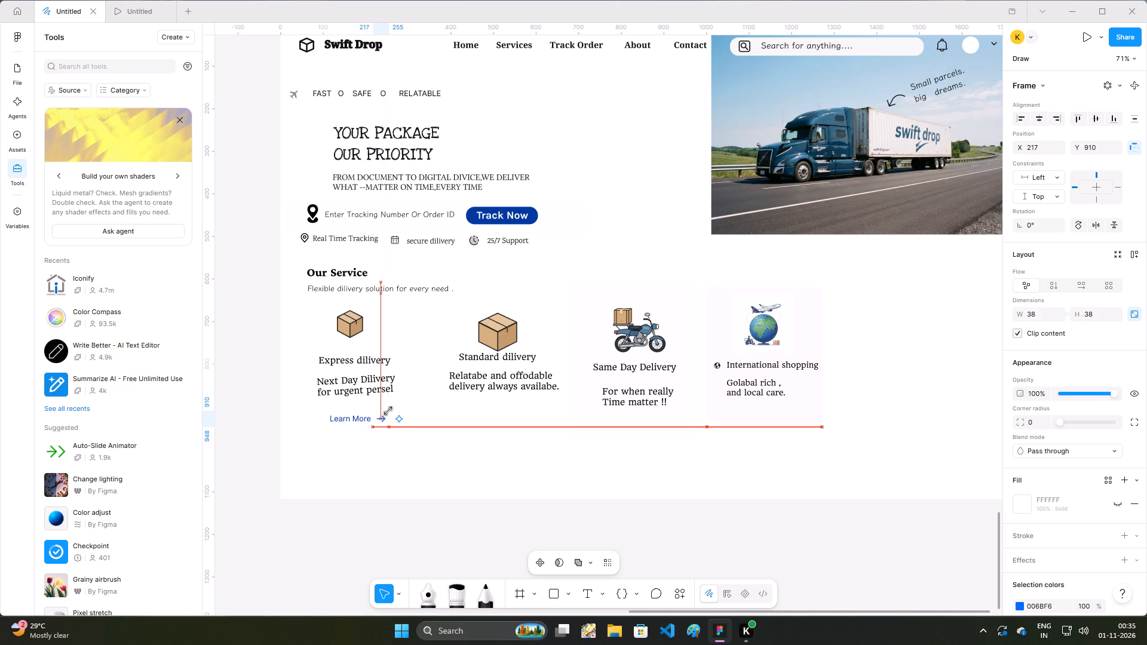
key("Down")
key("Up")
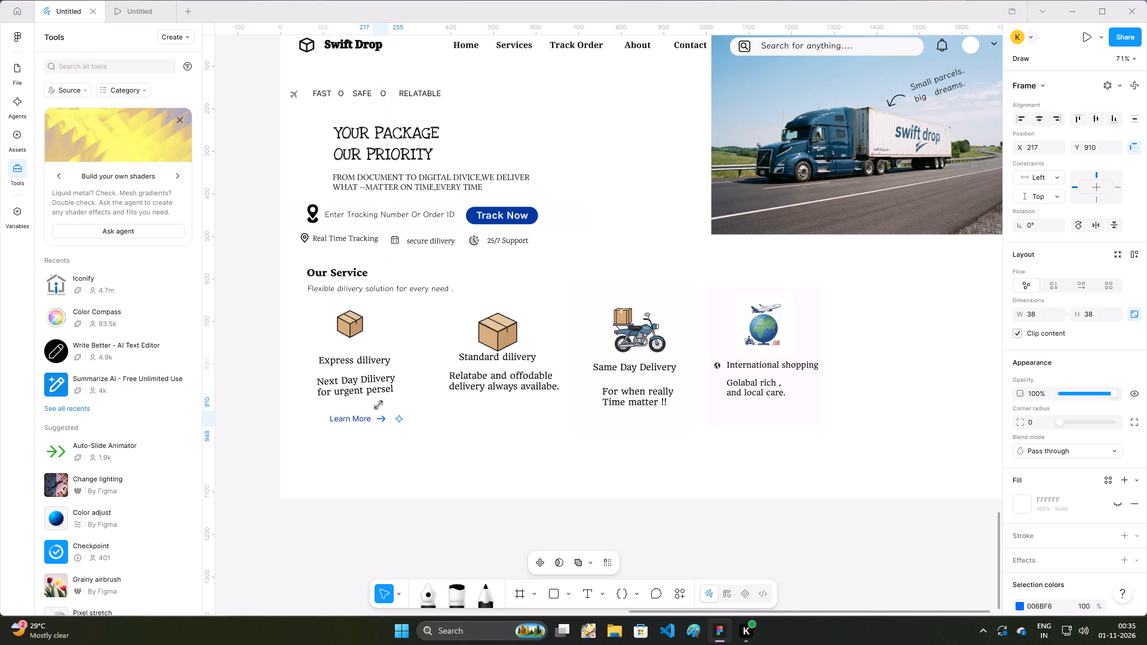
left_click(335, 471)
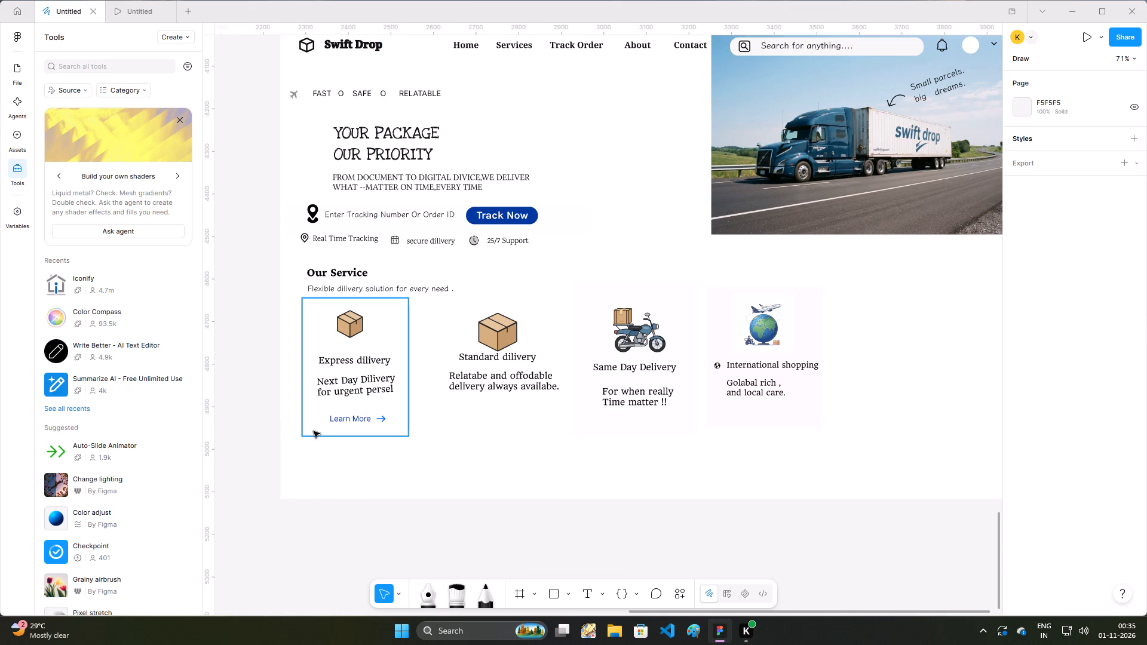
Frame the Express dilivery card's background, parcel icon, texts and arrow icon together as one selection.
left_click(314, 424)
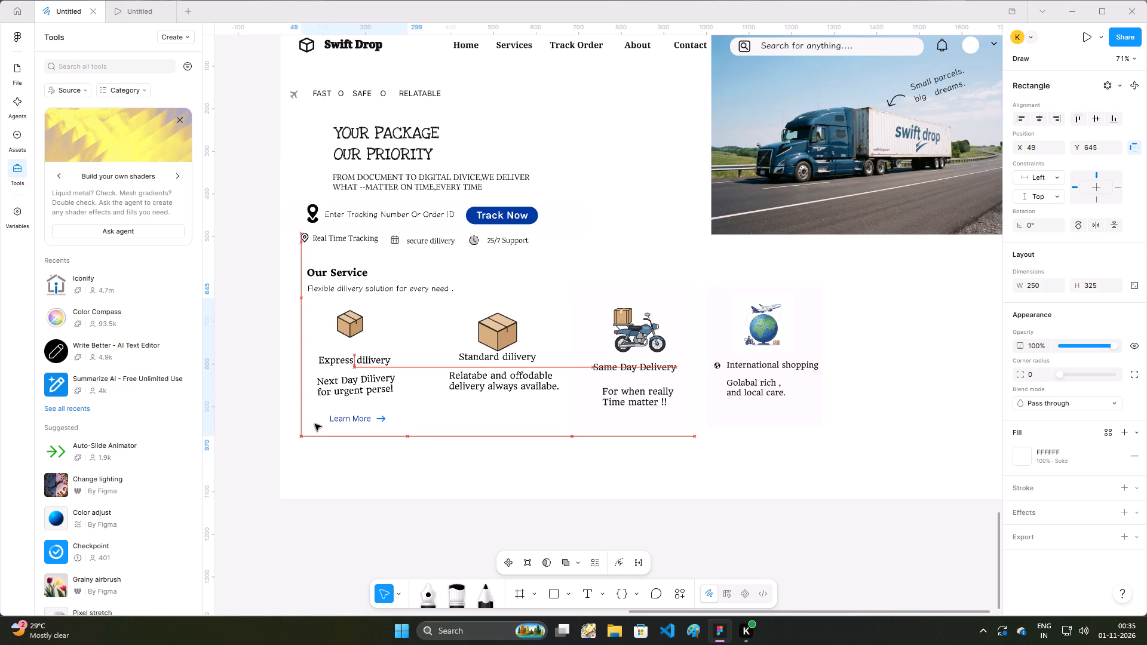
left_click(338, 460)
left_click_drag(295, 445, 418, 300)
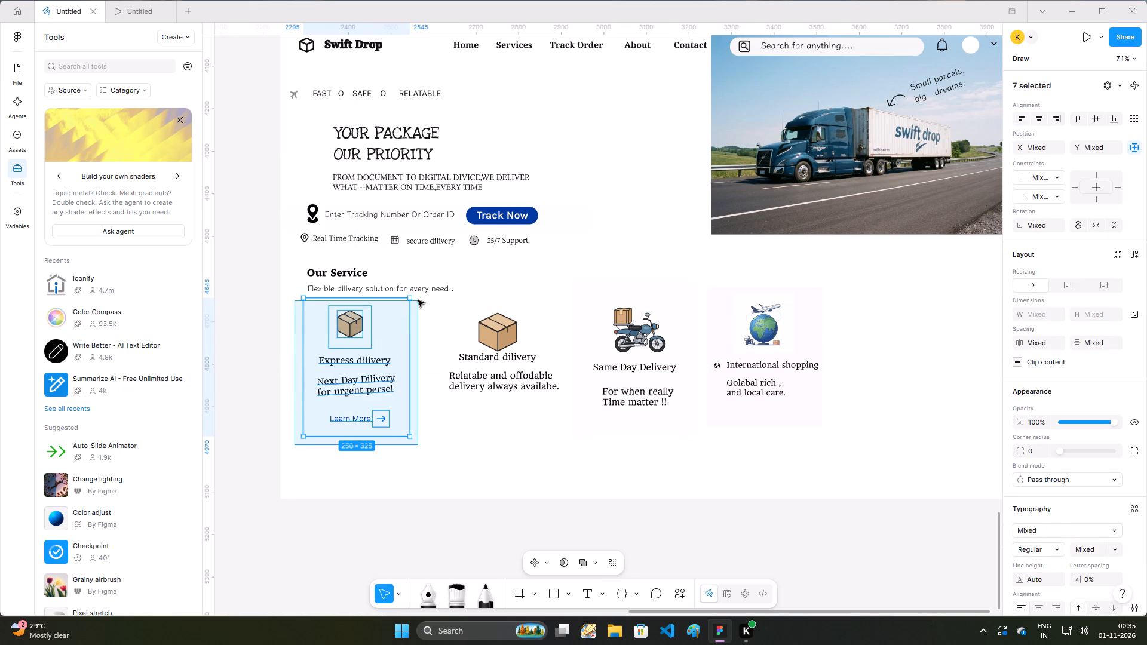
left_click_drag(418, 300, 405, 303)
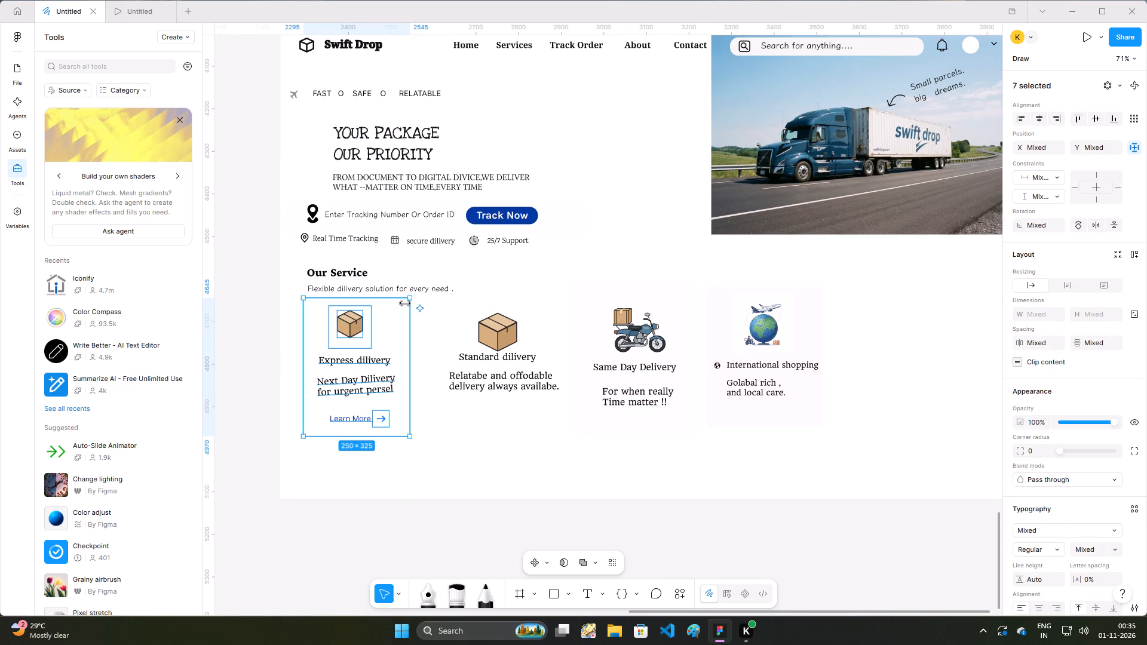
right_click(389, 342)
left_click(422, 335)
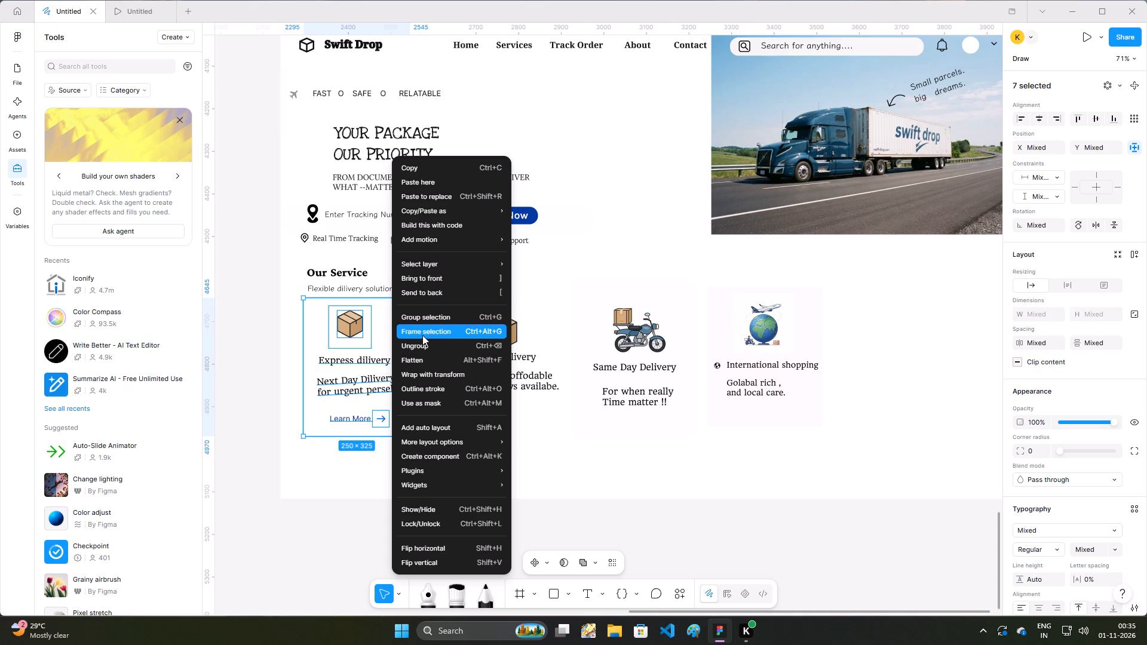
Widen the "Learn More" text box in the Express dilivery card to about 142 so it spans the arrow.
double_click(361, 416)
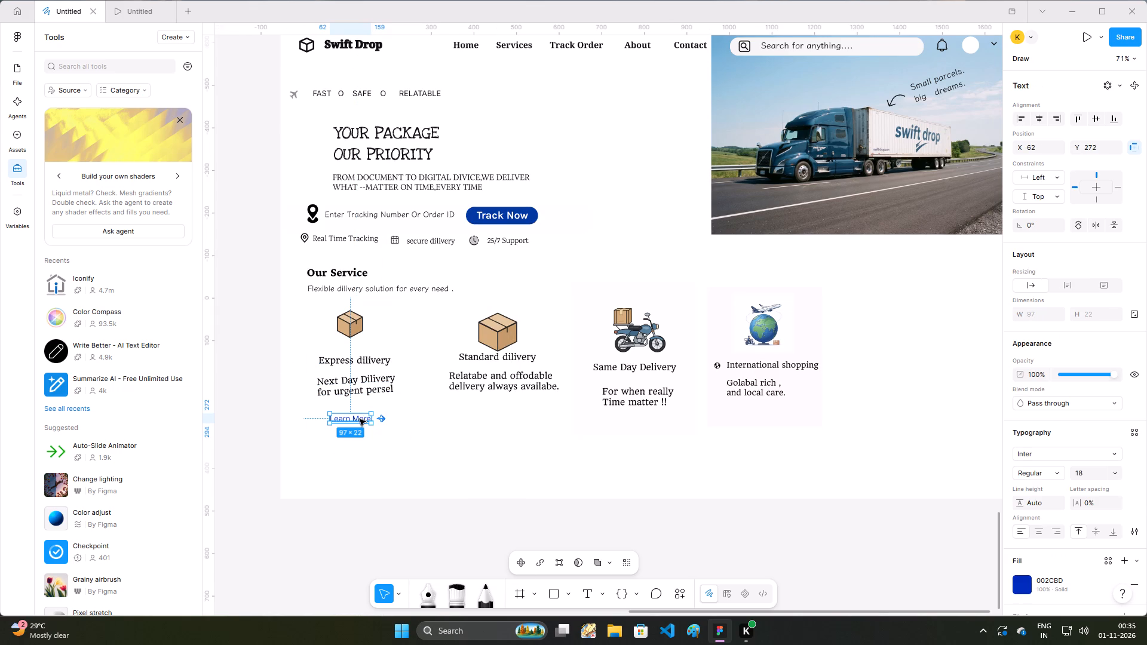
left_click_drag(373, 423, 379, 423)
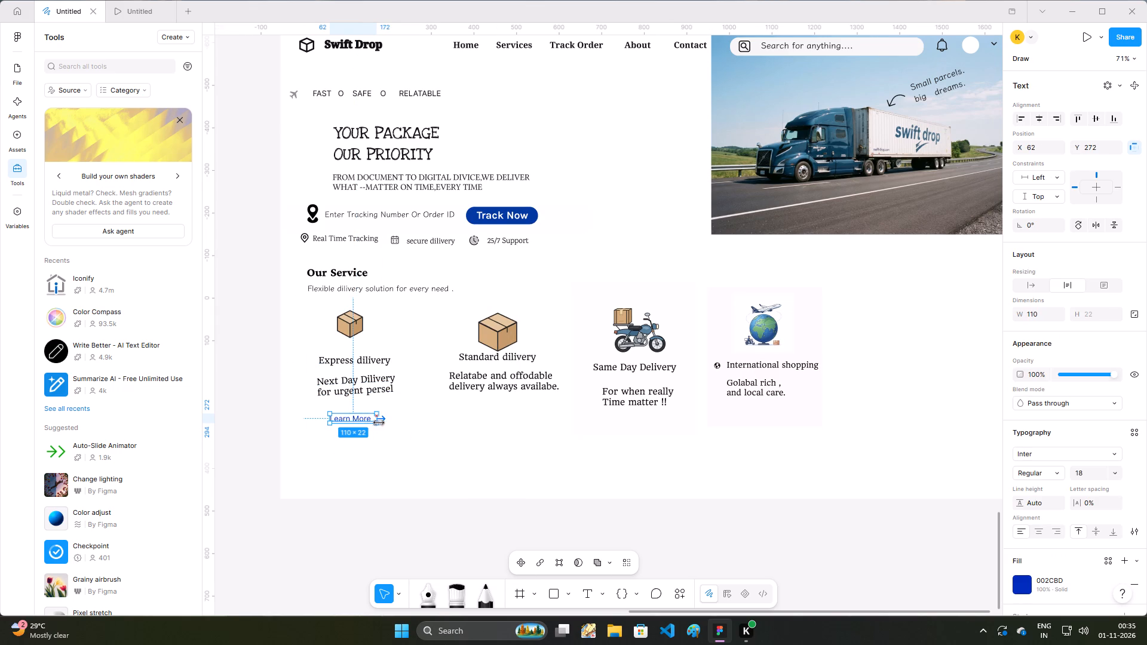
left_click_drag(379, 423, 390, 422)
left_click(405, 463)
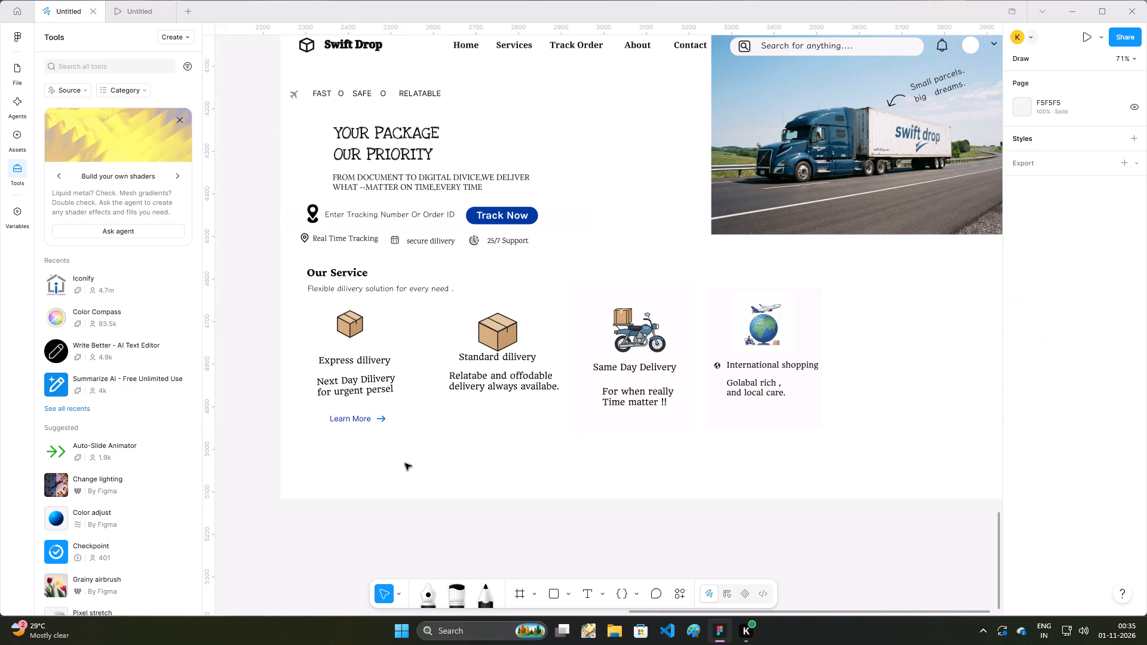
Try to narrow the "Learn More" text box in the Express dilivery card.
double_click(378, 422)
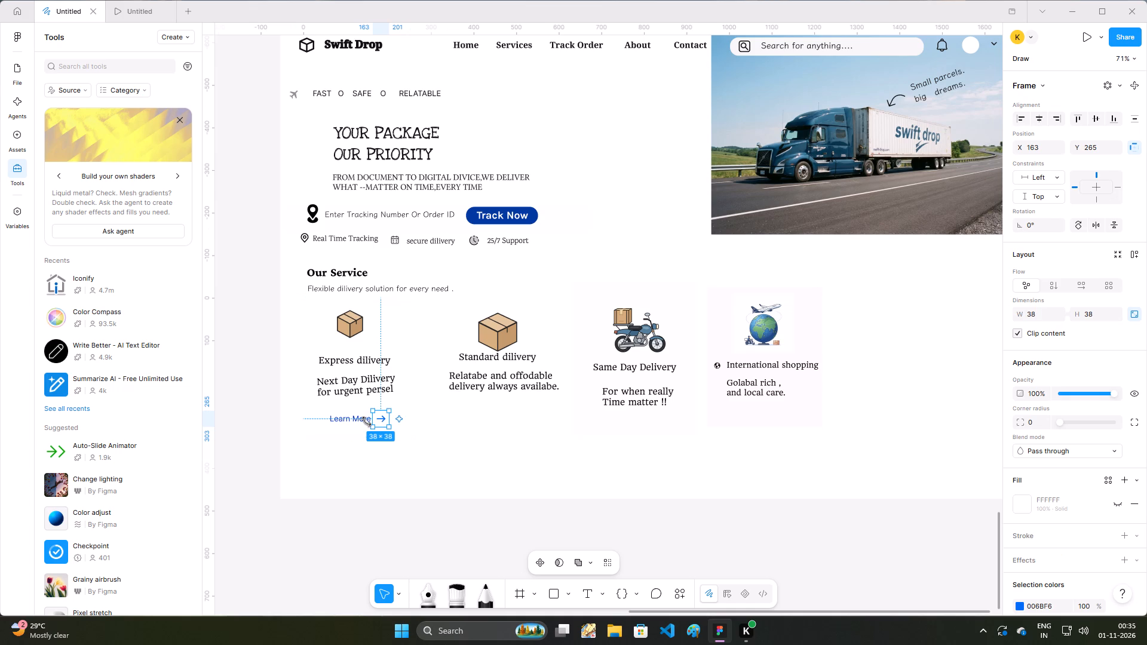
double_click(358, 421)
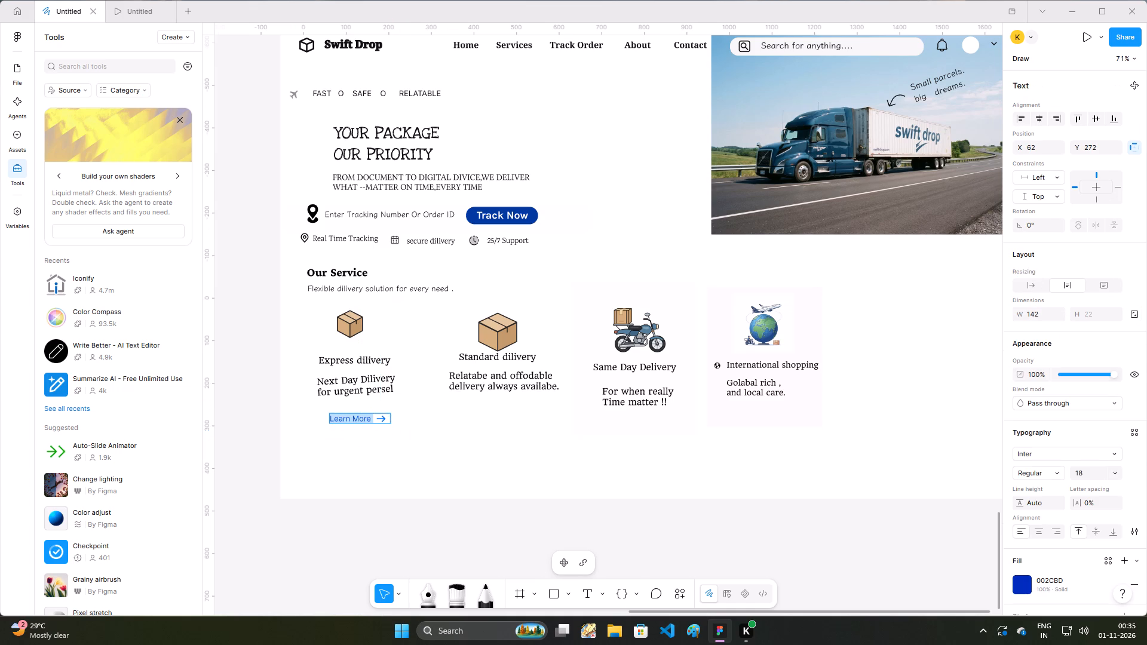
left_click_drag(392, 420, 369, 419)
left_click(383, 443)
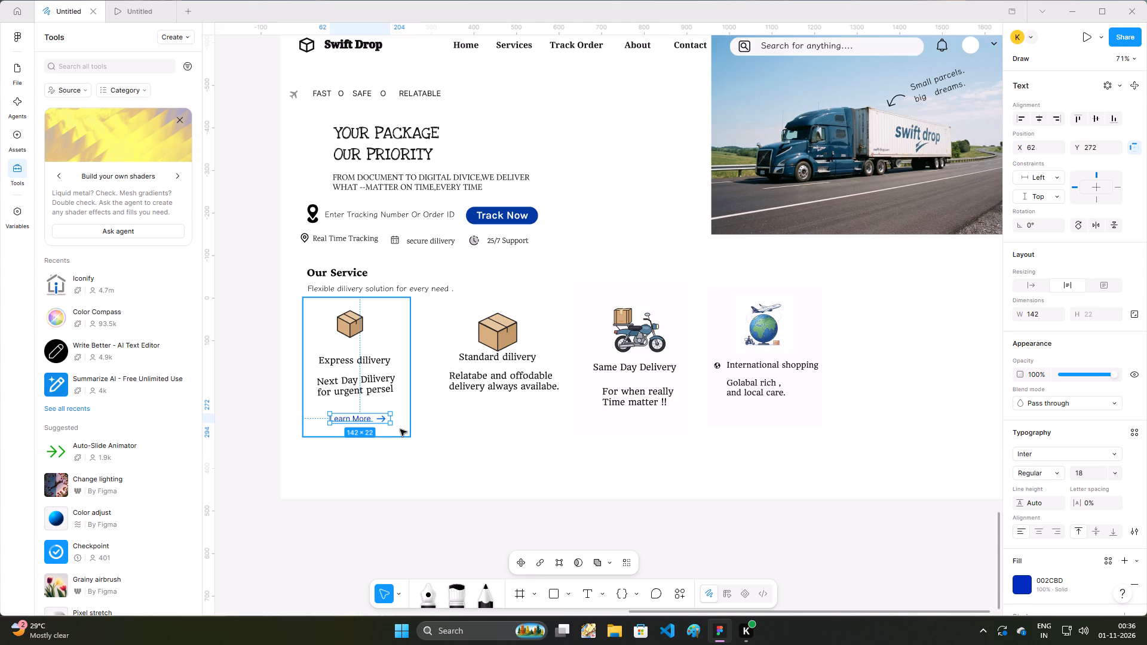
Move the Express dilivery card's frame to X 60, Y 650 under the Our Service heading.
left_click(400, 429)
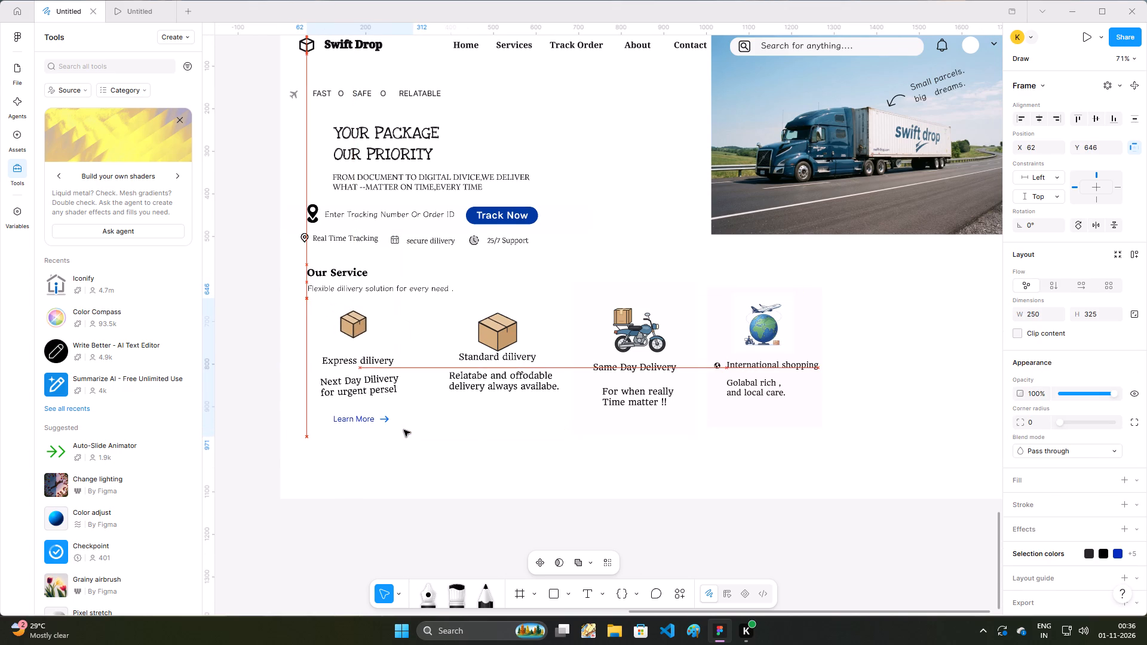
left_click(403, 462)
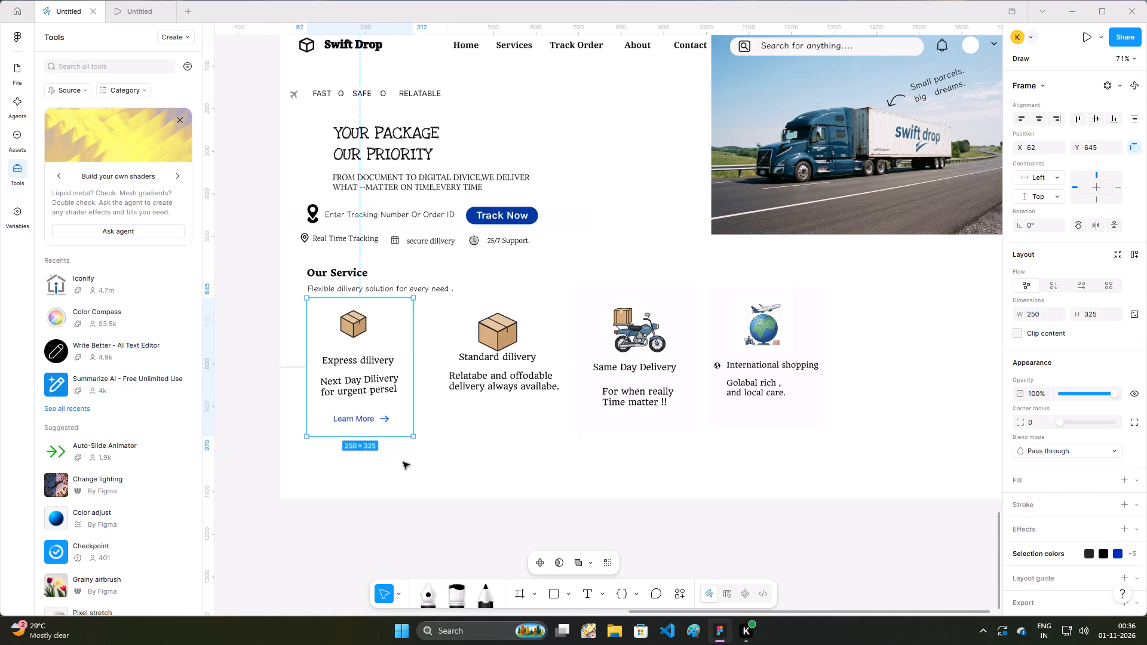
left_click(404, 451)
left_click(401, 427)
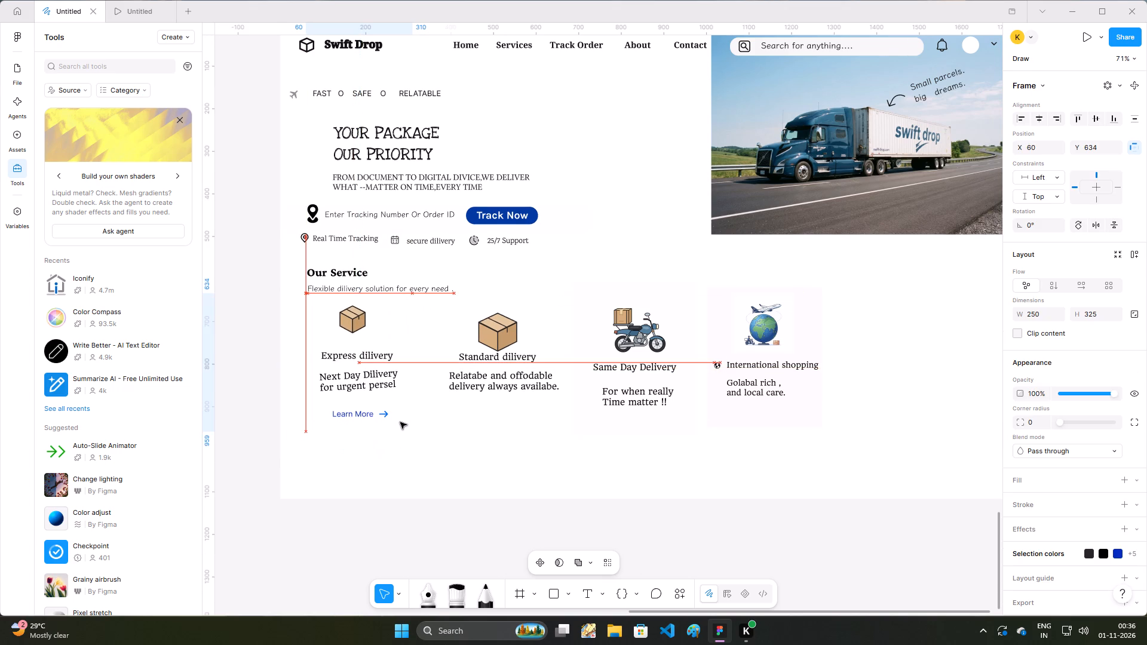
Shift the Express dilivery card's white background rectangle slightly down behind the card's contents.
double_click(400, 429)
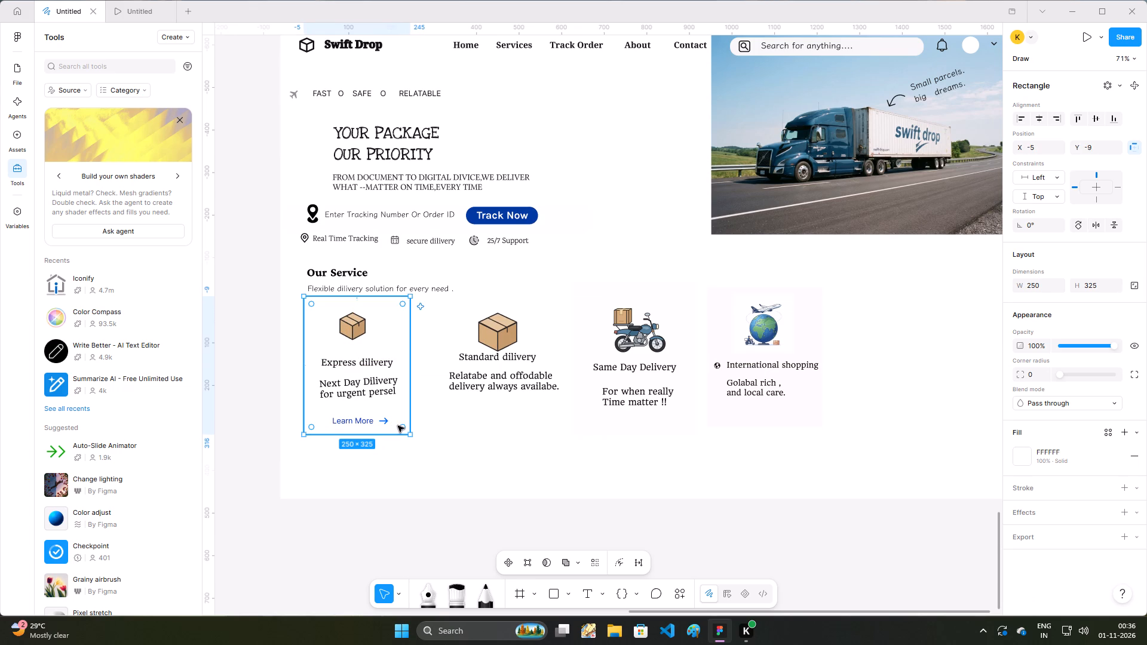
double_click(394, 429)
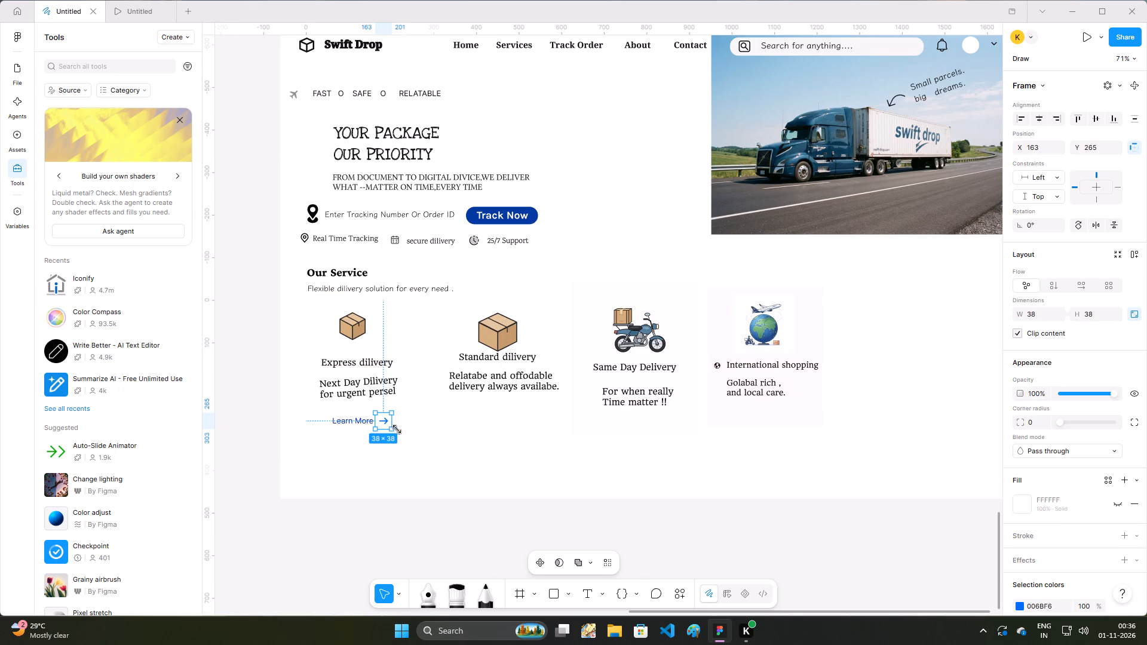
double_click(402, 415)
double_click(402, 415)
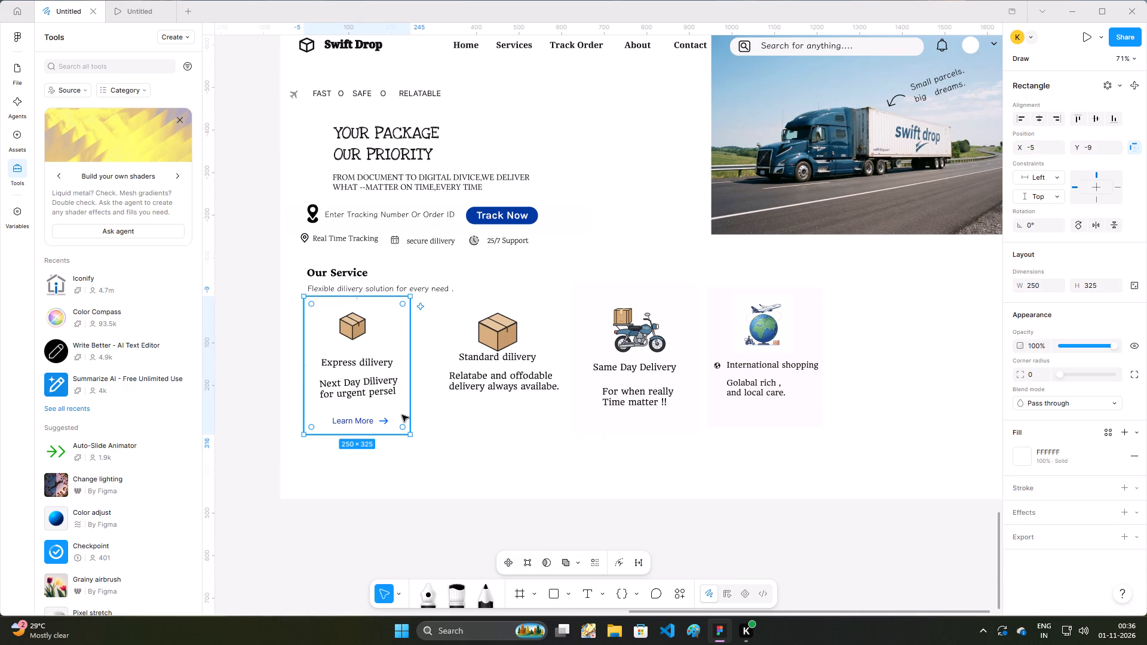
left_click_drag(402, 415, 403, 423)
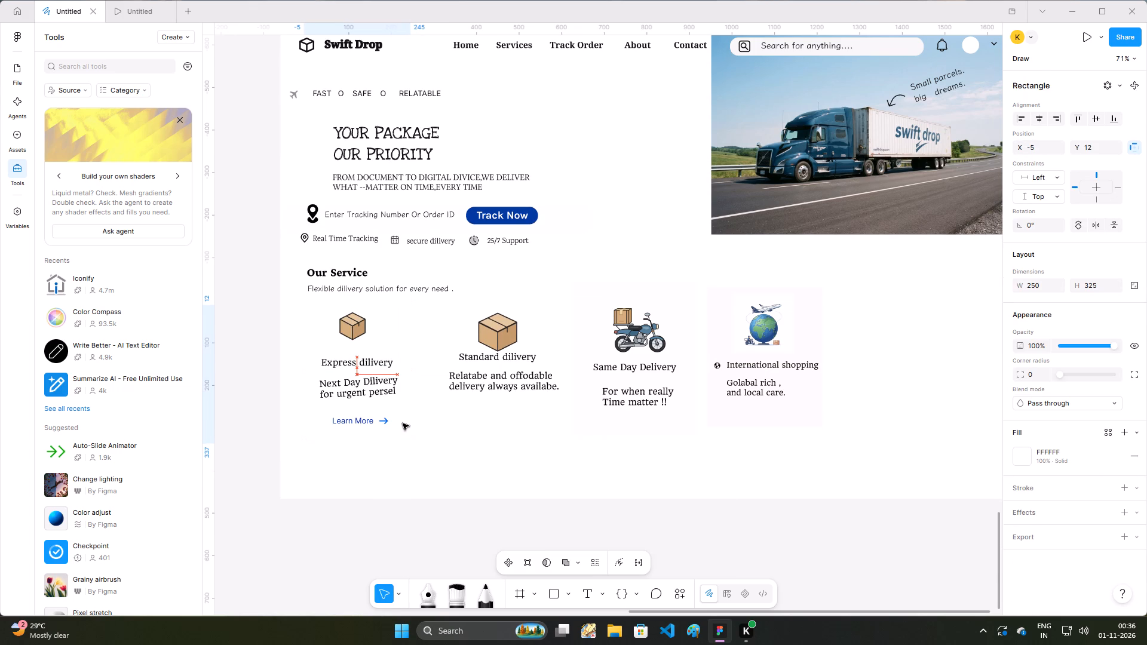
left_click_drag(403, 423, 401, 422)
Move the whole Express dilivery card slightly down, to about Y 657.
left_click(453, 477)
left_click_drag(383, 451, 398, 420)
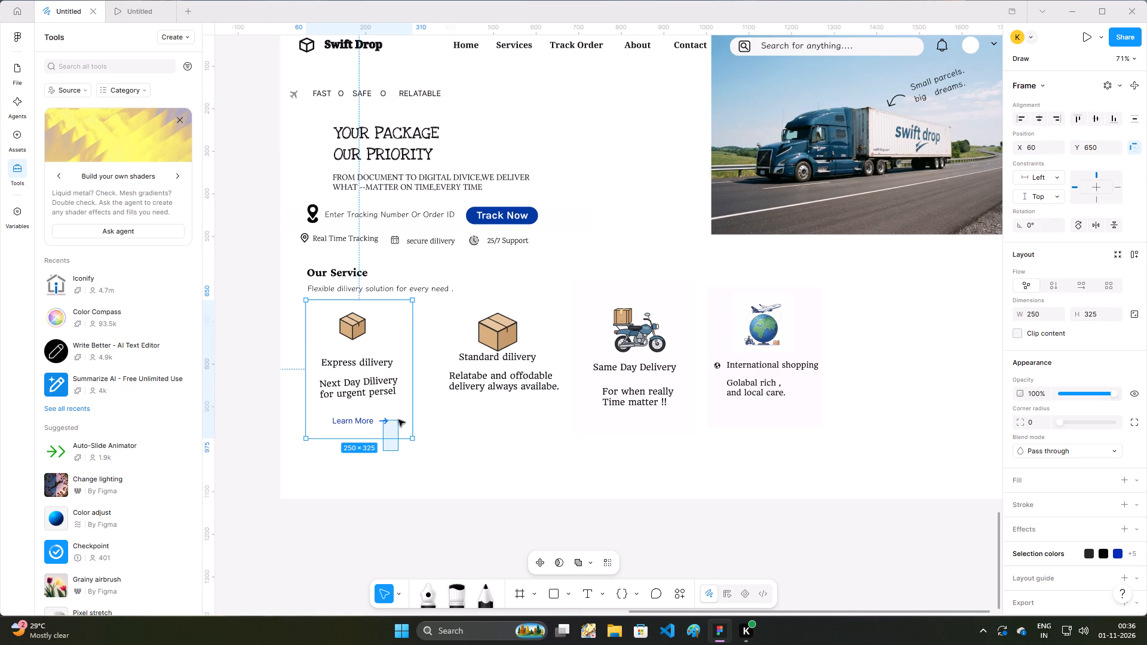
left_click_drag(398, 420, 392, 449)
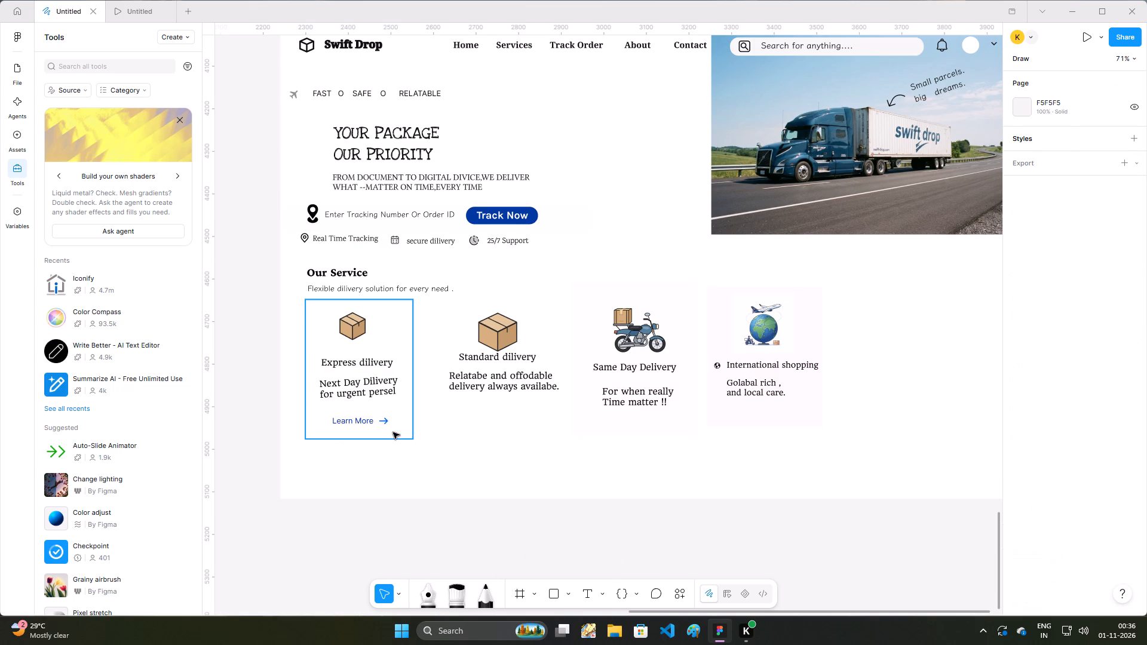
left_click(393, 432)
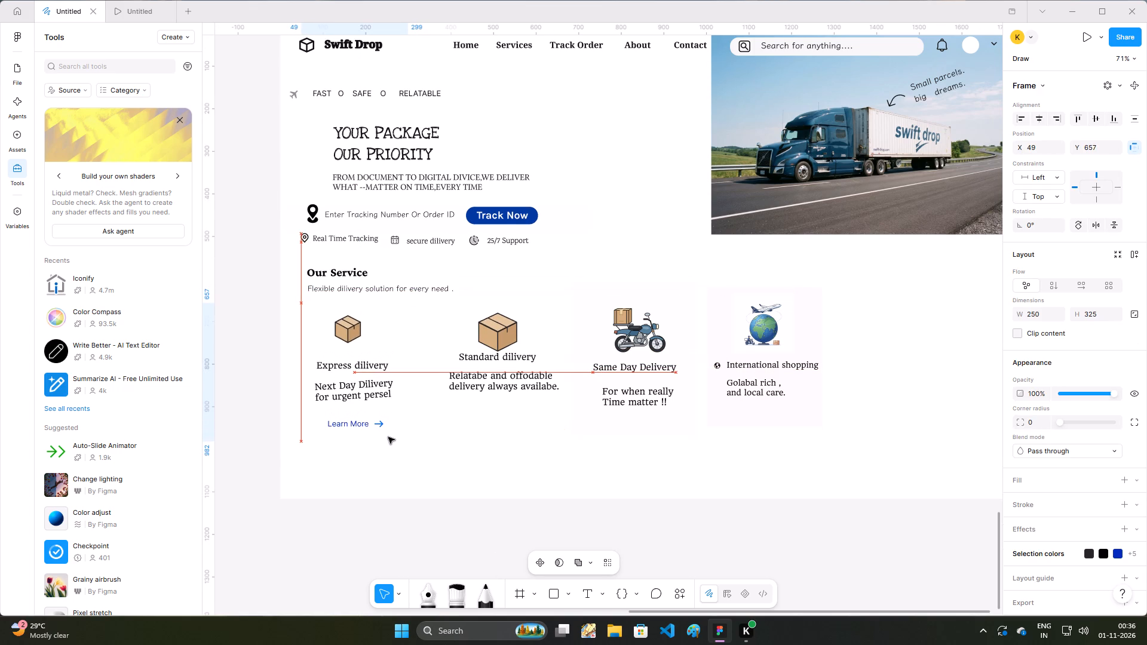
left_click(397, 475)
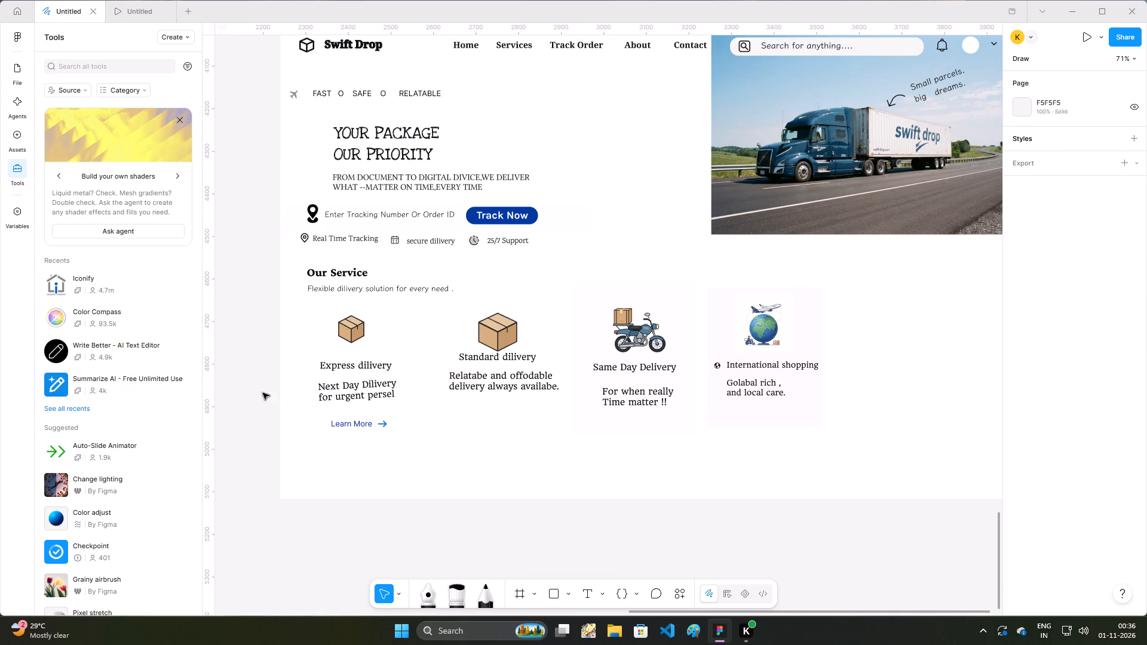
Duplicate the Express dilivery card's "Learn More" text and place the copy in the Standard dilivery card at X 36, Y 260.
left_click(24, 40)
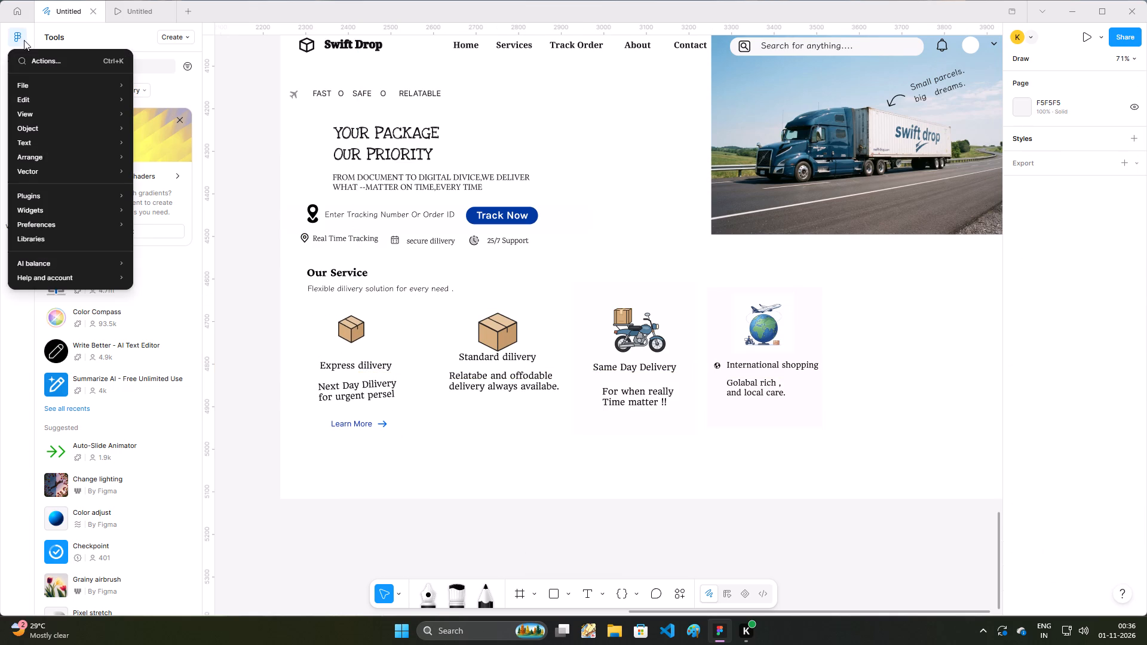
left_click(3, 300)
left_click(8, 105)
left_click(17, 75)
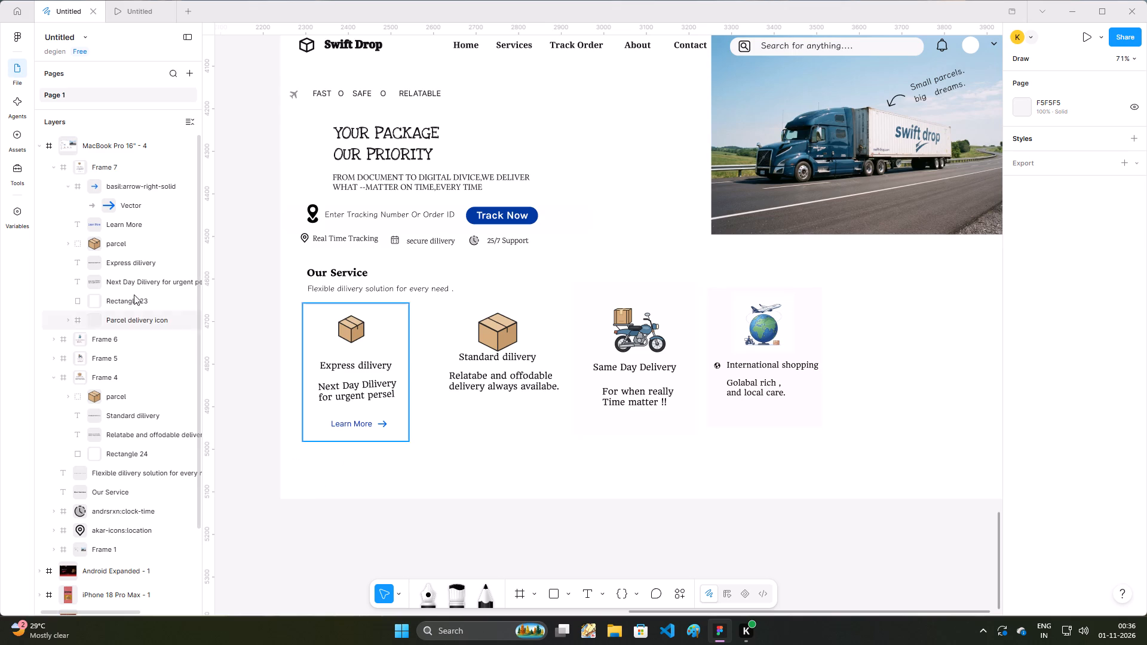
left_click(125, 224)
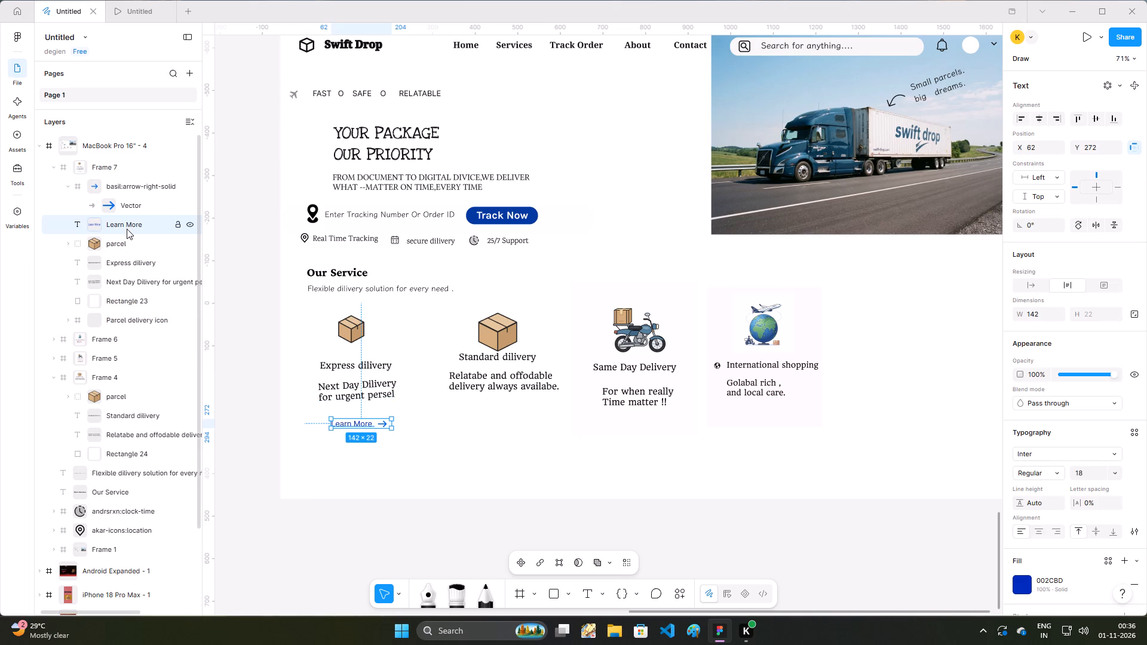
key("ctrl+d")
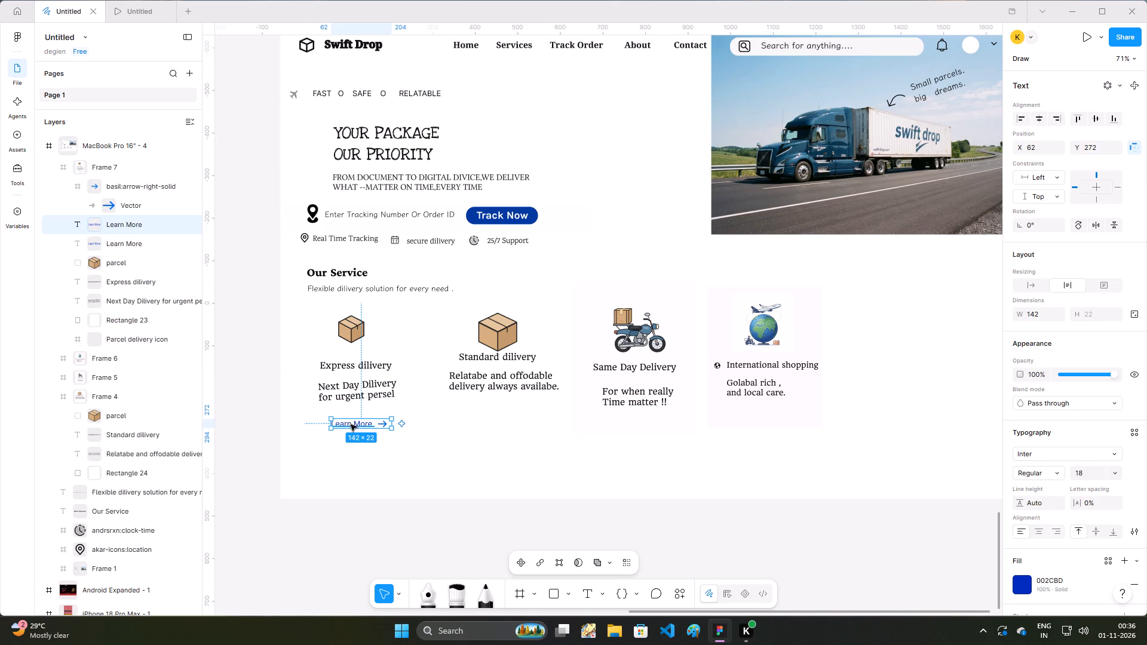
left_click_drag(351, 425, 475, 418)
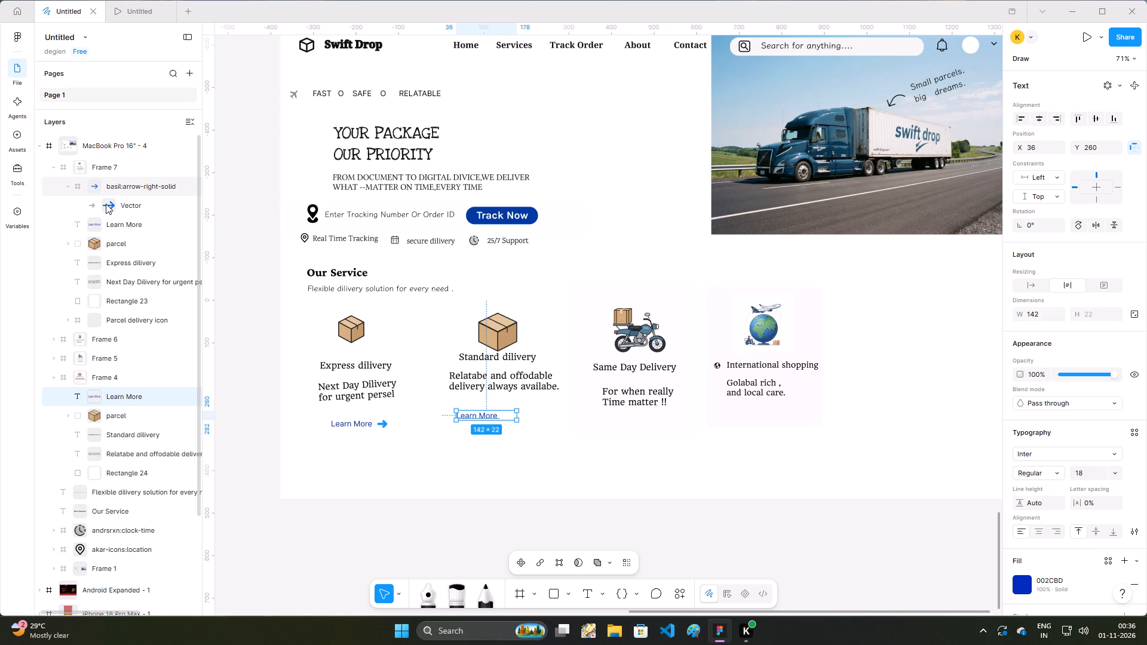
Duplicate the blue arrow vector and place the copy beside "Learn More" in the Standard dilivery card, at X 144, Y 267.
left_click(106, 204)
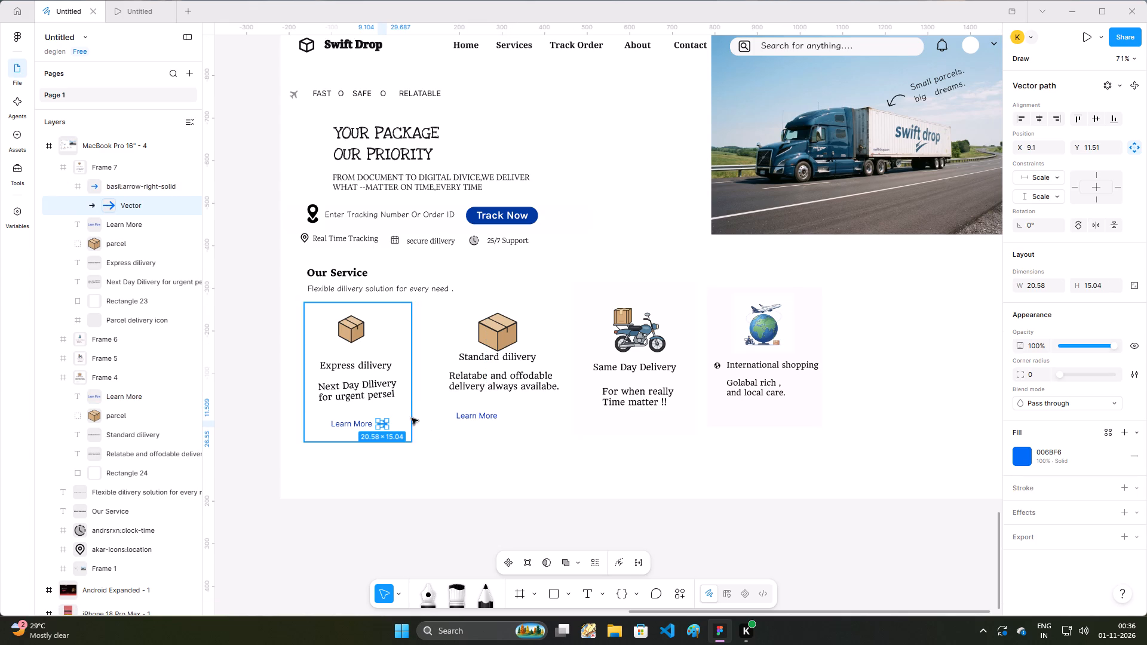
left_click(379, 425)
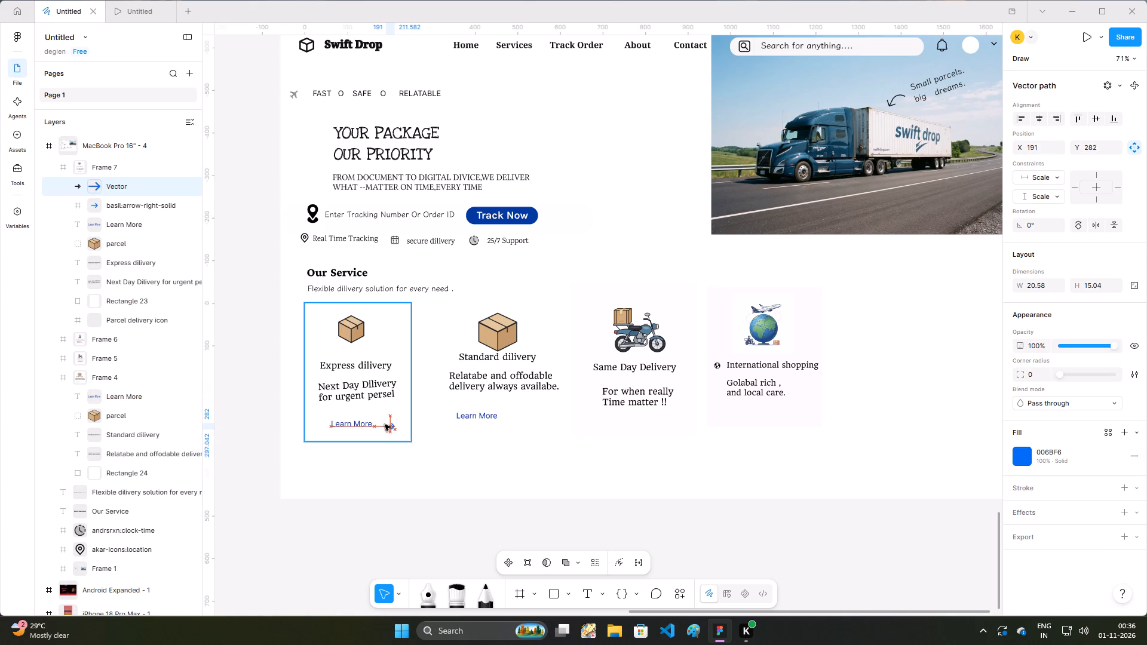
left_click(381, 475)
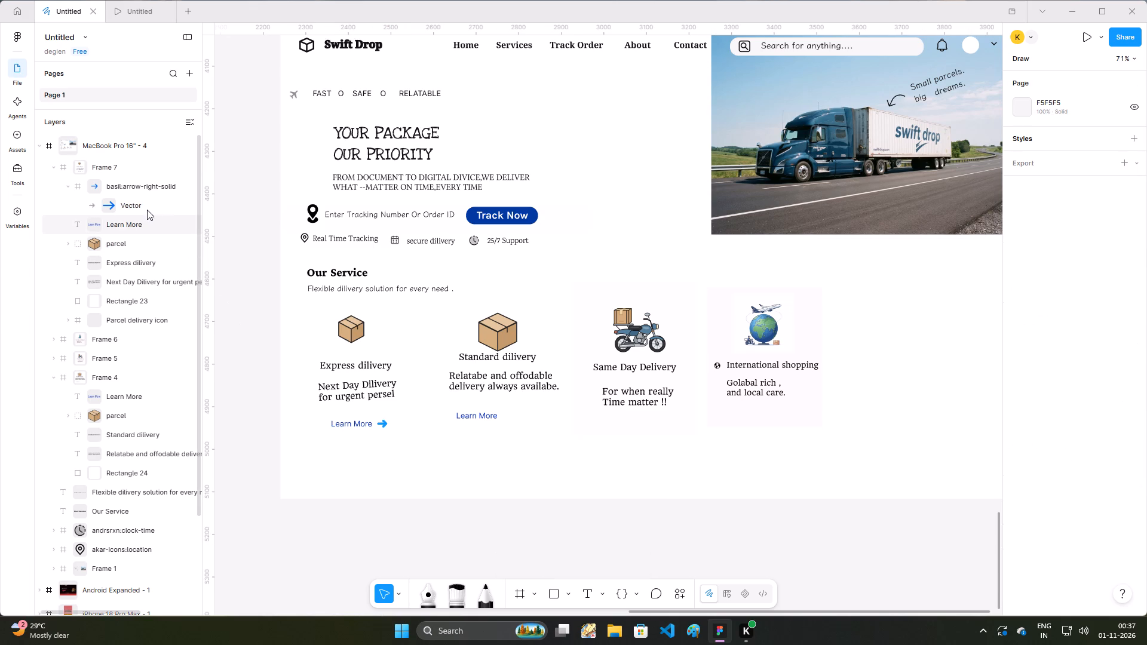
left_click(95, 185)
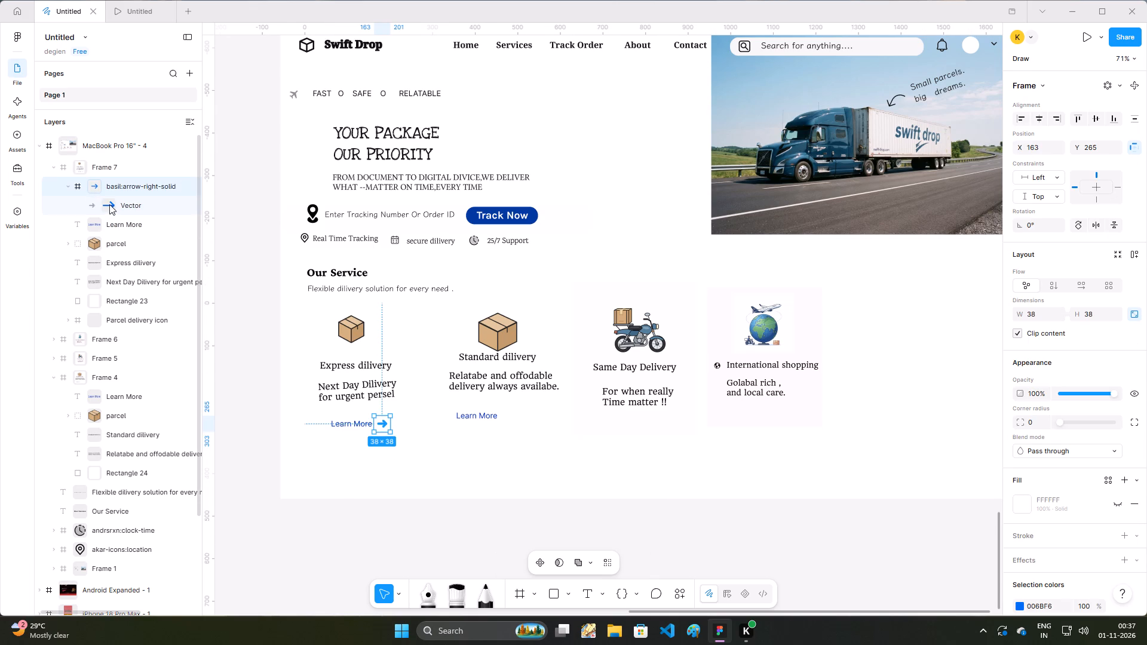
left_click(110, 205)
key("ctrl+d")
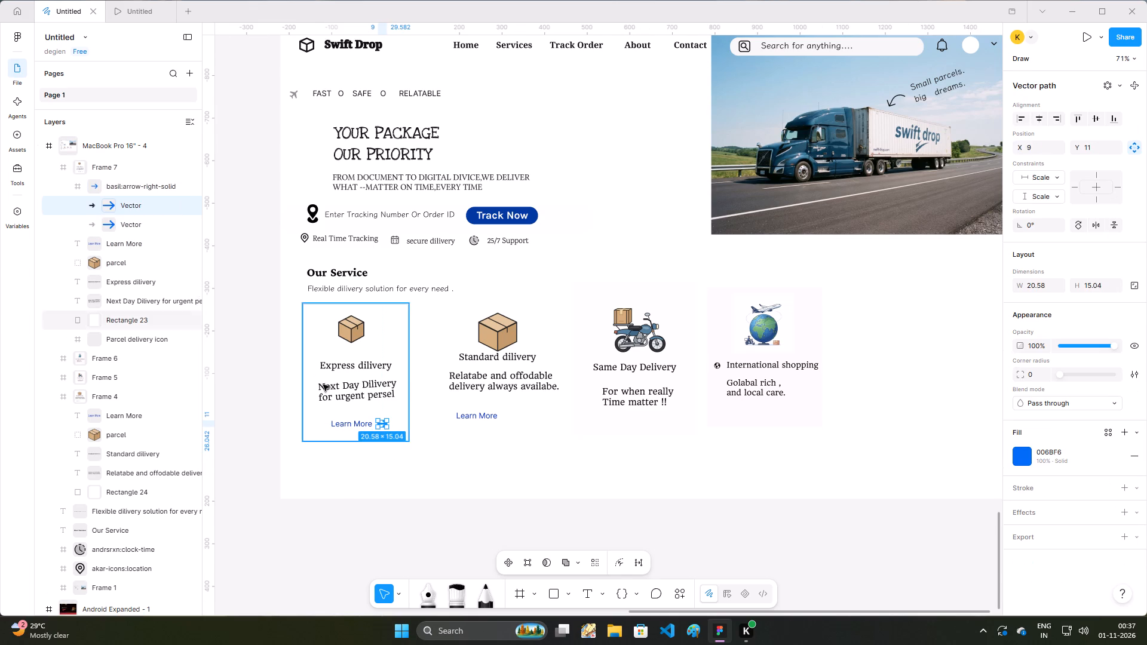
left_click_drag(381, 424, 511, 428)
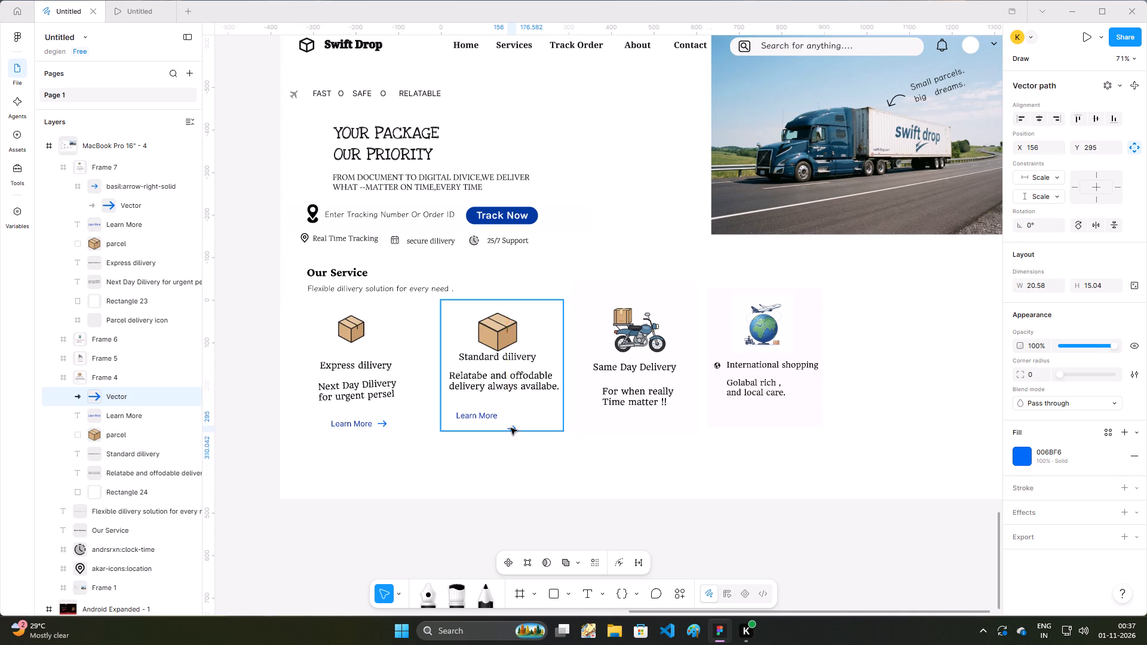
left_click_drag(511, 428, 508, 415)
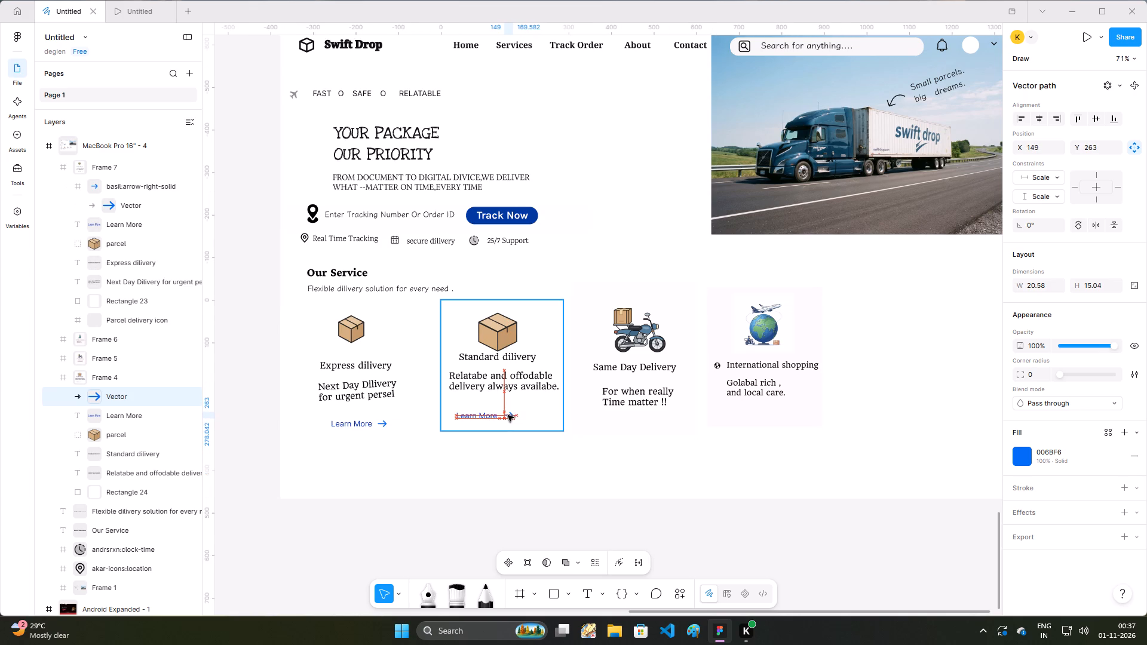
left_click_drag(508, 415, 505, 417)
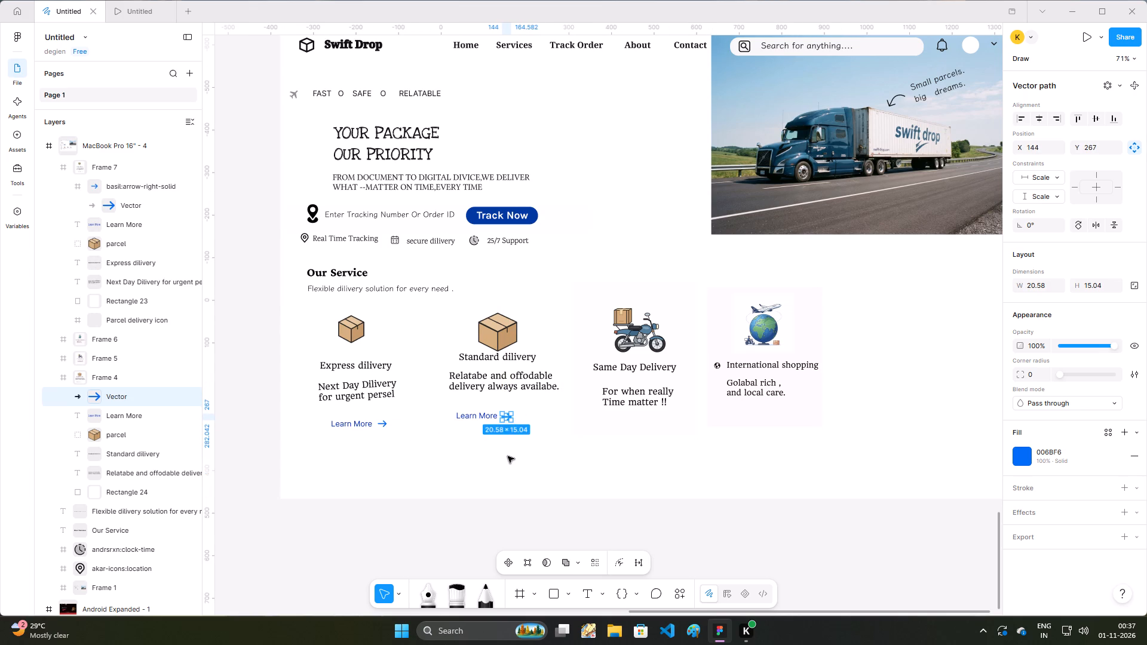
left_click(508, 456)
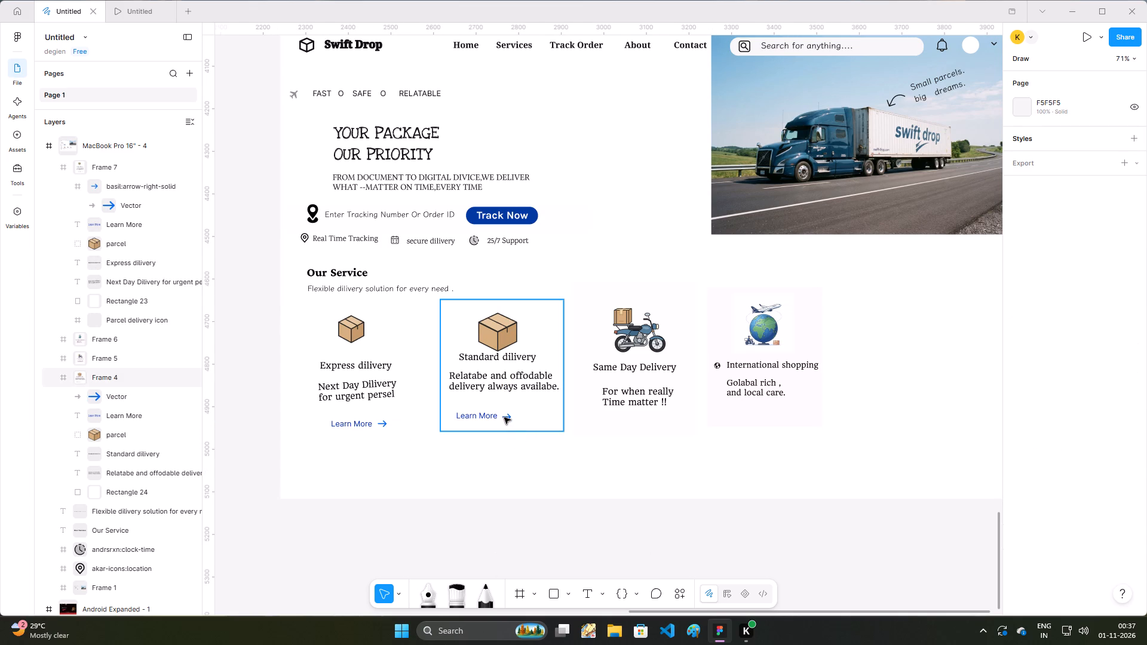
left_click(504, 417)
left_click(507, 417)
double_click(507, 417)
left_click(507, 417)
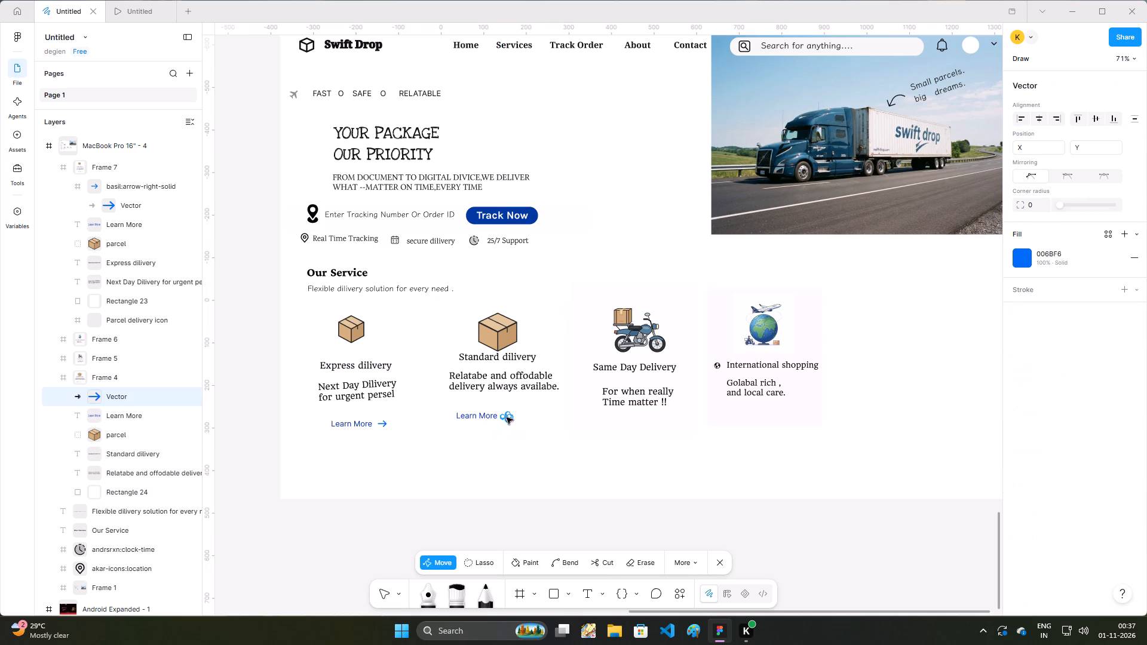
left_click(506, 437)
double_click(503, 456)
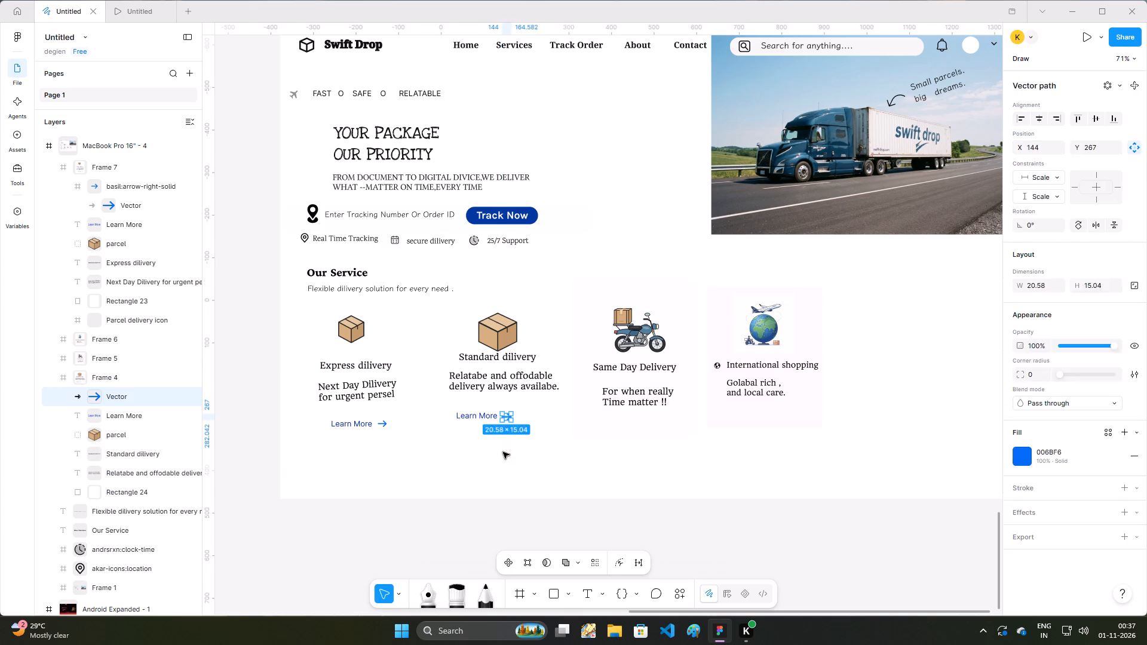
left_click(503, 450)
Move the copied arrow out of the Standard dilivery card into the empty area just below it.
left_click(508, 417)
left_click(508, 417)
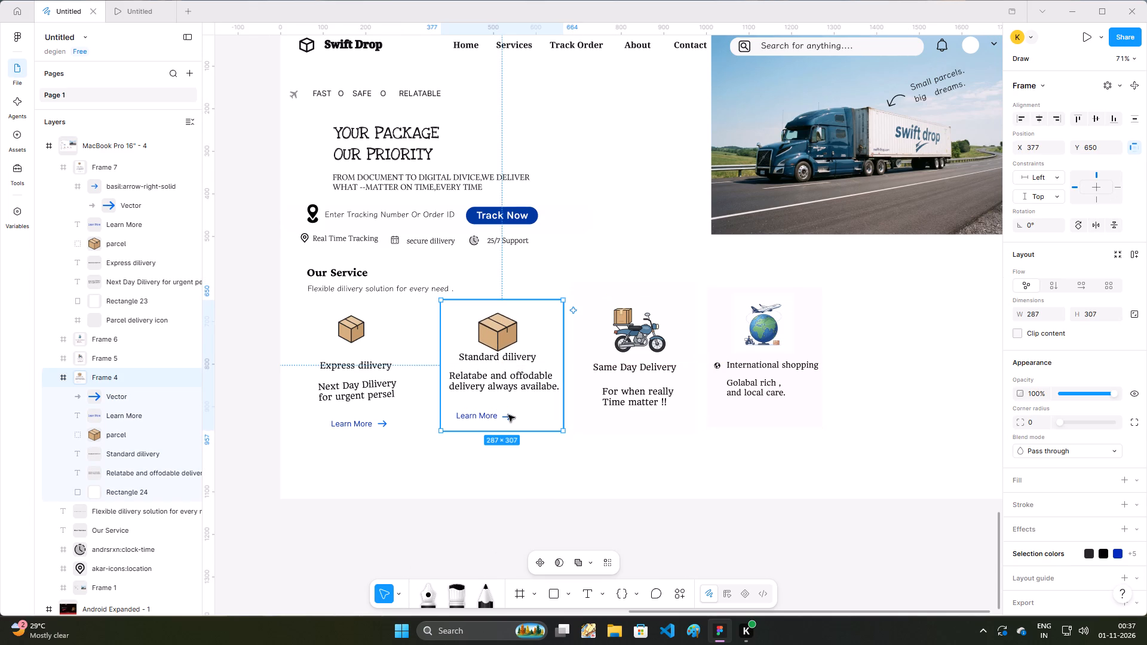
left_click(508, 414)
left_click(508, 419)
double_click(508, 416)
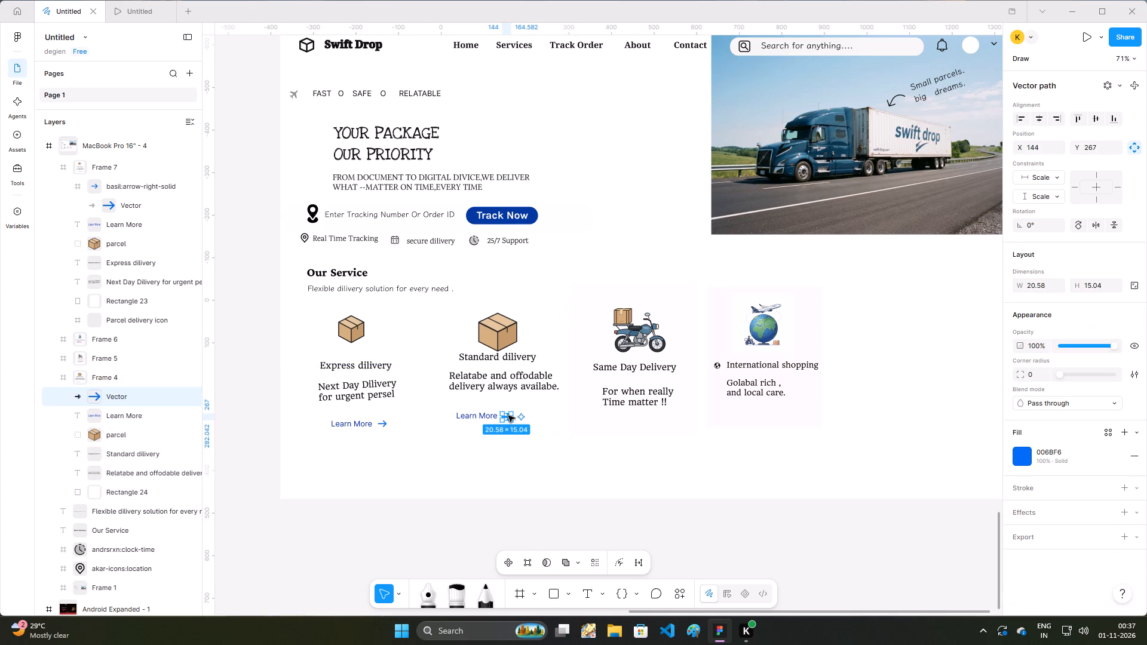
left_click_drag(508, 416, 519, 453)
Move the "Learn More" copy out of the Standard dilivery card to the empty area just below it, about X 403, Y 997.
triple_click(483, 417)
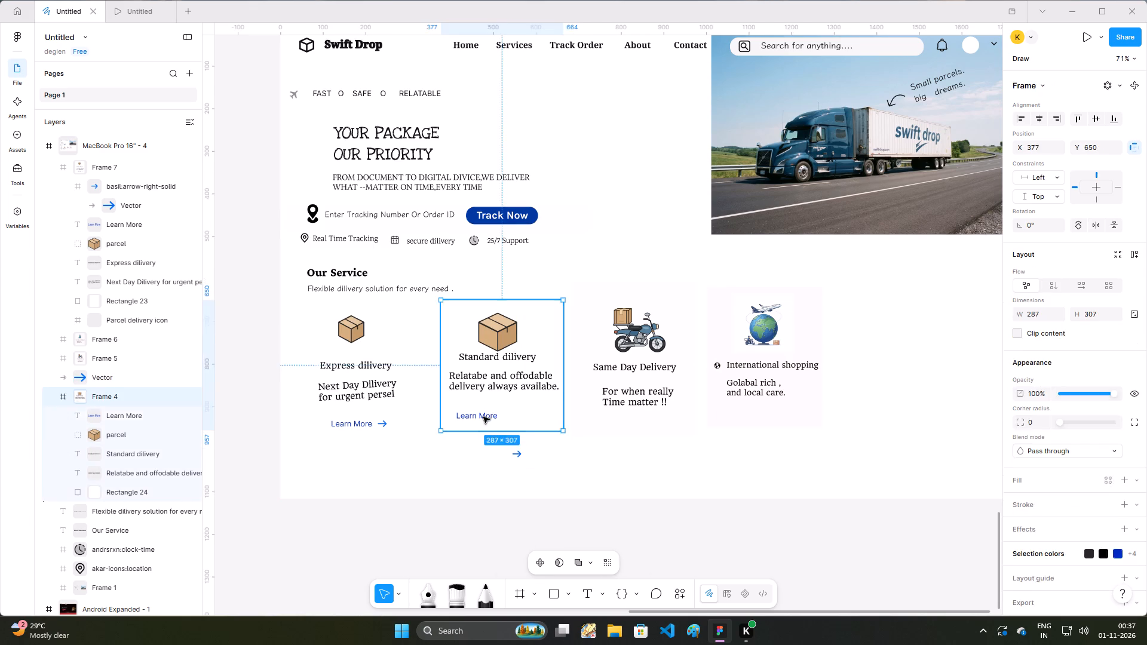
left_click_drag(483, 417, 482, 441)
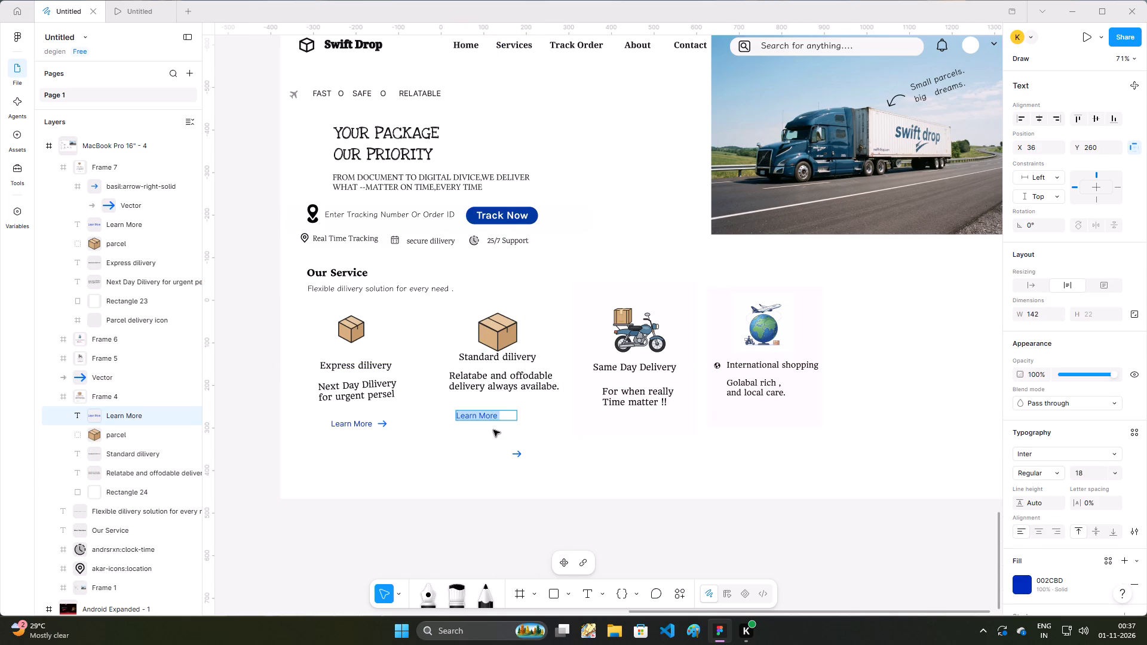
left_click(490, 440)
left_click_drag(493, 416, 489, 453)
Nudge the loose blue arrow below the Standard dilivery card closer to its "Learn More" text, to about X 513, Y 1003.
left_click_drag(542, 465, 481, 446)
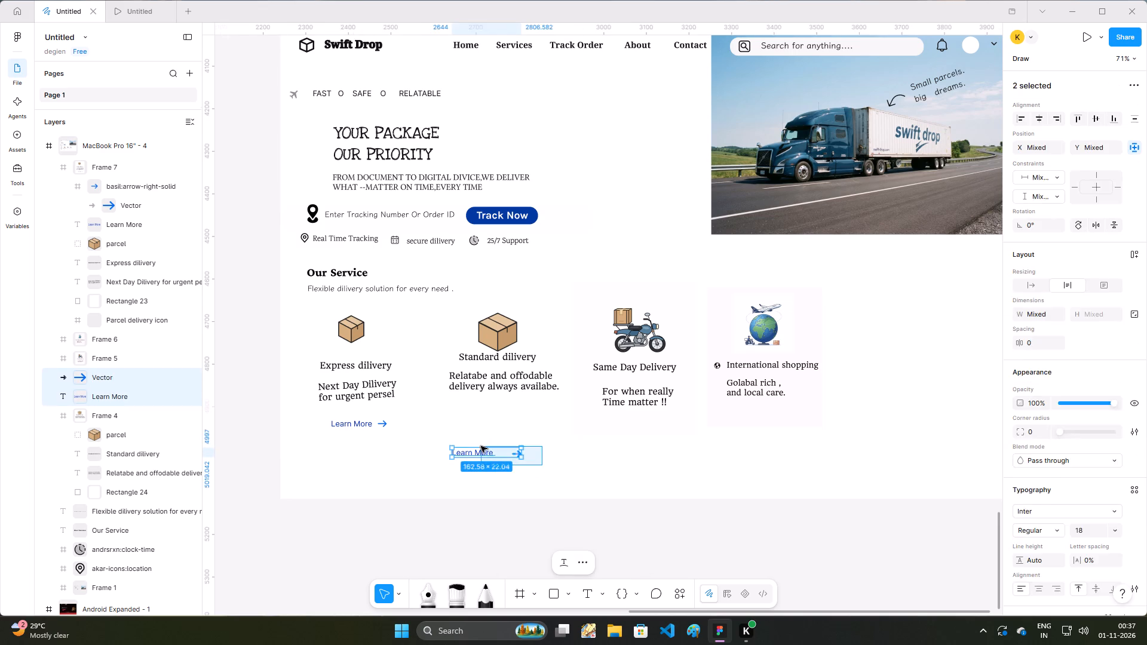
left_click_drag(481, 446, 609, 474)
left_click(520, 455)
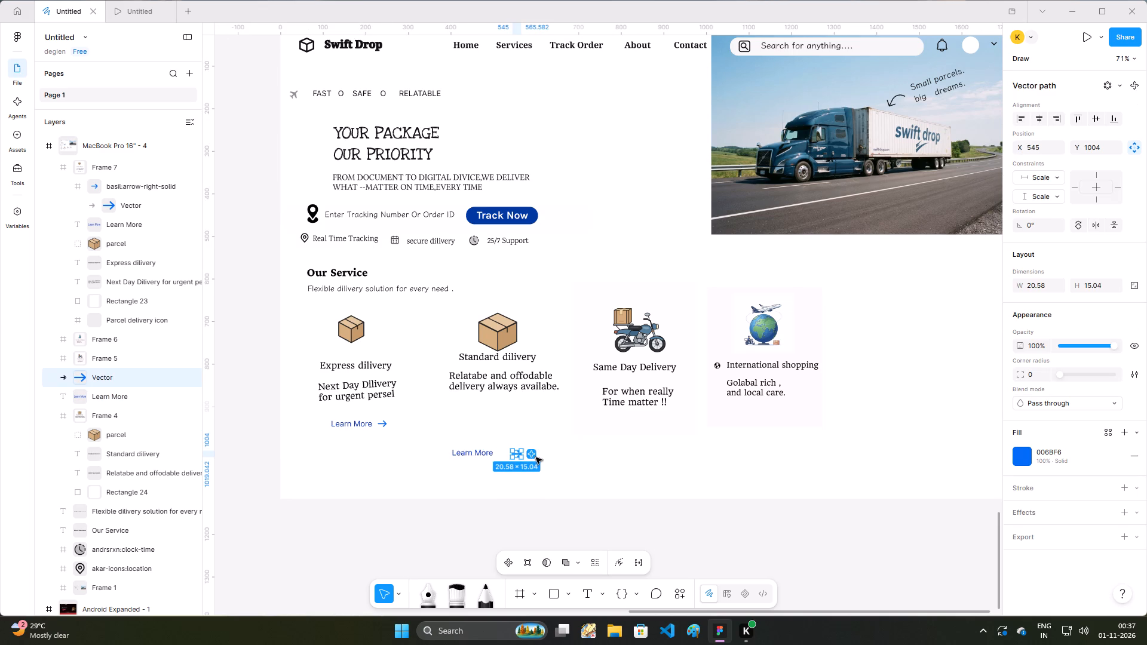
key("Left")
key("Left")
key("Left")
key("Up")
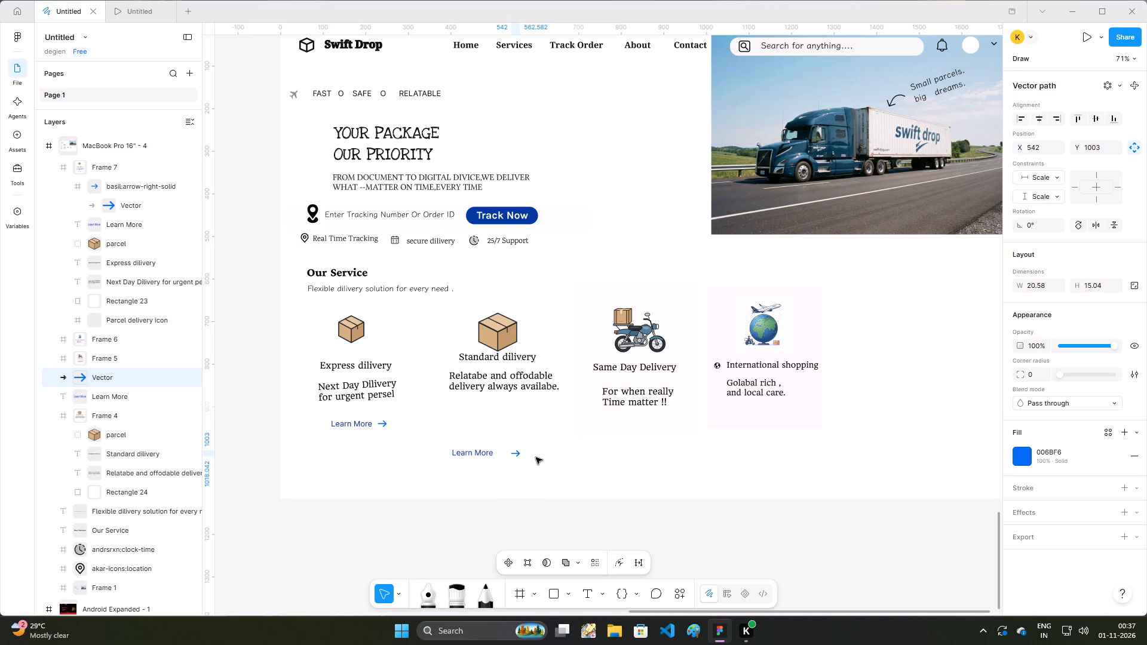
key("Left")
key("Left")
key("Left")
key("Left")
key("Left")
key("Left")
key("Left")
key("Left")
key("Left")
key("Left")
key("Left")
key("Left")
key("Left")
key("Left")
key("Left")
key("Left")
key("Left")
key("Left")
key("Left")
key("Left")
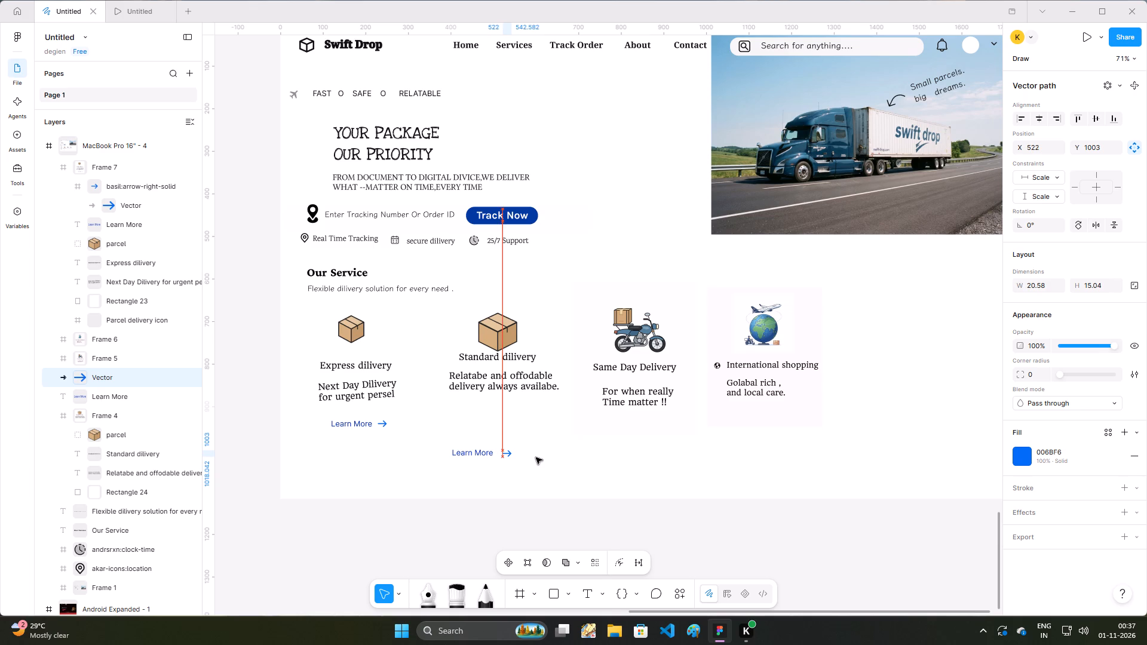
key("Left")
key("Left")
key("Left")
key("Left")
key("Left")
key("Left")
key("Down")
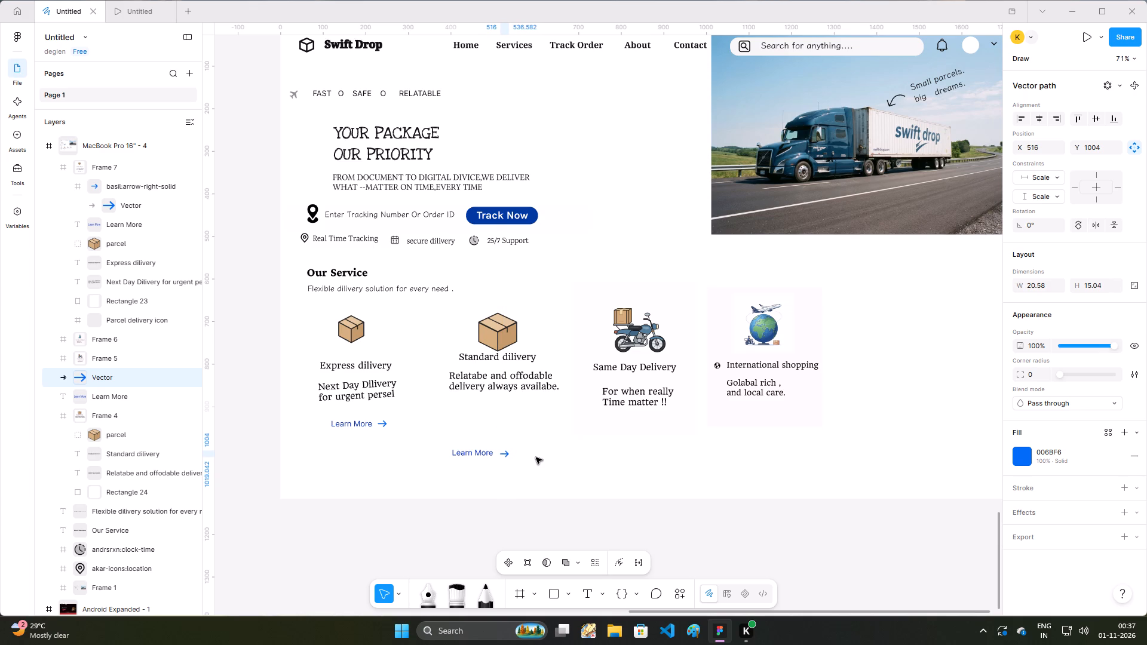
key("Left")
key("Left")
key("Left")
key("Up")
Try to group the loose "Learn More" text with its blue arrow below the Standard dilivery card.
left_click_drag(515, 461, 433, 443)
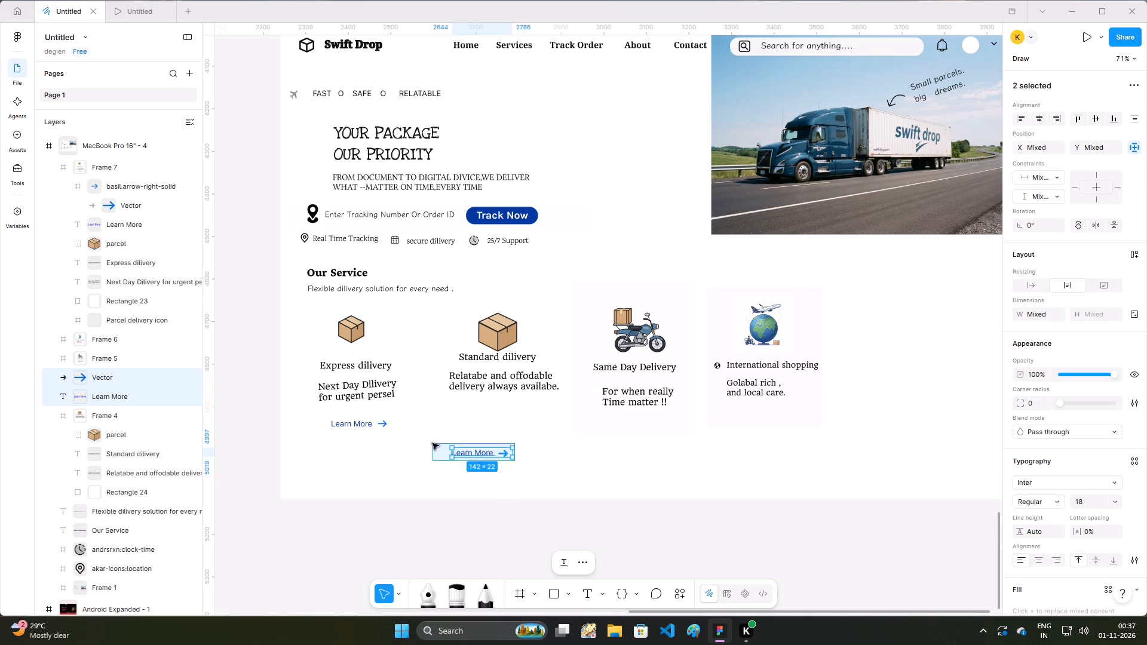
left_click_drag(433, 443, 434, 444)
right_click(476, 460)
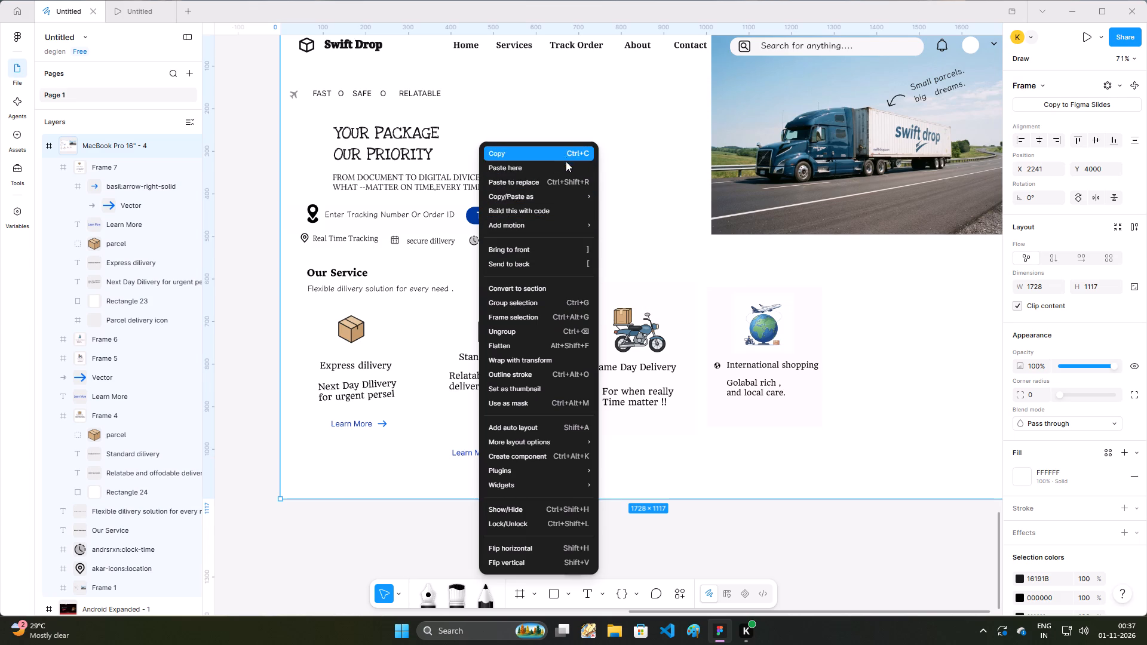
left_click(564, 303)
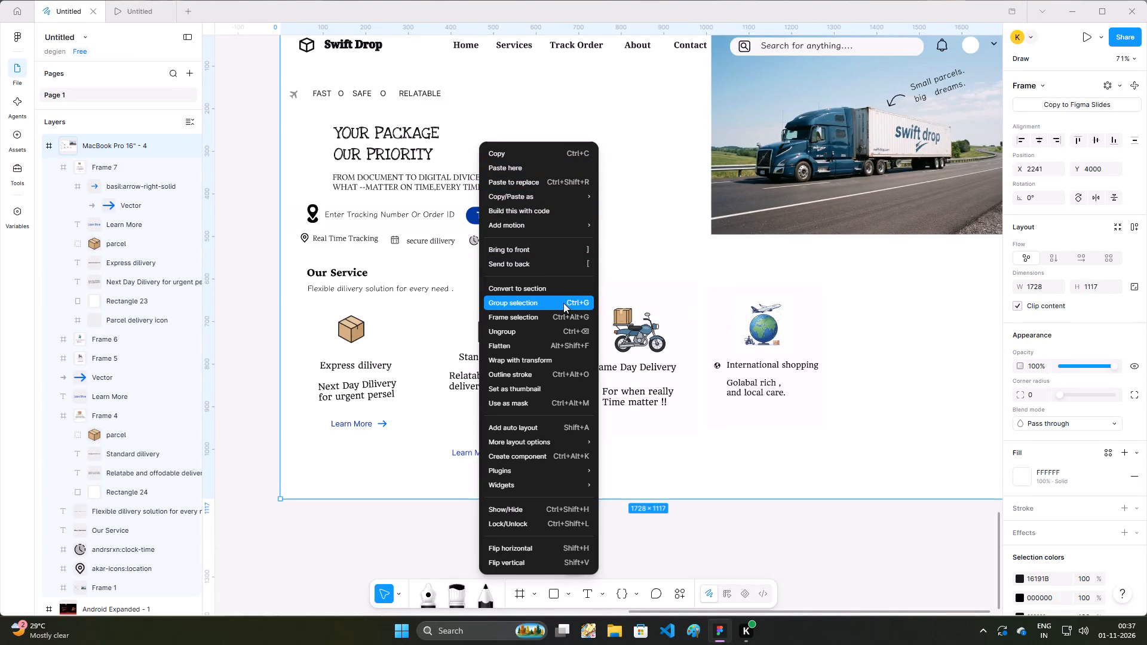
Duplicate the loose "Learn More" text and place the copy under "For when really Time matter !!" in the Same Day Delivery card.
left_click(492, 453)
double_click(483, 452)
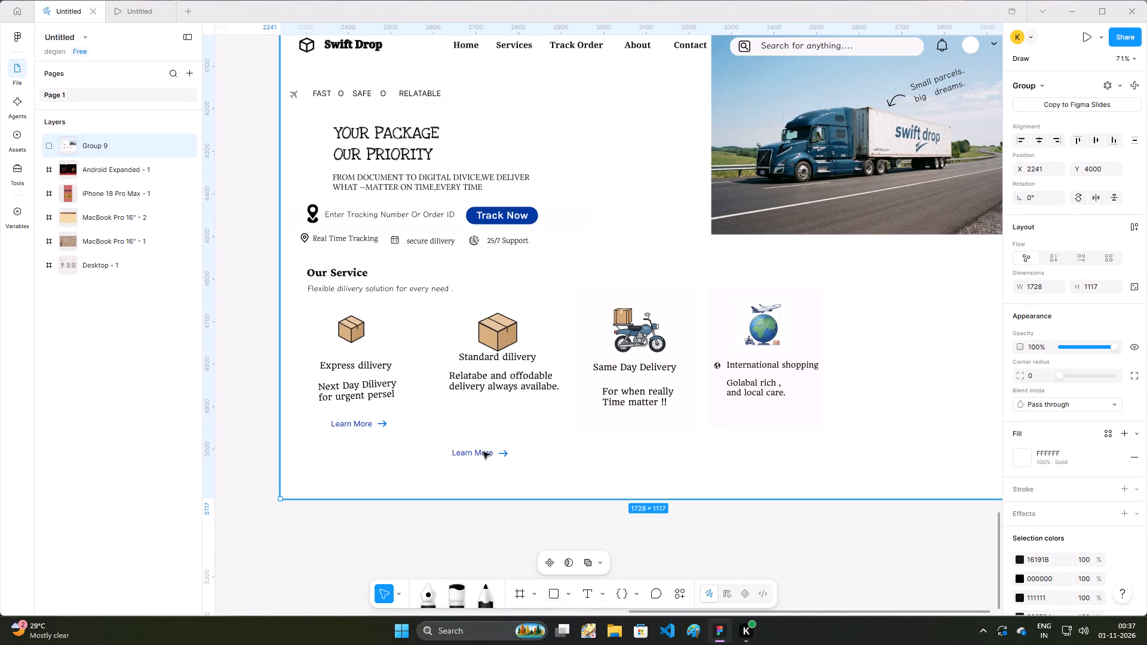
triple_click(483, 452)
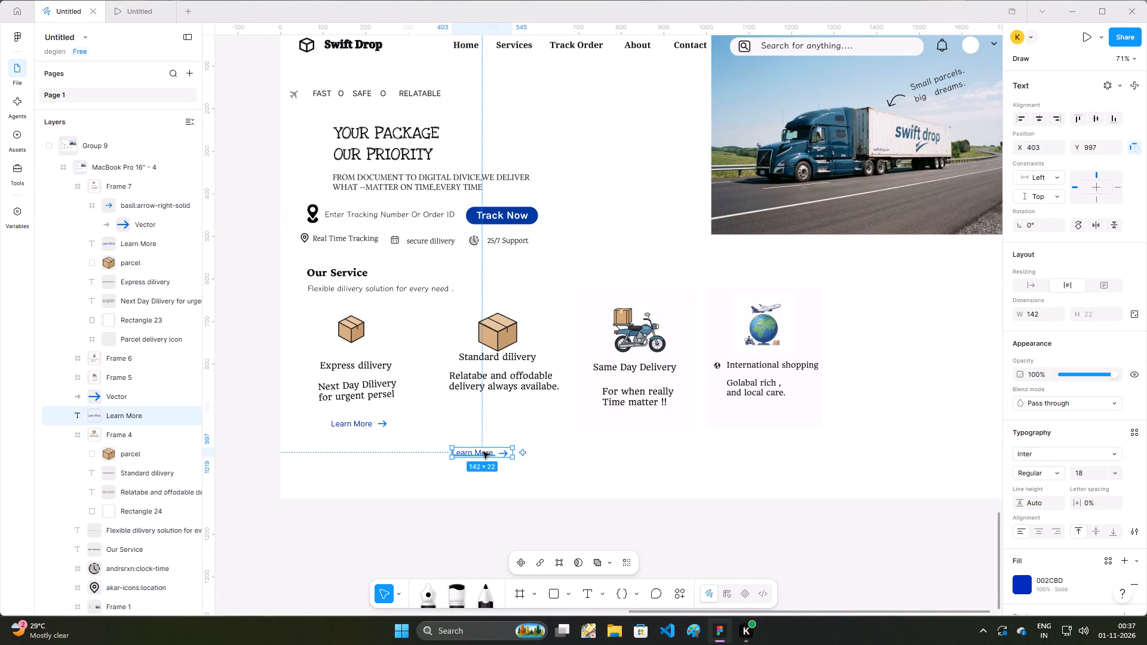
key("ctrl+d")
left_click_drag(485, 453, 605, 440)
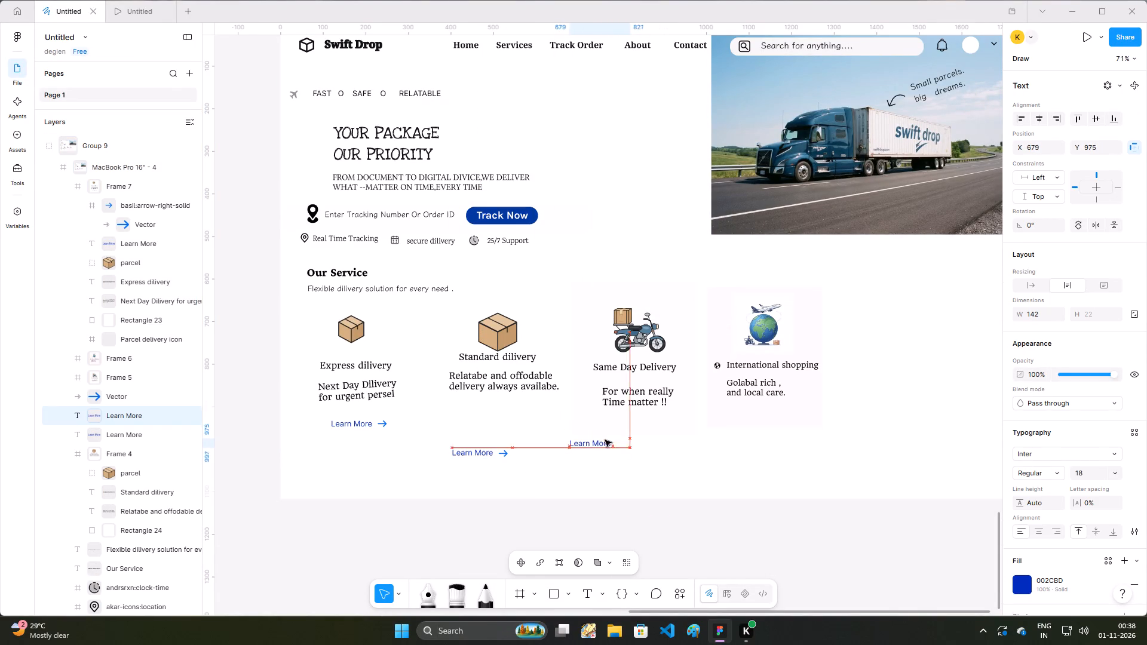
left_click_drag(605, 440, 637, 417)
Duplicate the loose blue arrow and place the copy beside "Learn More" in the Same Day Delivery card, at X 187, Y 308.
left_click(506, 454)
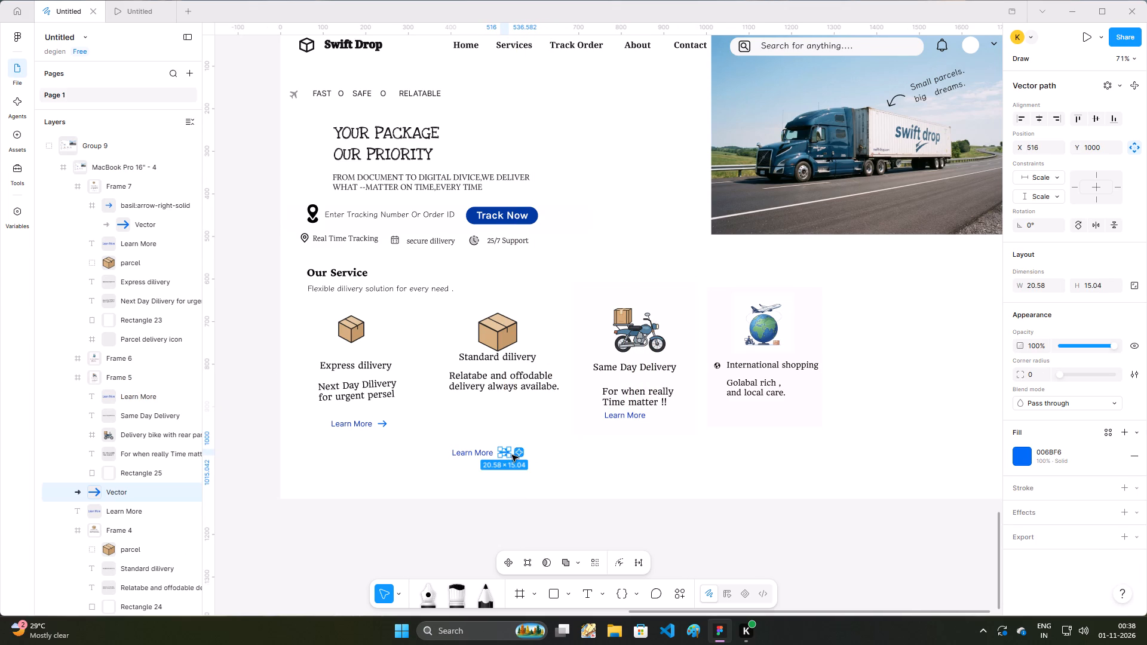
key("ctrl+d")
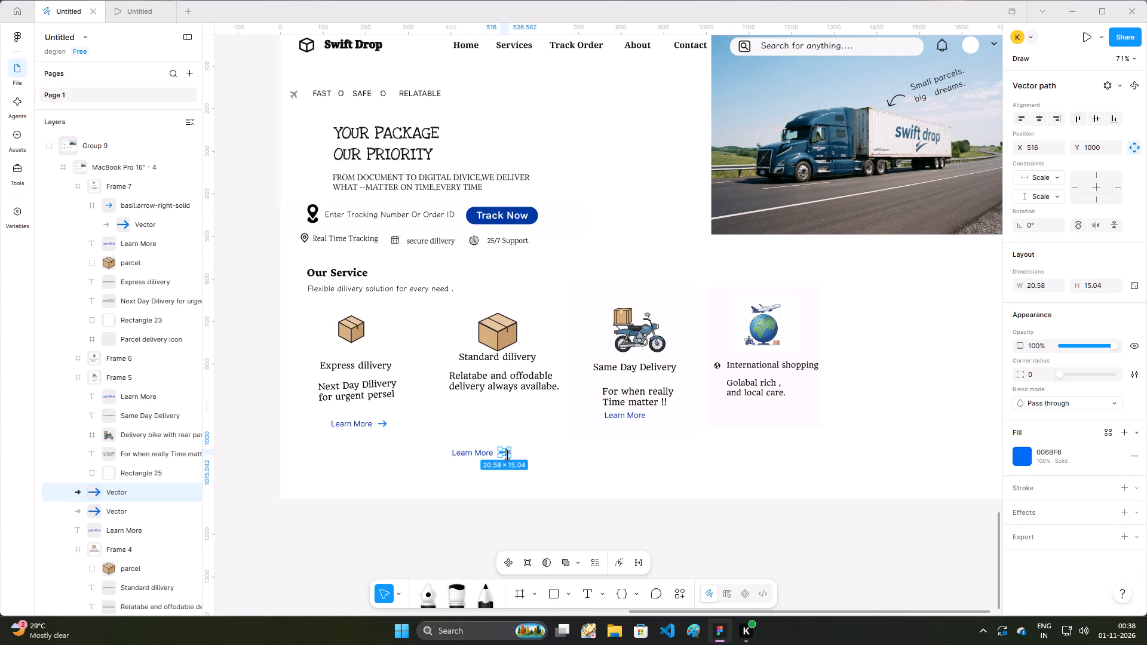
left_click_drag(502, 453, 593, 437)
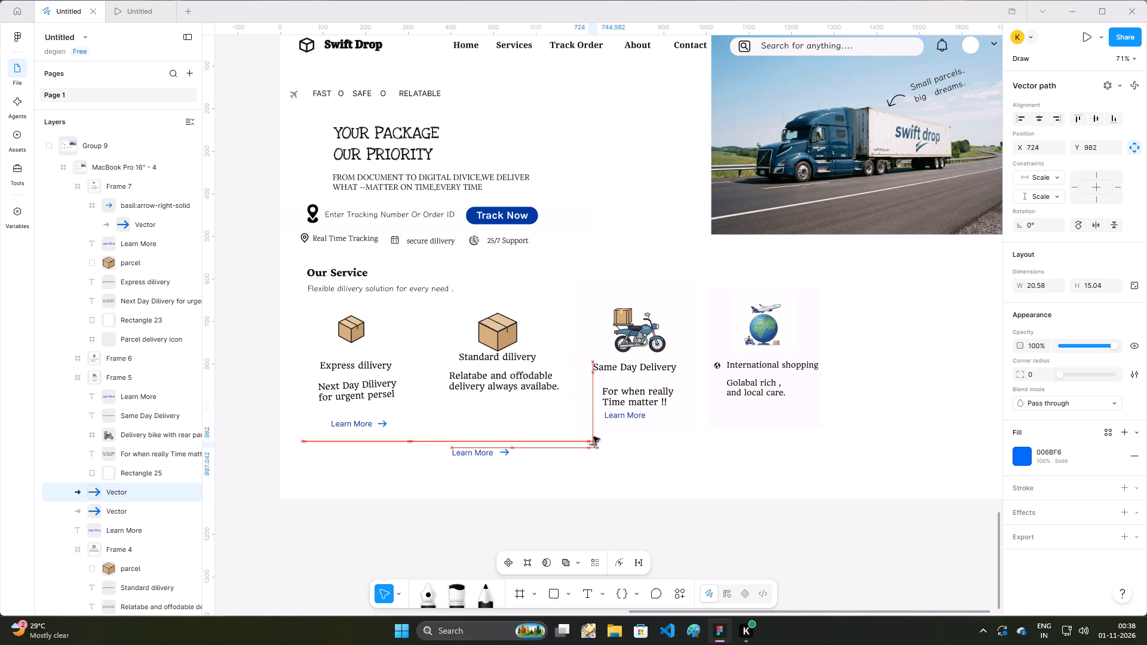
left_click_drag(593, 437, 654, 418)
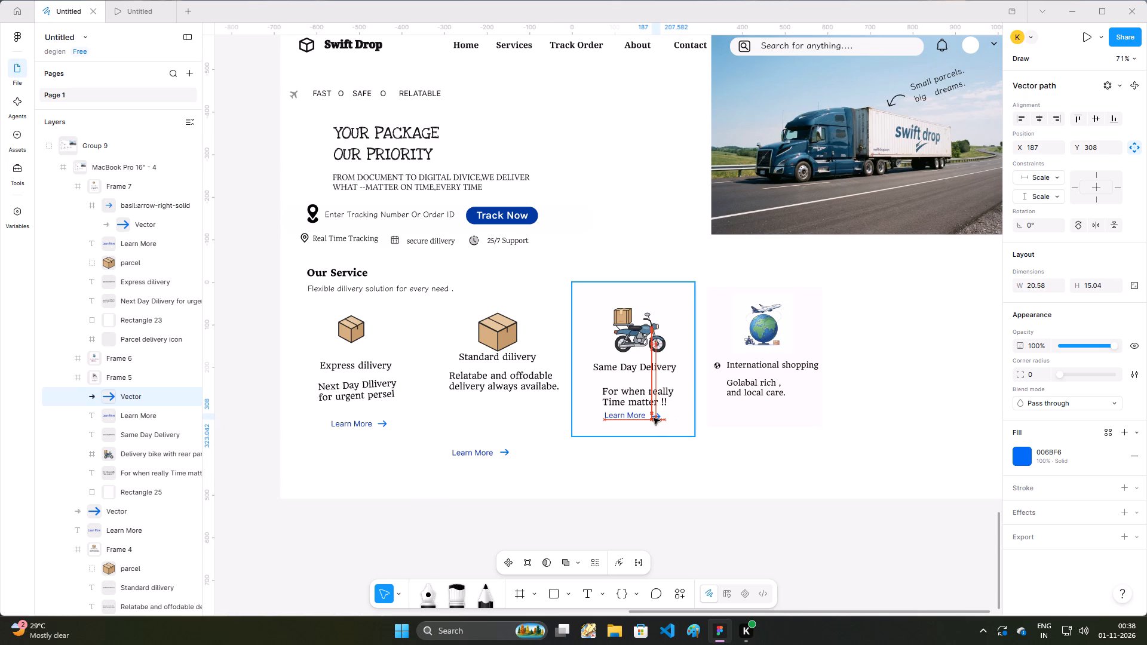
left_click_drag(654, 418, 654, 417)
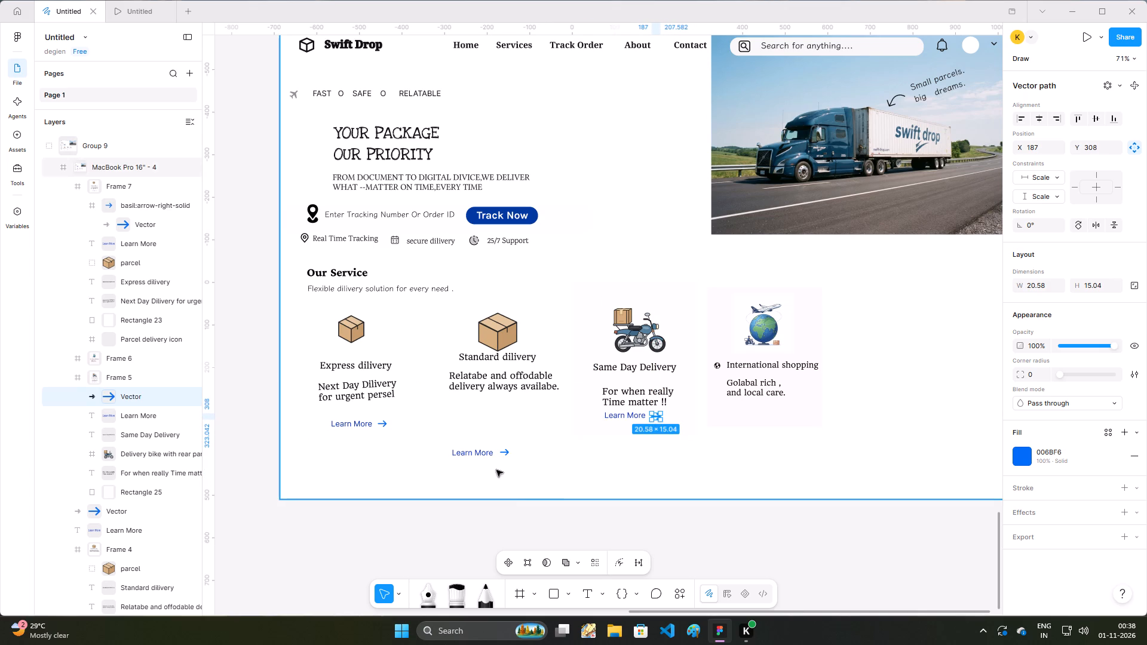
Duplicate the loose "Learn More" text and place the copy in the International shopping card at about X 44, Y 271.
left_click(487, 456)
key("ctrl+d")
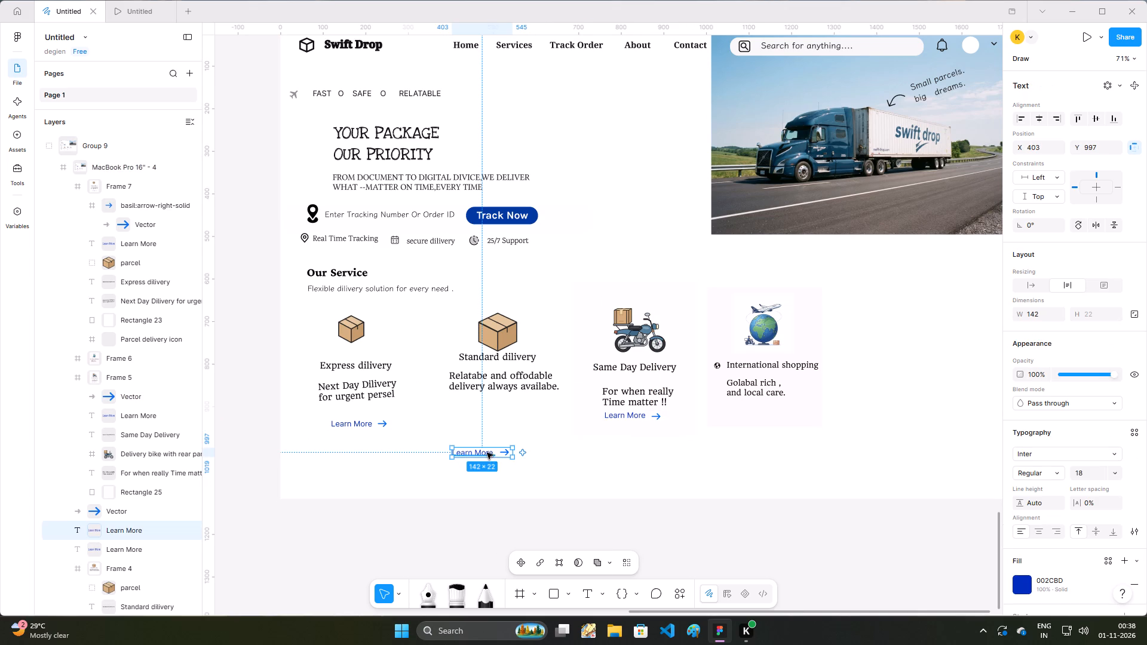
left_click_drag(487, 451, 589, 469)
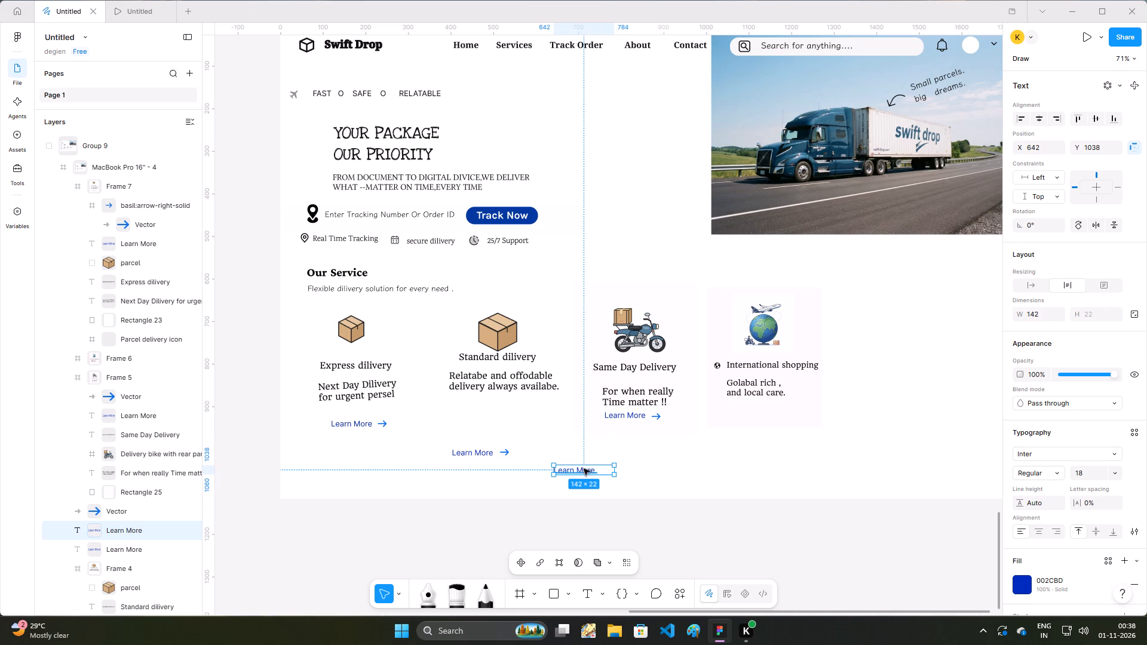
left_click_drag(581, 469, 753, 407)
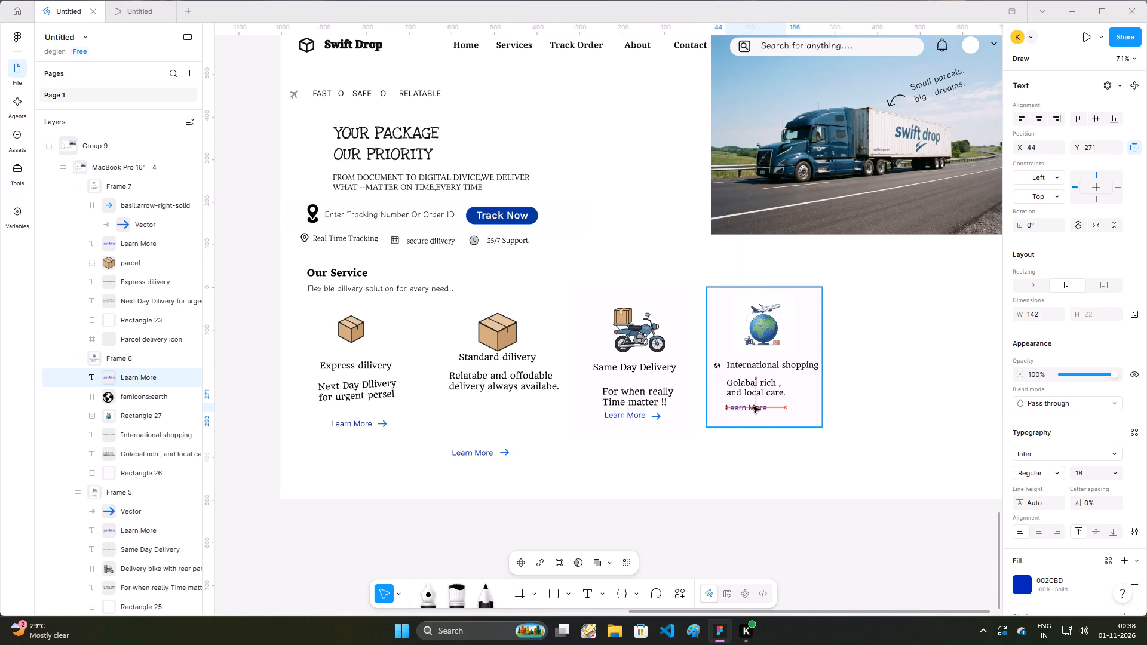
left_click_drag(753, 407, 753, 407)
Duplicate the loose blue arrow and place the copy beside "Learn More" in the International shopping card.
left_click(508, 453)
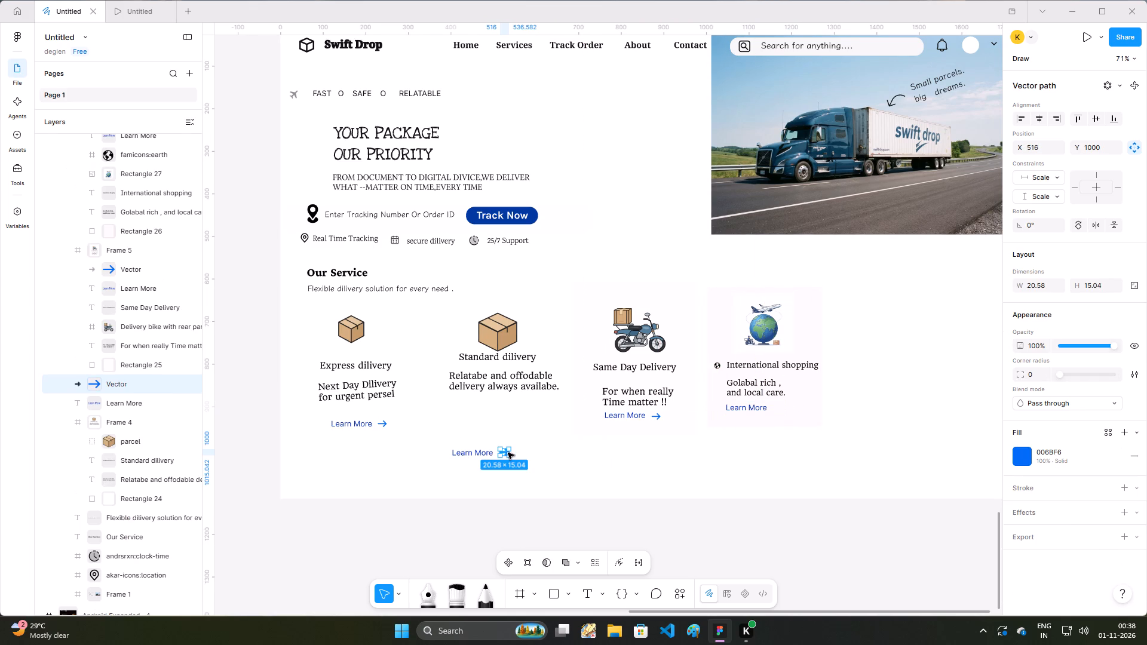
key("ctrl+d")
left_click_drag(504, 454, 767, 426)
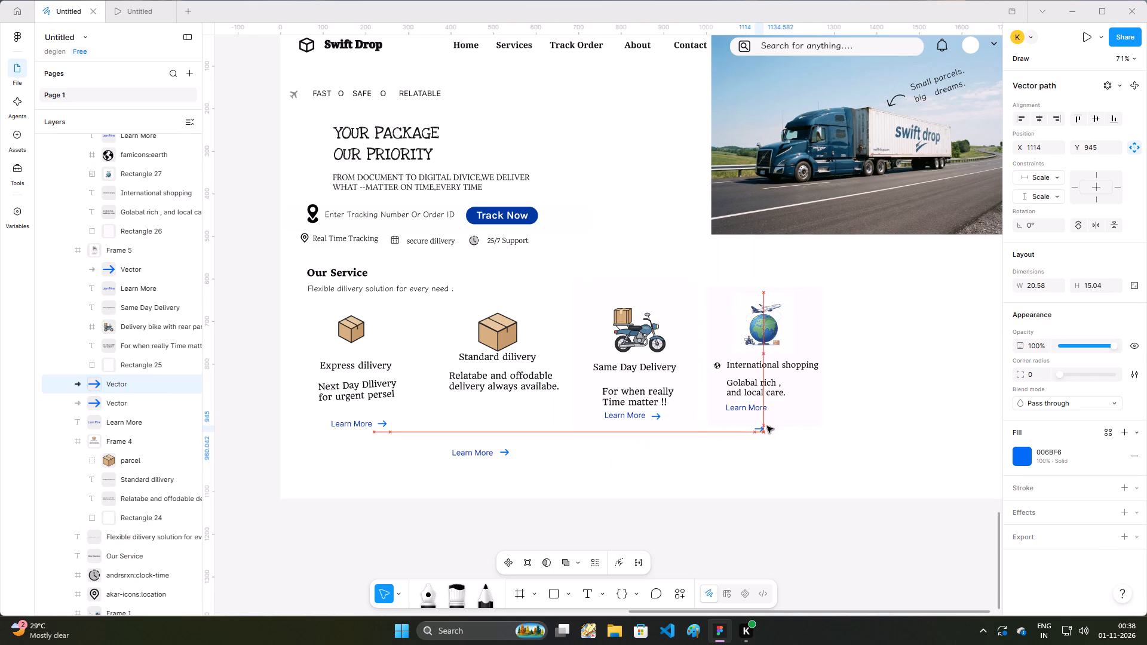
left_click_drag(767, 426, 775, 410)
left_click(733, 470)
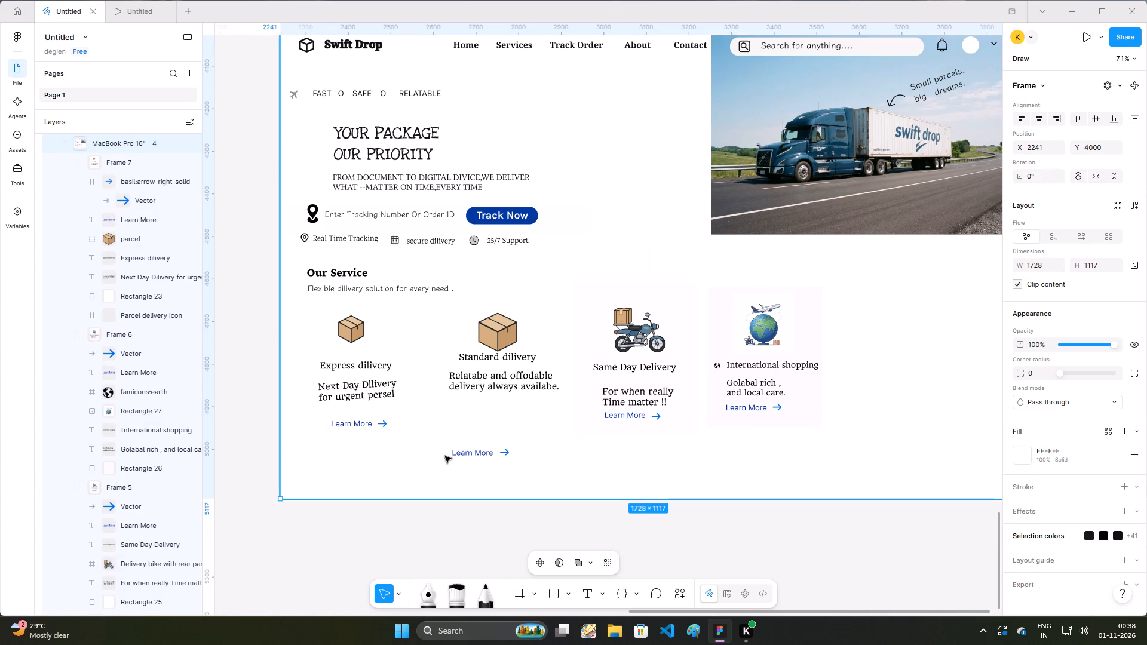
Move the loose "Learn More" text back into the Standard dilivery card, centred under its description at X 62, Y 260.
left_click(462, 451)
triple_click(468, 456)
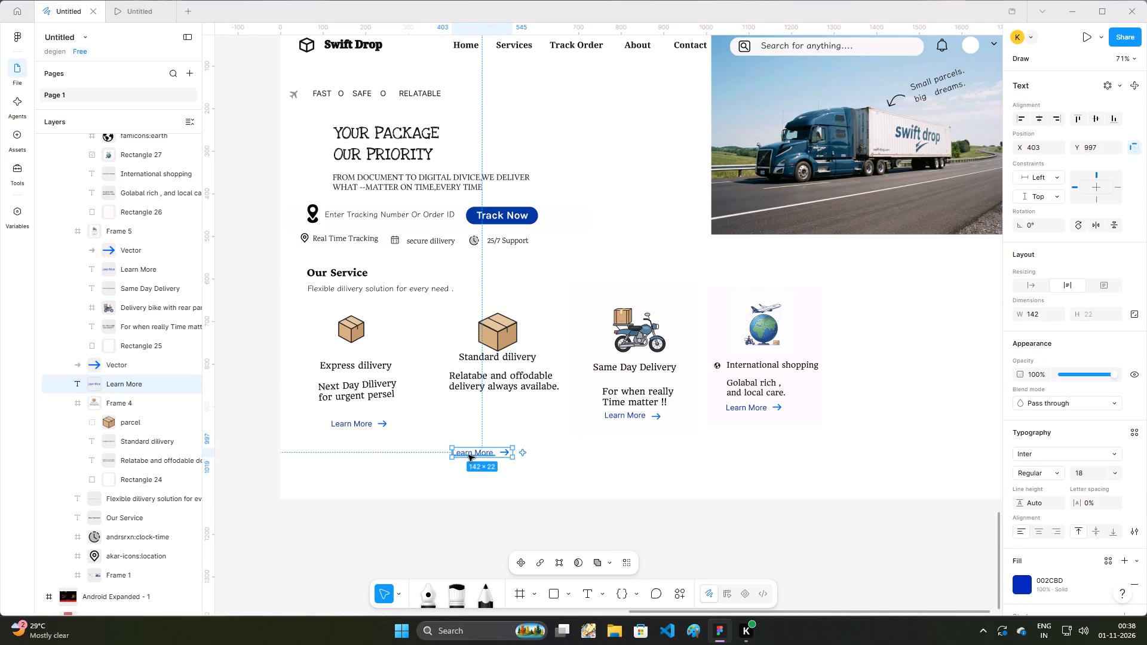
left_click_drag(473, 453, 487, 414)
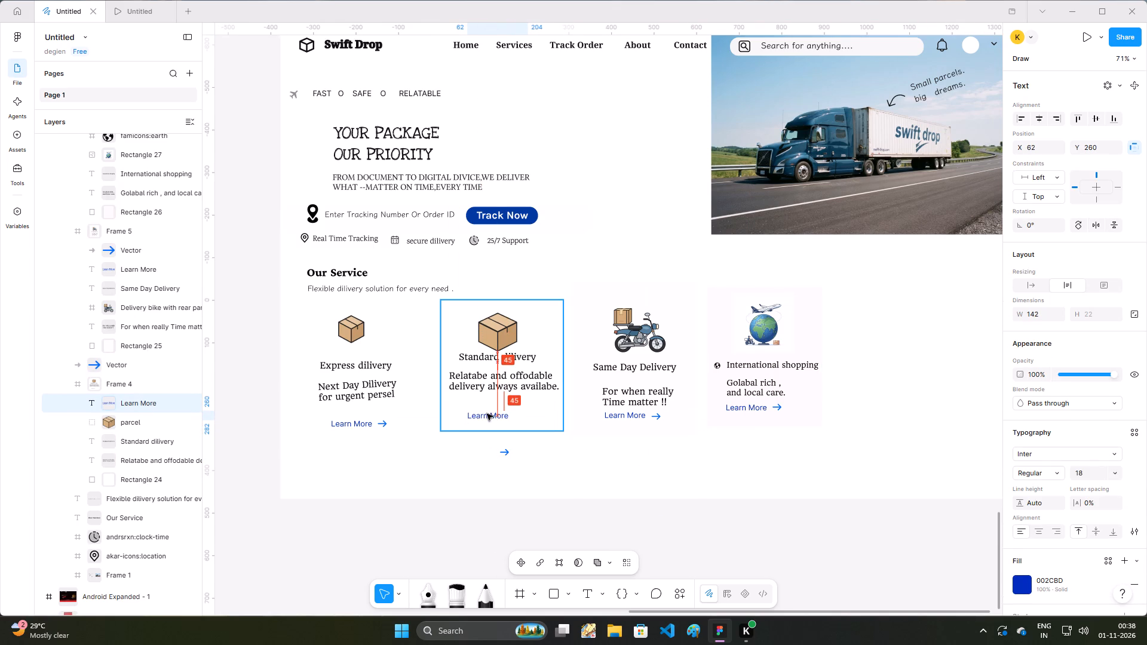
left_click_drag(487, 414, 488, 414)
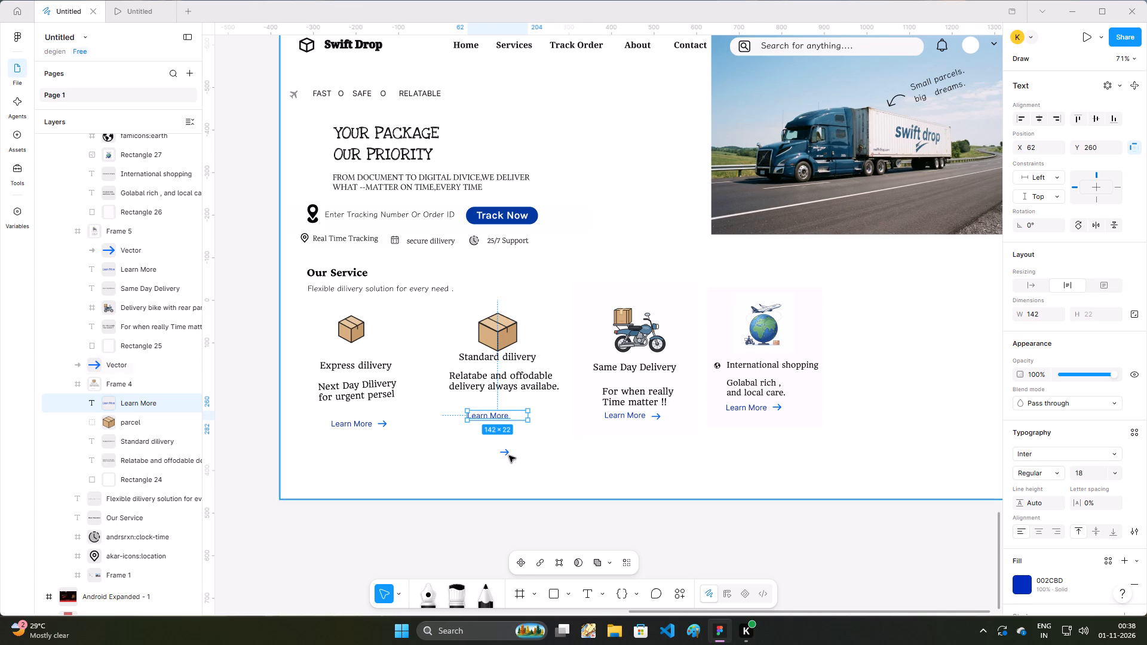
Move the loose blue arrow back into the Standard dilivery card, beside its "Learn More" text.
left_click_drag(508, 454, 522, 417)
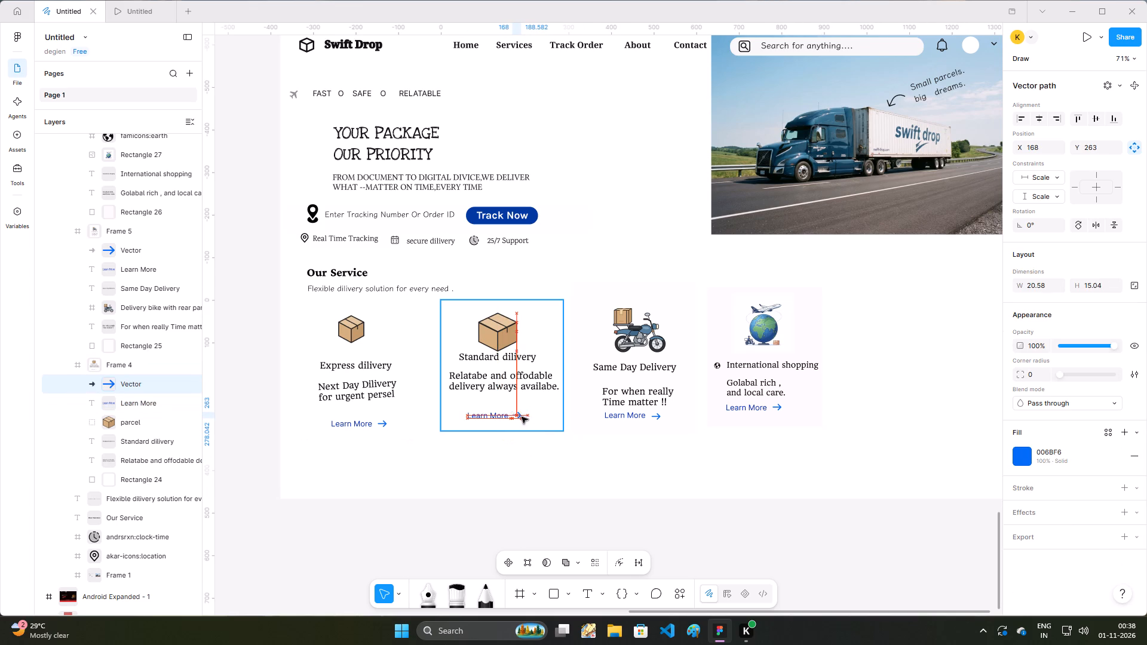
left_click_drag(522, 417, 523, 417)
left_click(526, 471)
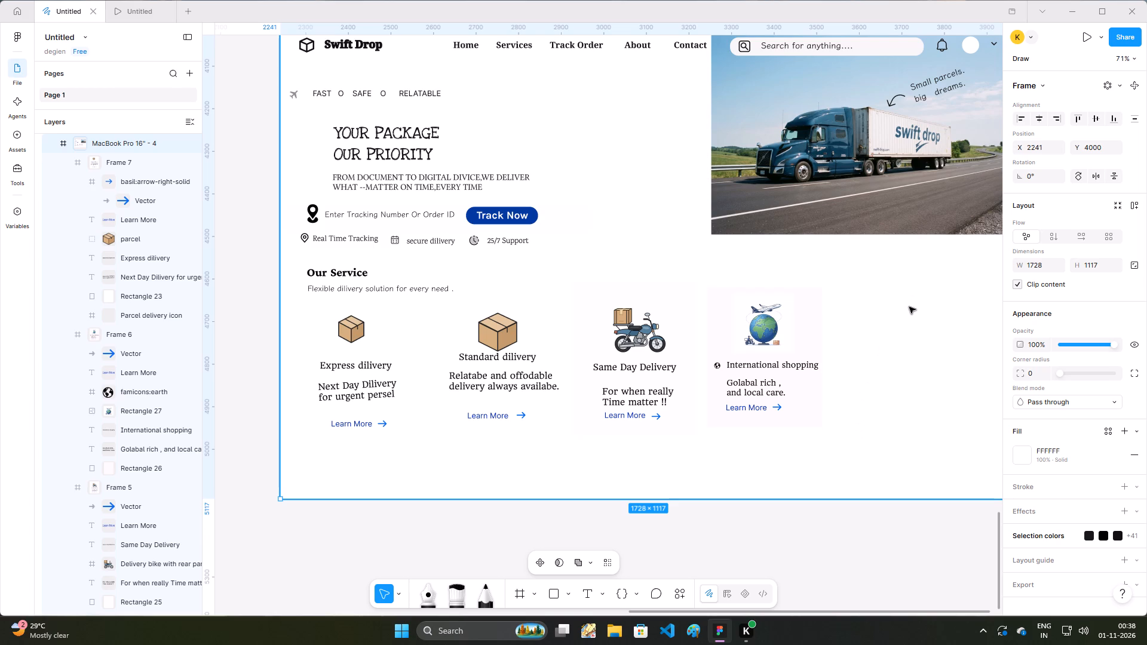
Draw a rectangle about 348 × 415 in the empty area beside the International shopping card, at X 1359, Y 567.
key("r")
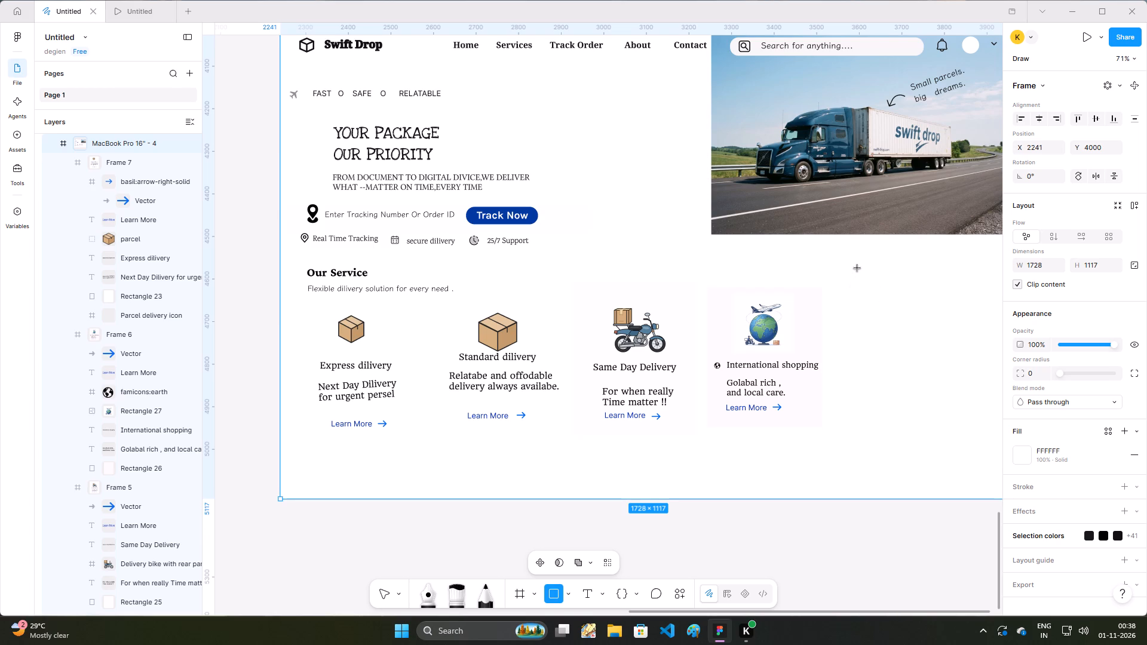
left_click_drag(859, 266, 997, 442)
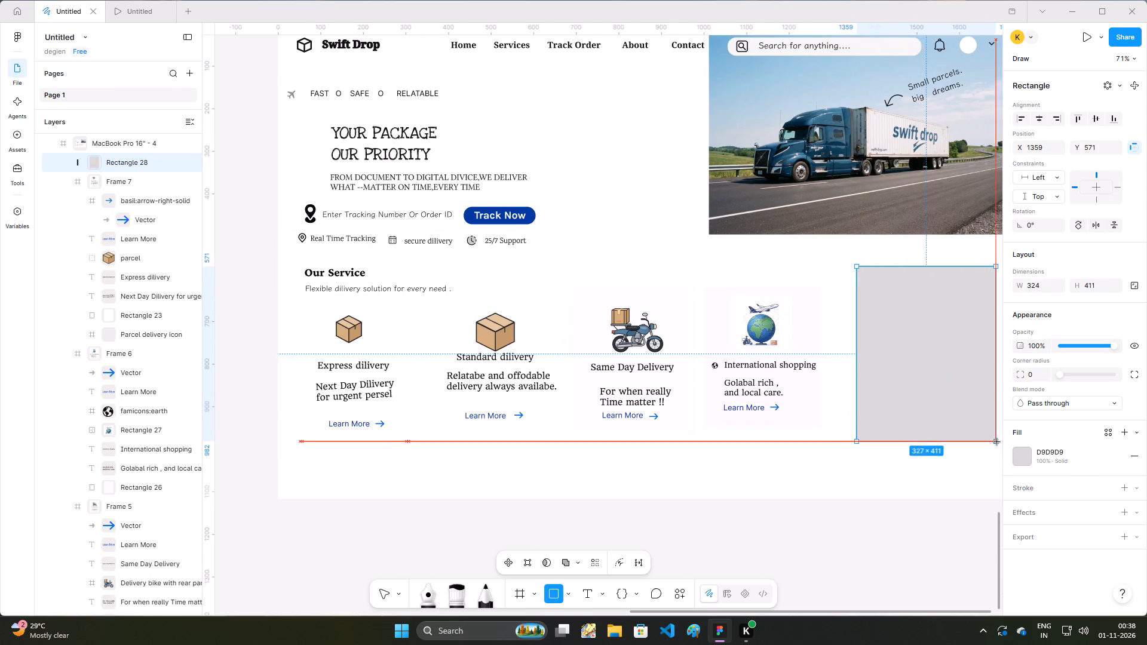
left_click_drag(997, 442, 943, 451)
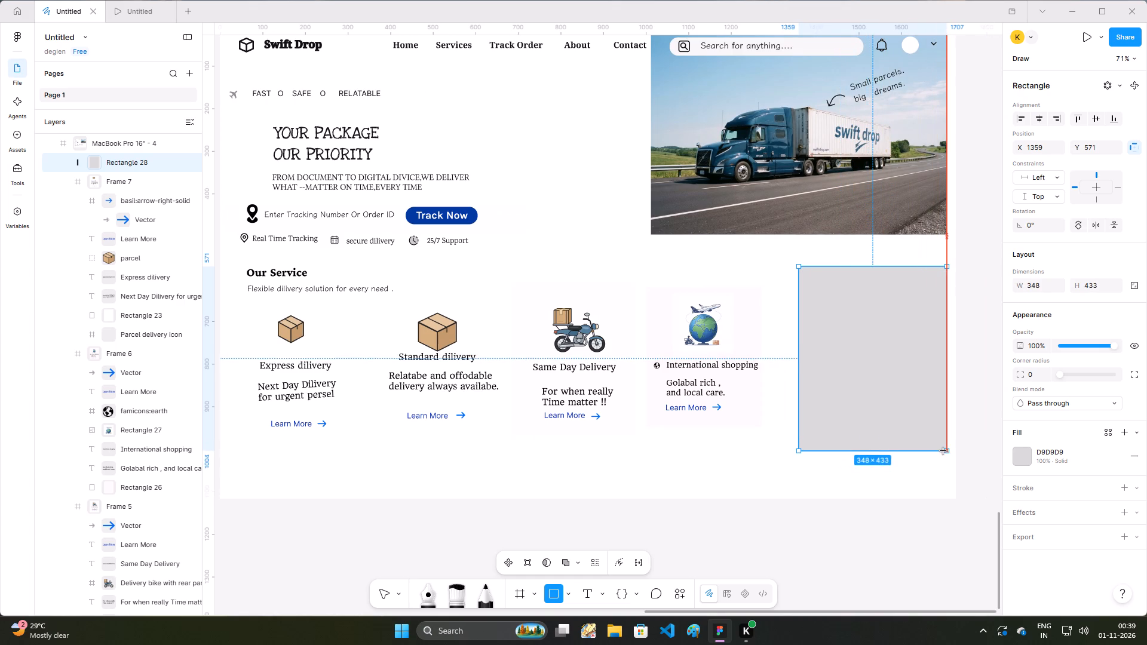
left_click_drag(943, 451, 944, 443)
left_click(947, 268)
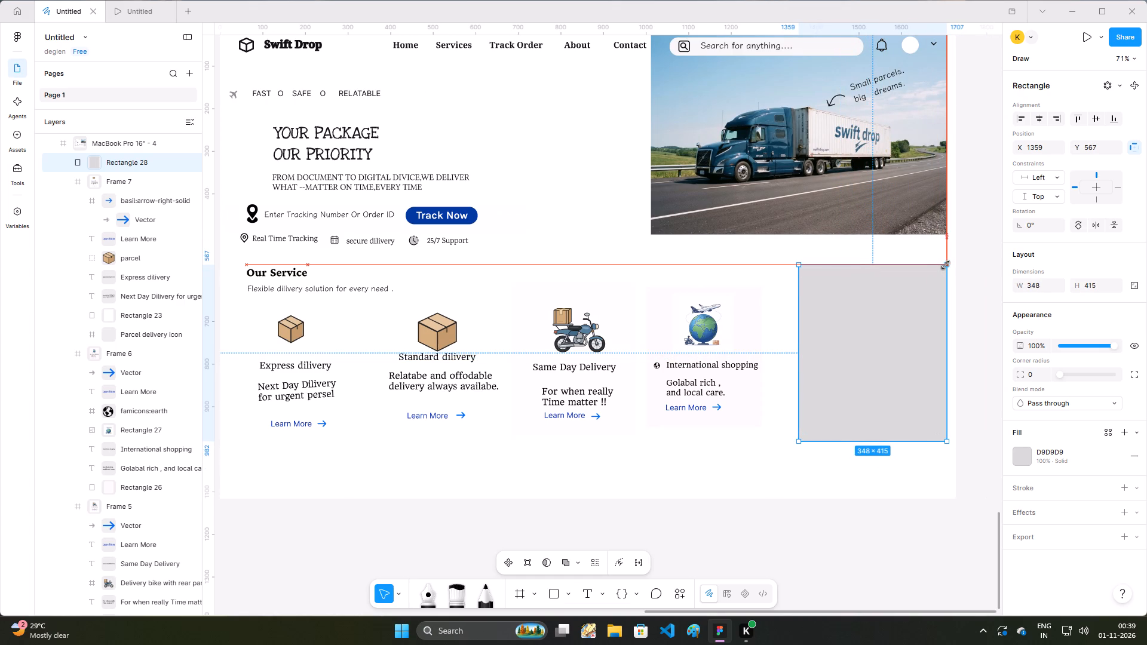
Set the corner radius of the new 348 × 415 side panel rectangle to 20.
double_click(1033, 379)
key("2")
key("0")
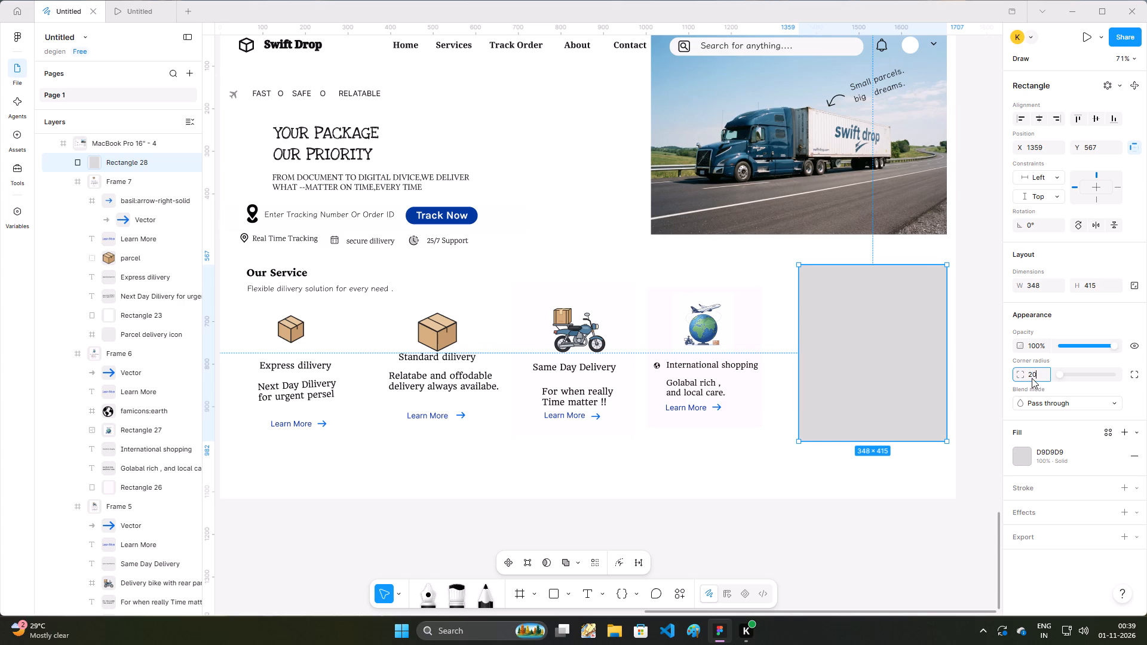
key("Return")
left_click(919, 371)
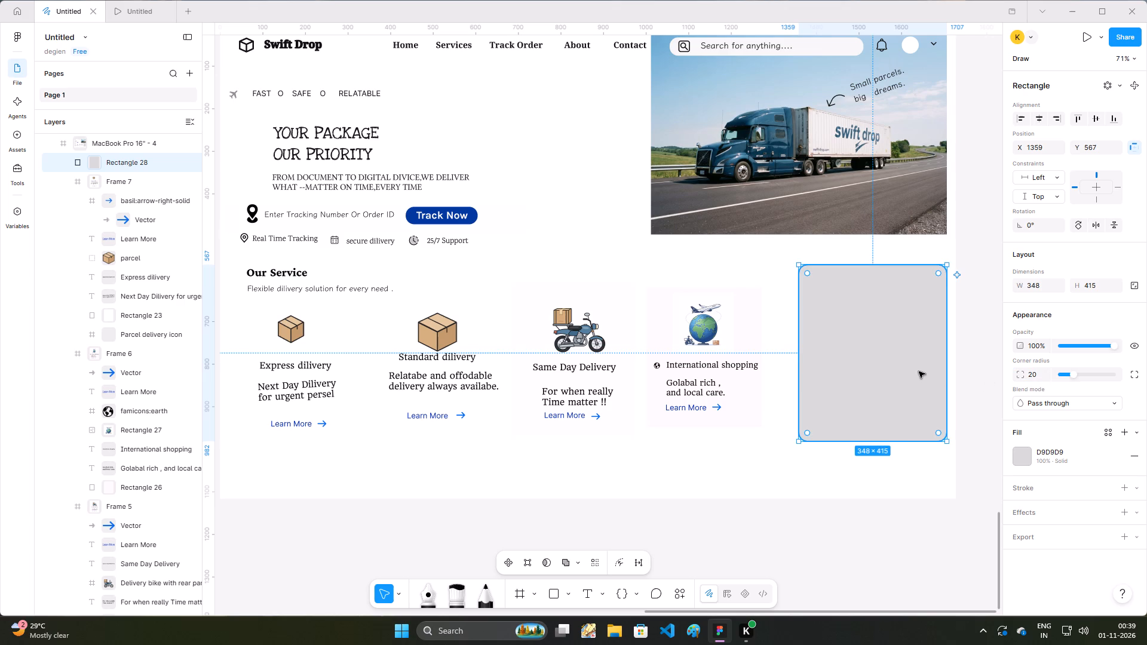
Draw a narrow rectangle about 103 × 375 along the right edge of the side panel, at X 1601, Y 607.
key("r")
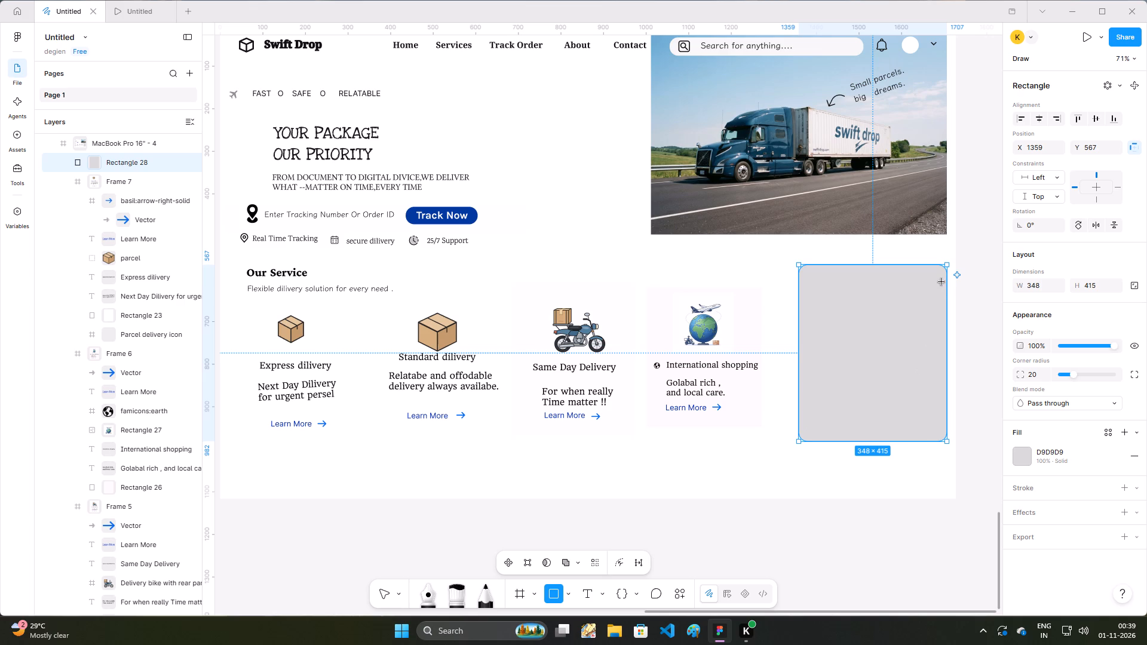
left_click_drag(946, 282, 920, 336)
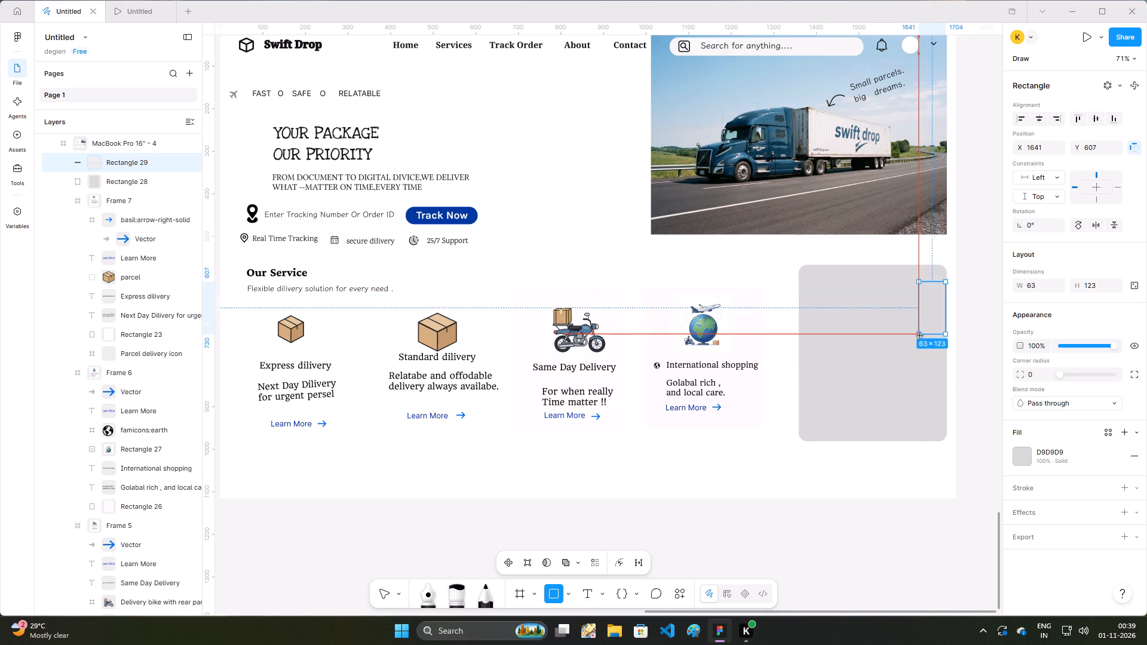
left_click_drag(920, 336, 903, 418)
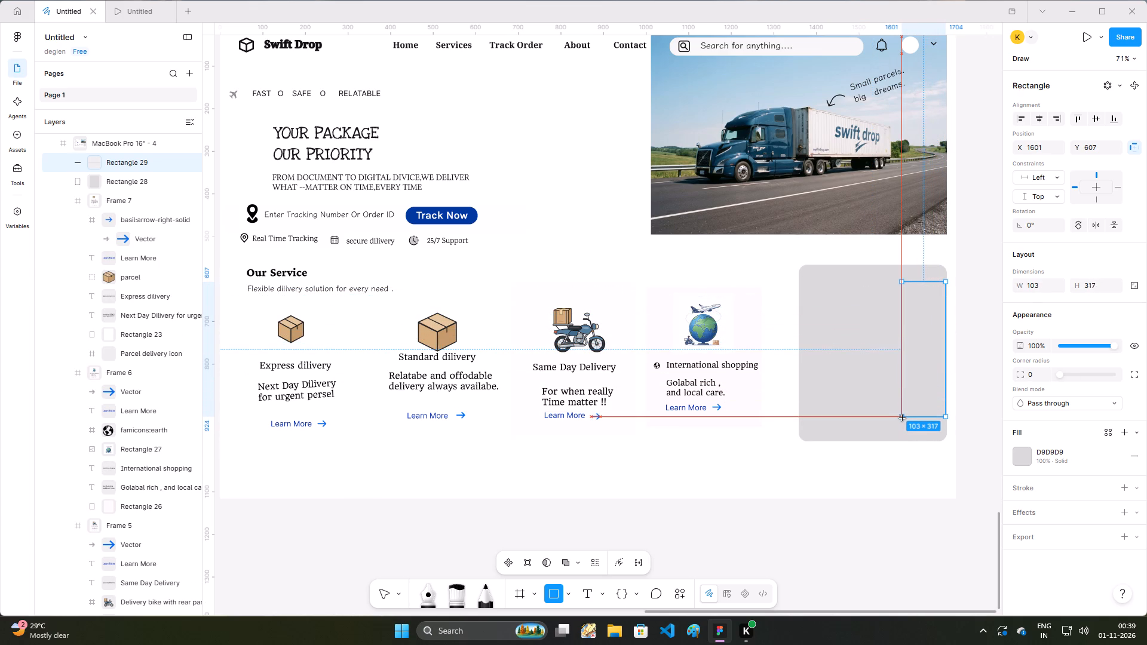
left_click_drag(903, 418, 902, 440)
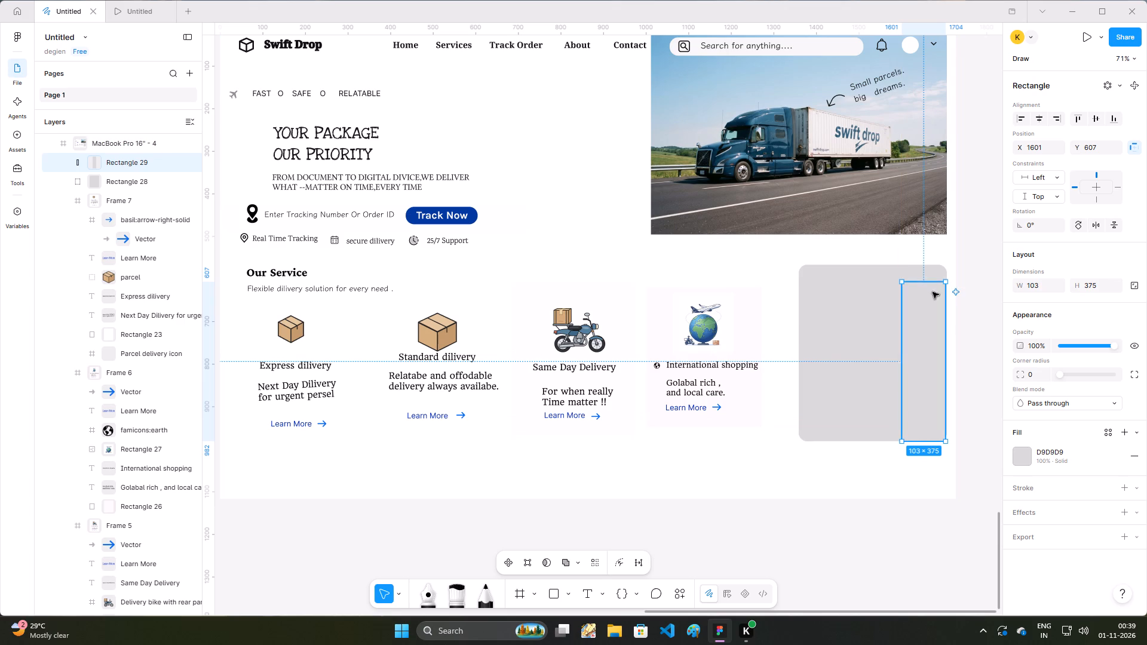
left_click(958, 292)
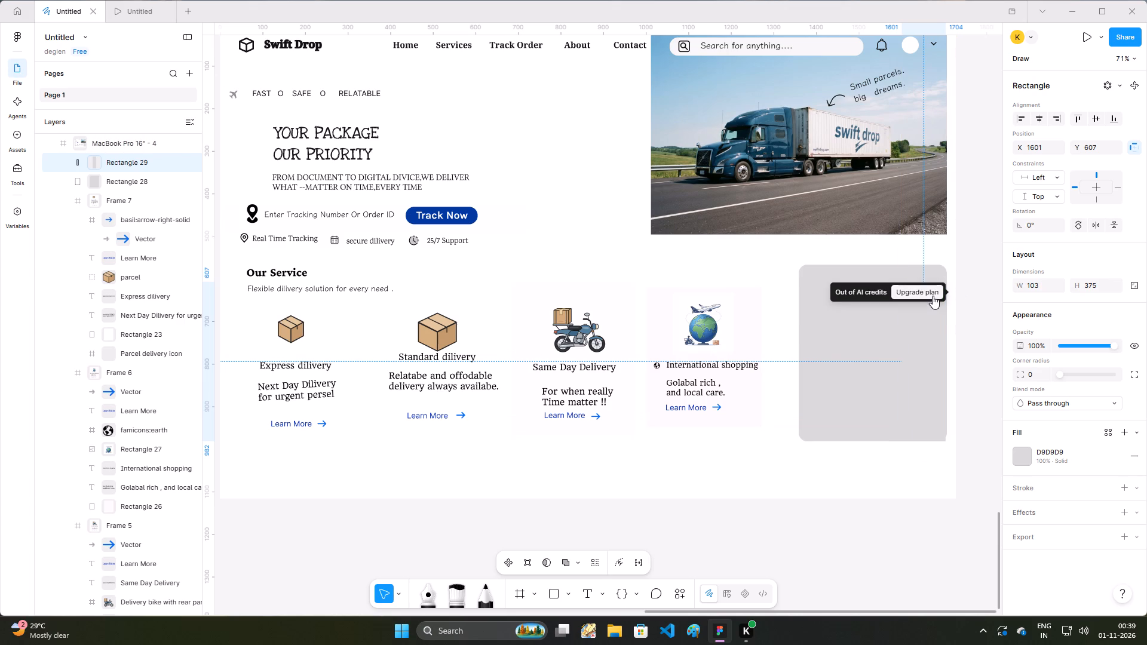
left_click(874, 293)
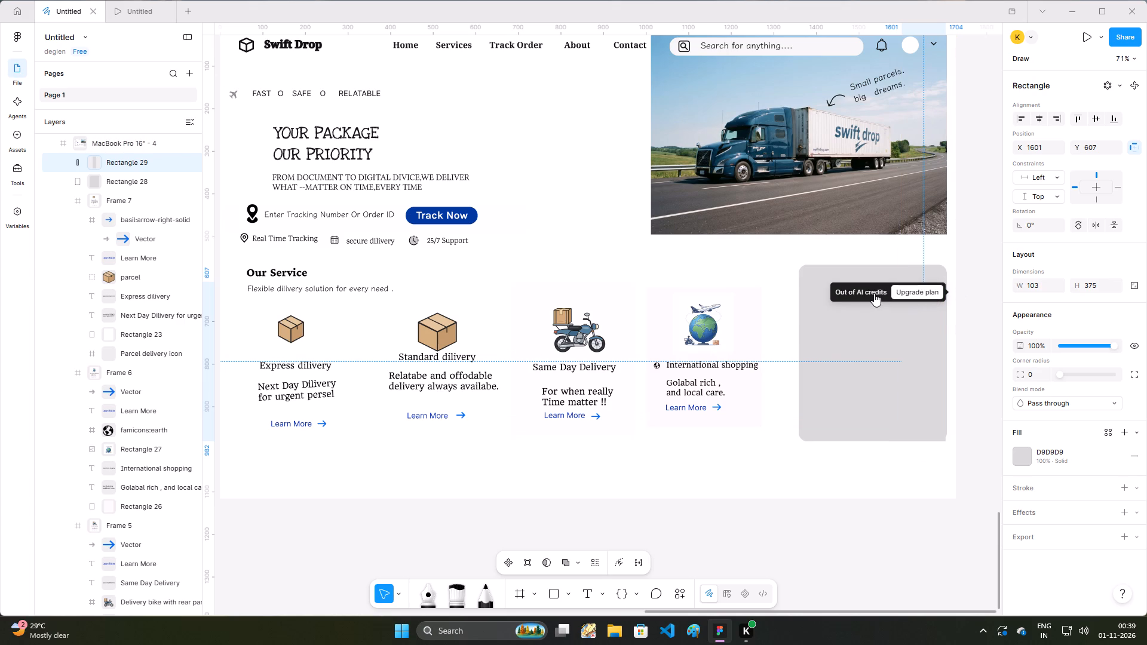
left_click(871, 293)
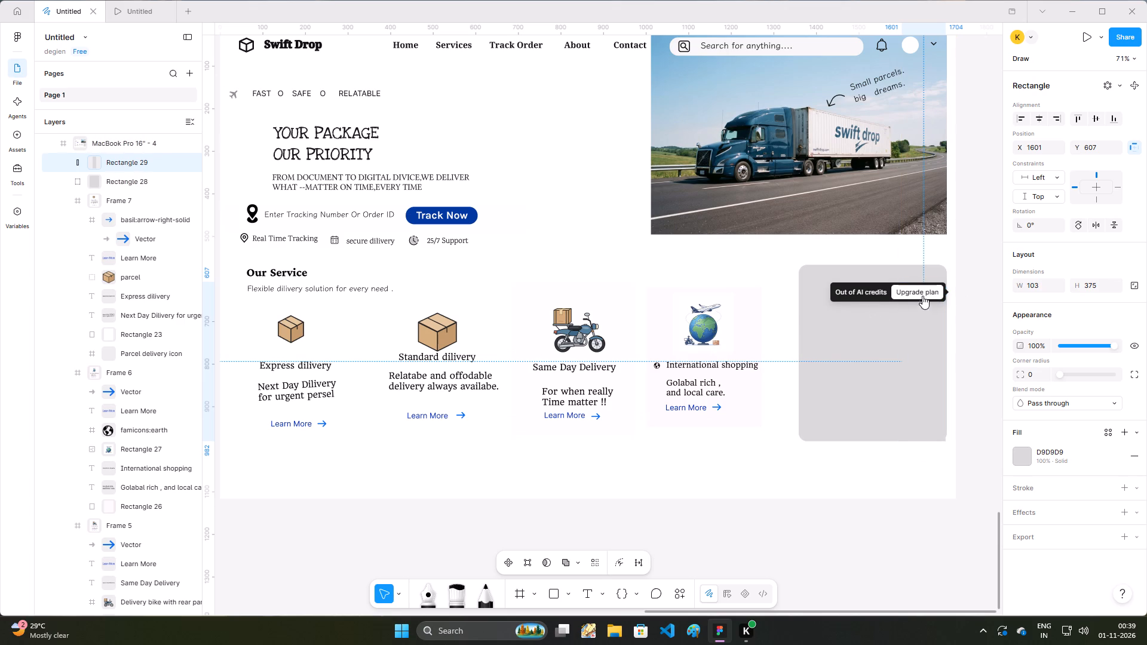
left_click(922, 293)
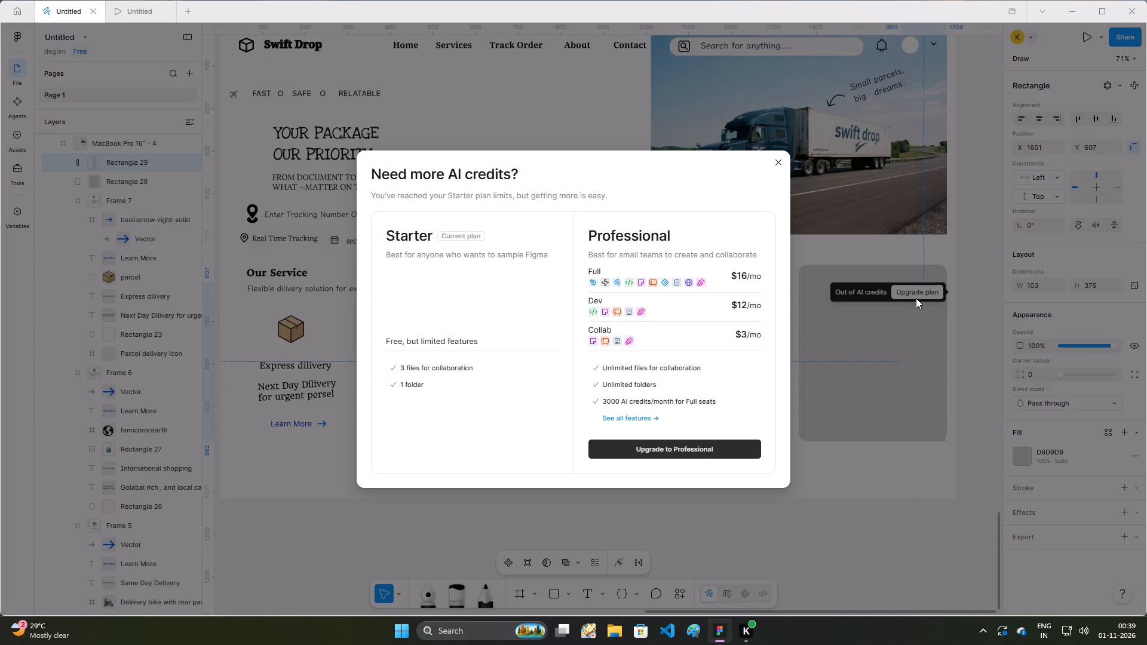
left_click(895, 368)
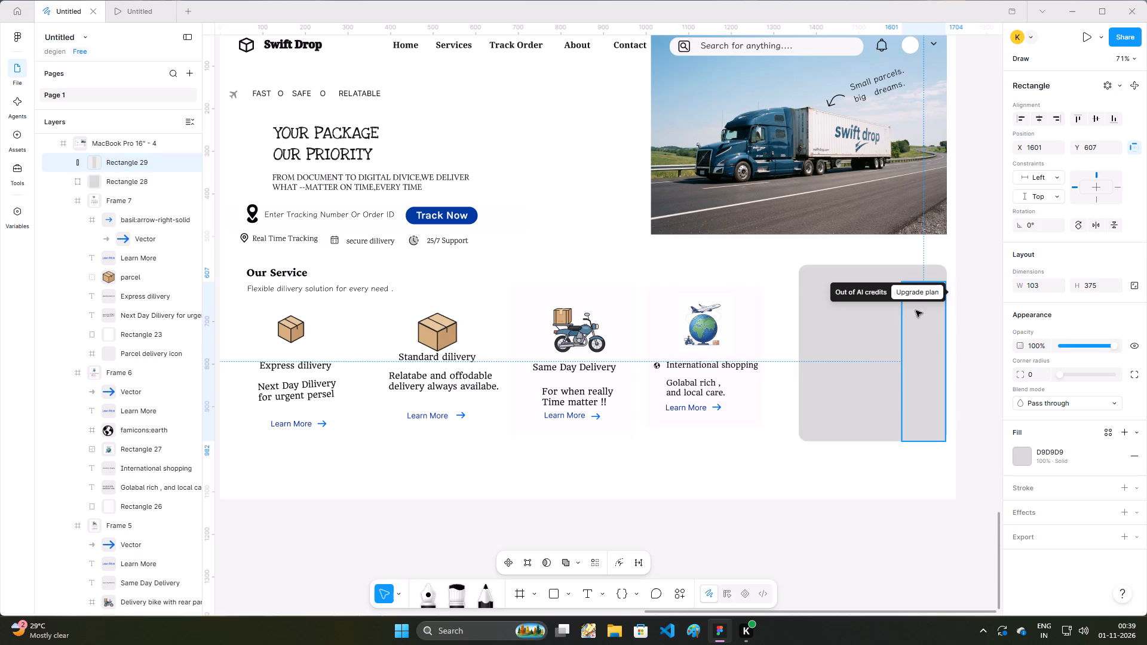
Change the narrow rectangle's fill to the pale pink FFF6F6.
left_click(920, 321)
left_click(847, 352)
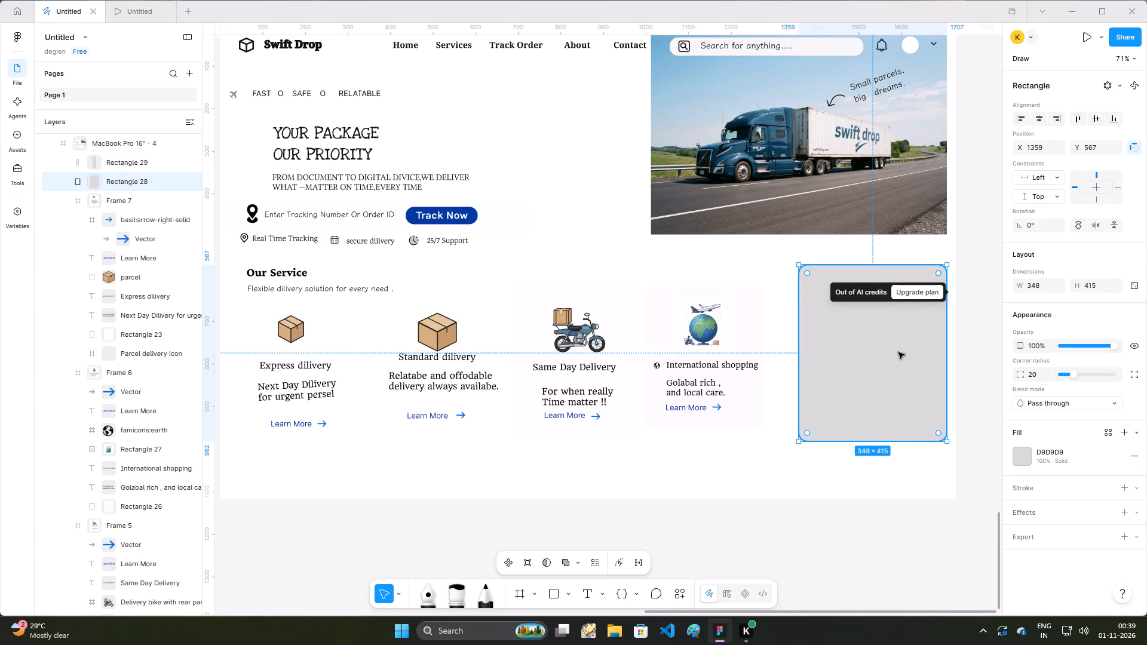
left_click(898, 352)
left_click(917, 351)
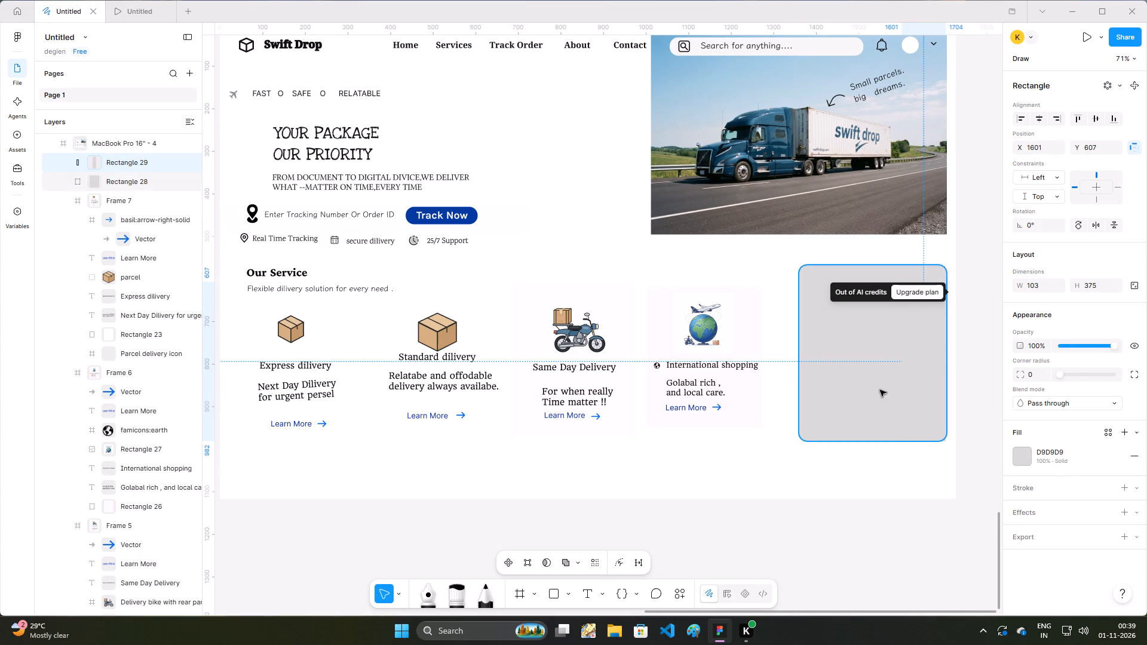
left_click(923, 389)
left_click(1017, 450)
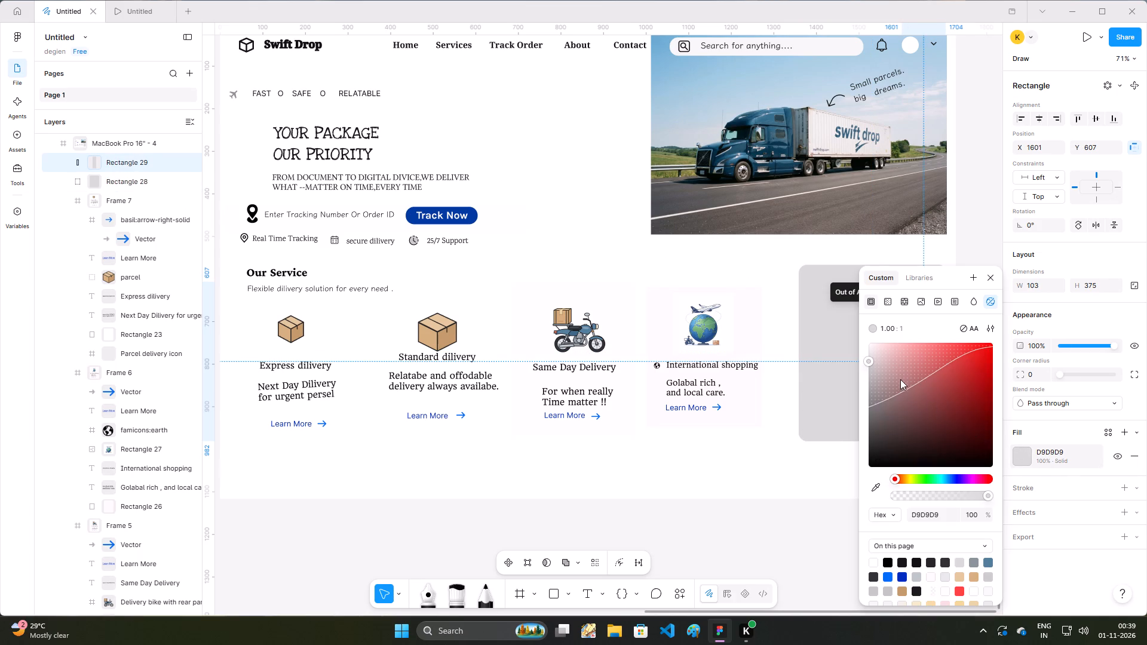
left_click_drag(869, 363, 873, 342)
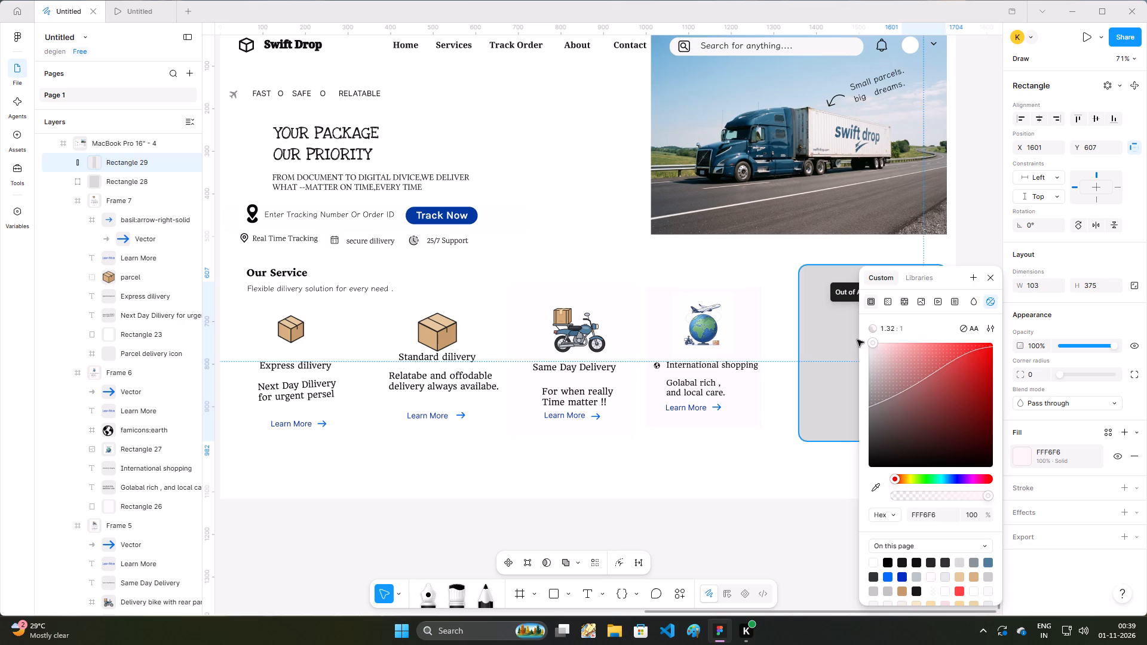
left_click(842, 338)
Change the large side panel rectangle's fill to the light blue A8DBFF.
left_click(885, 358)
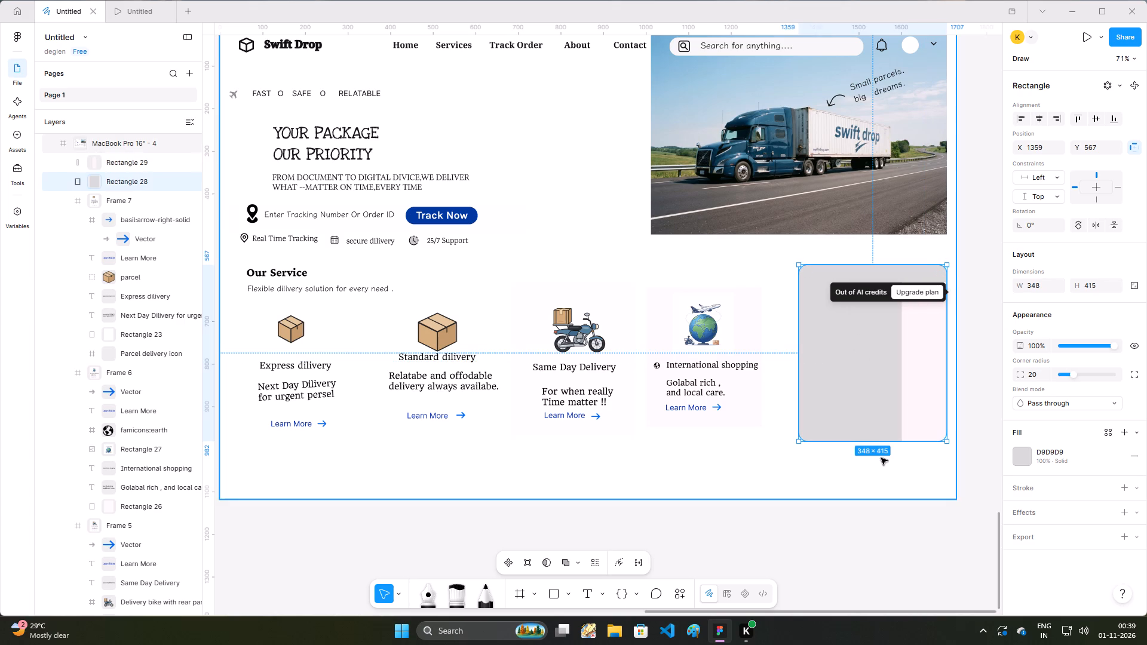
left_click(885, 529)
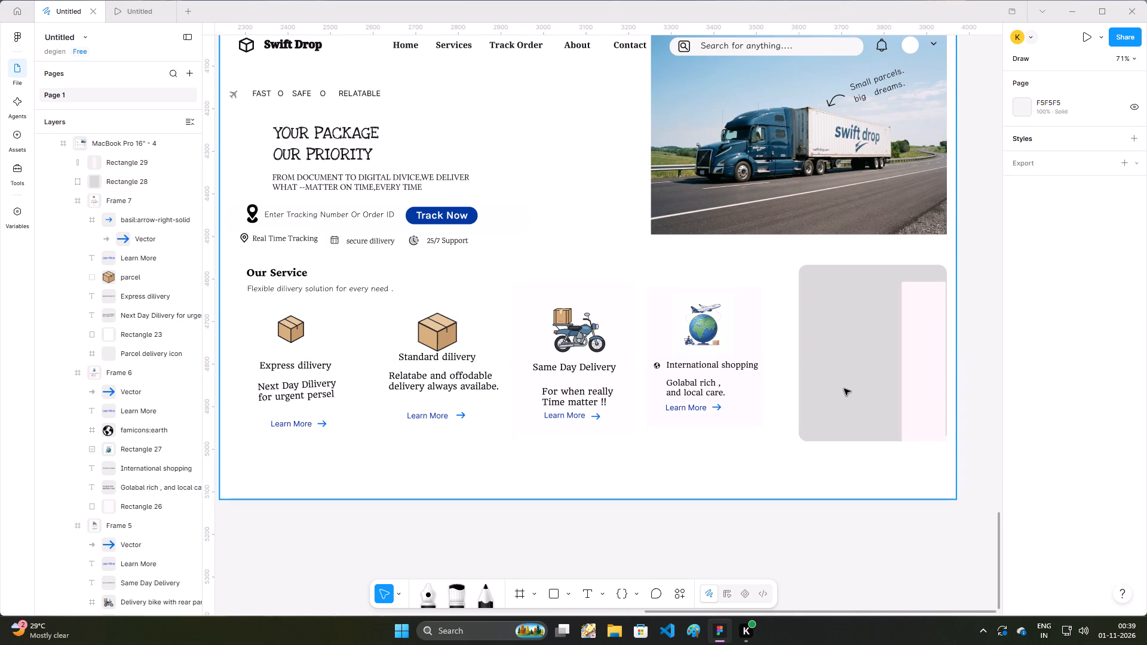
left_click(844, 369)
left_click(844, 369)
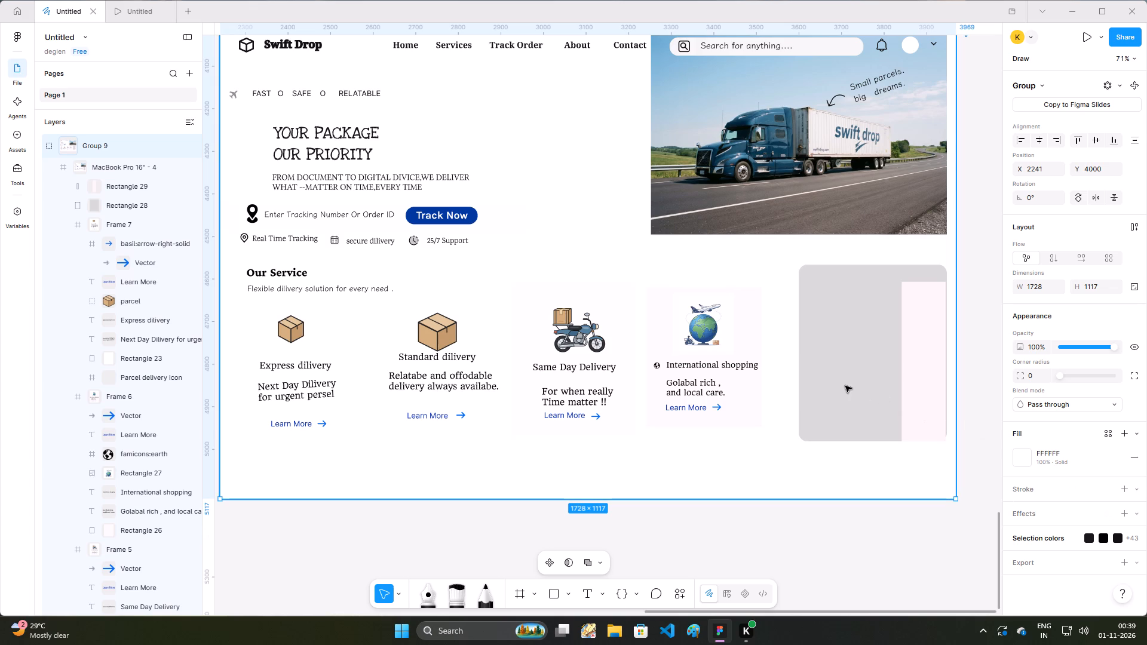
double_click(845, 386)
left_click(829, 337)
left_click(822, 317)
double_click(816, 293)
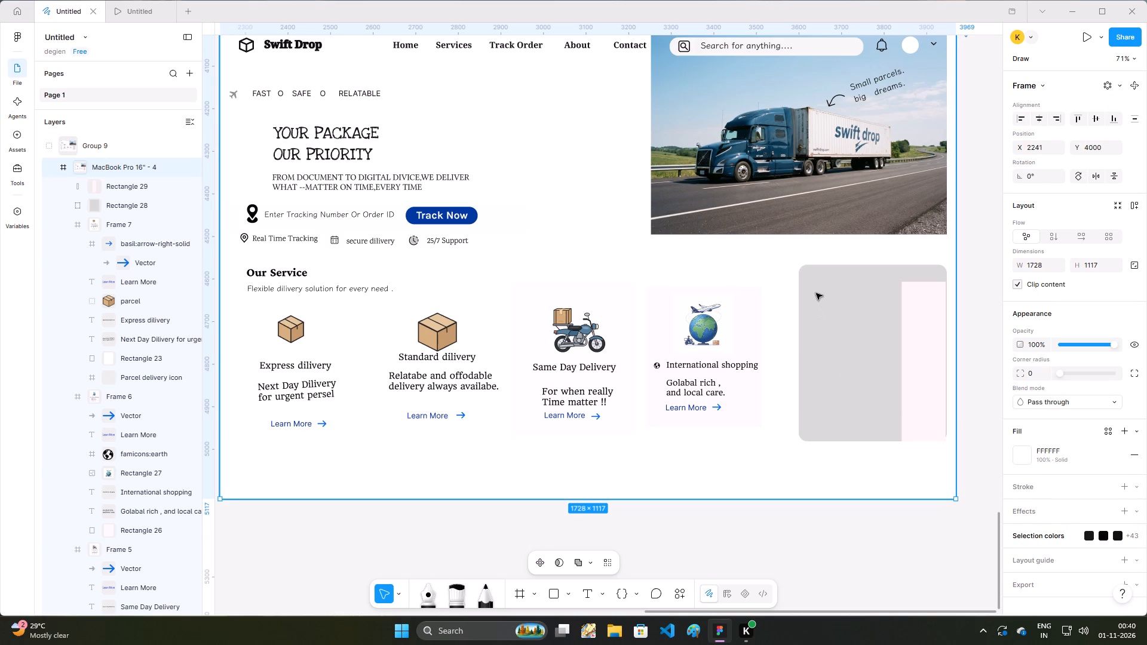
left_click(1019, 456)
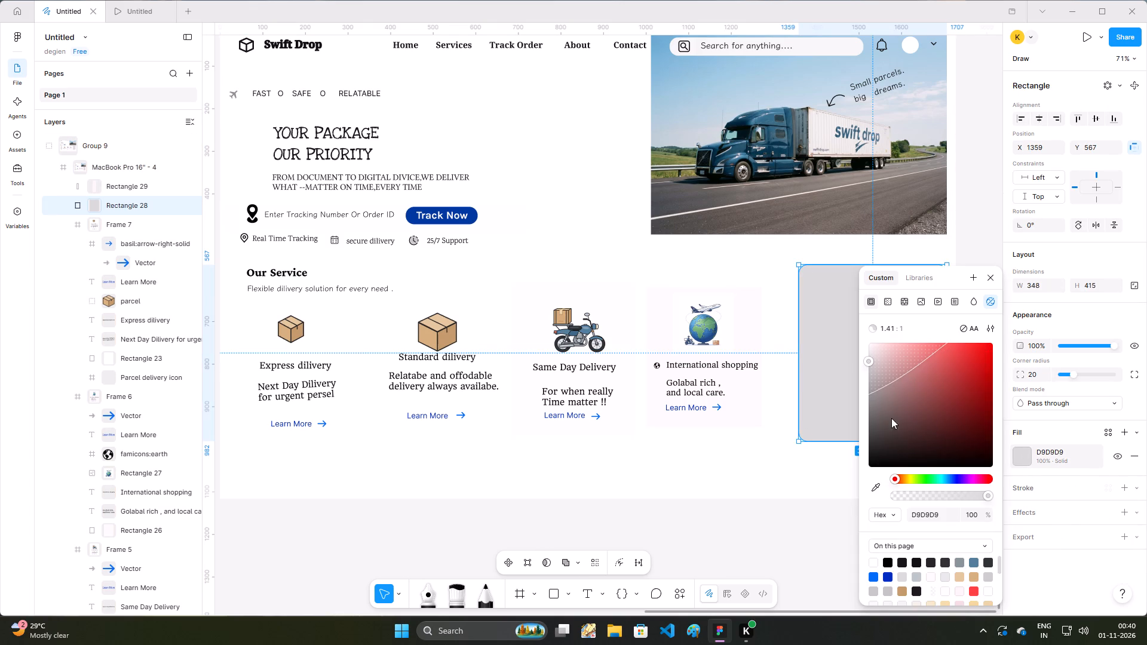
left_click(948, 477)
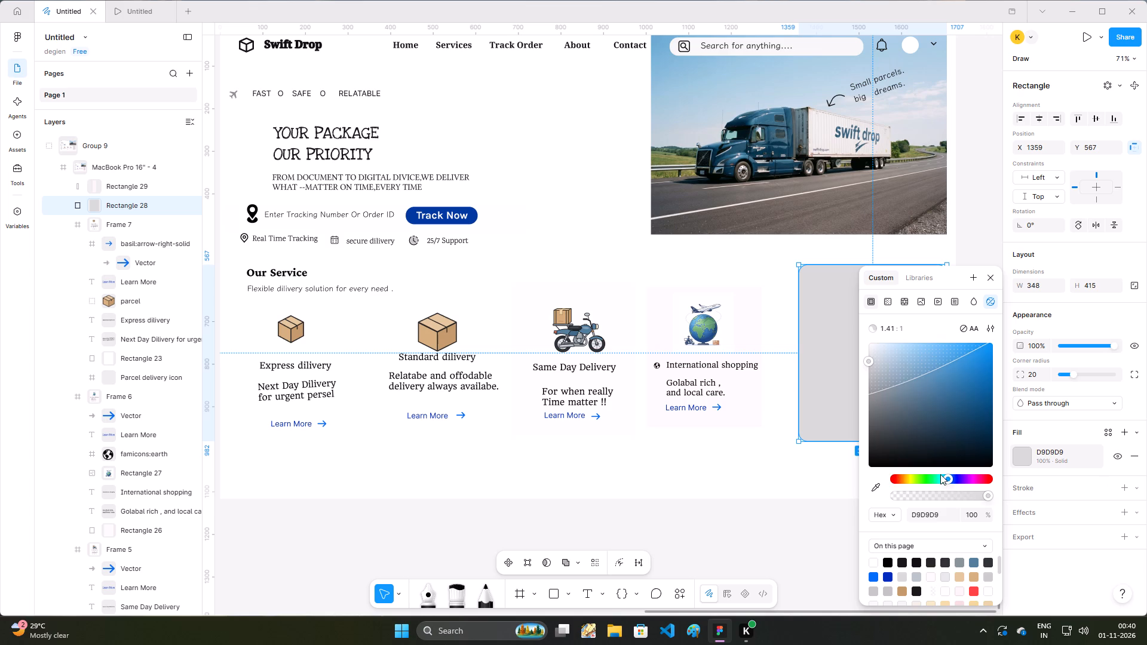
left_click_drag(870, 357, 925, 351)
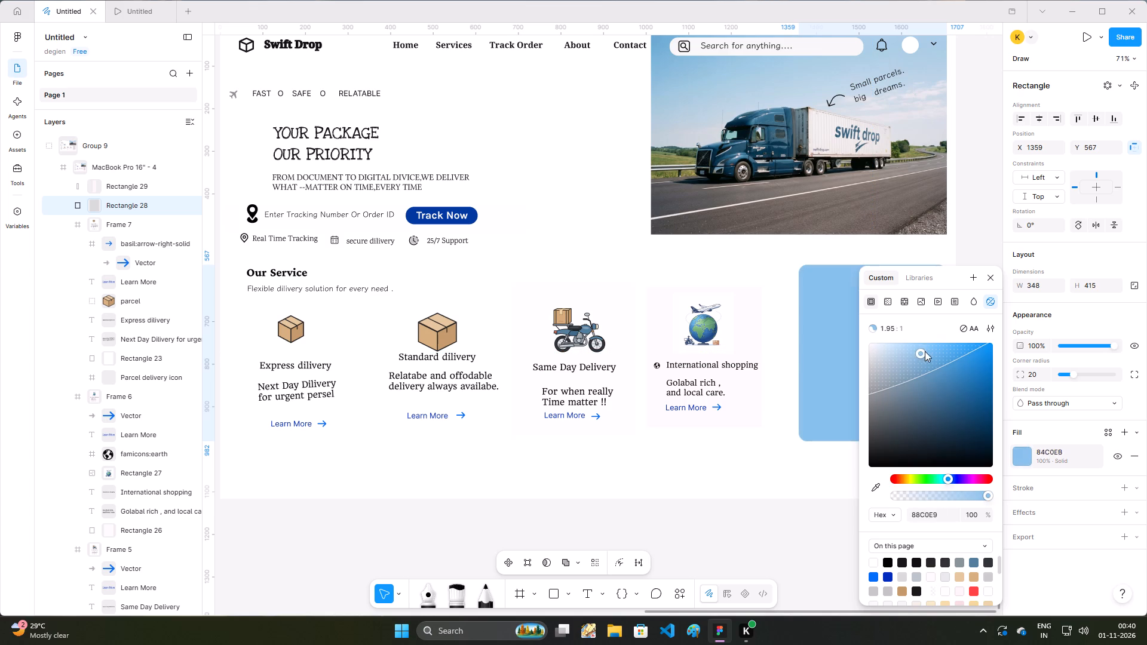
left_click_drag(925, 351, 911, 340)
Convert the side panel's fill to a linear gradient and move its light blue stop to 41%.
left_click(885, 300)
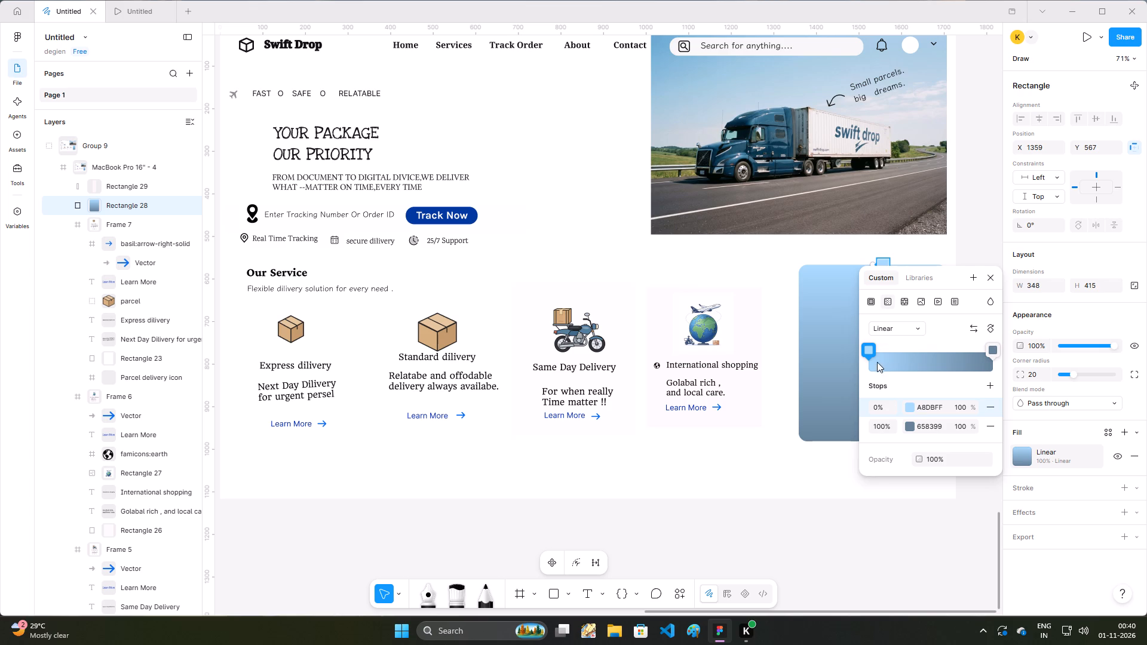
left_click_drag(869, 350, 913, 354)
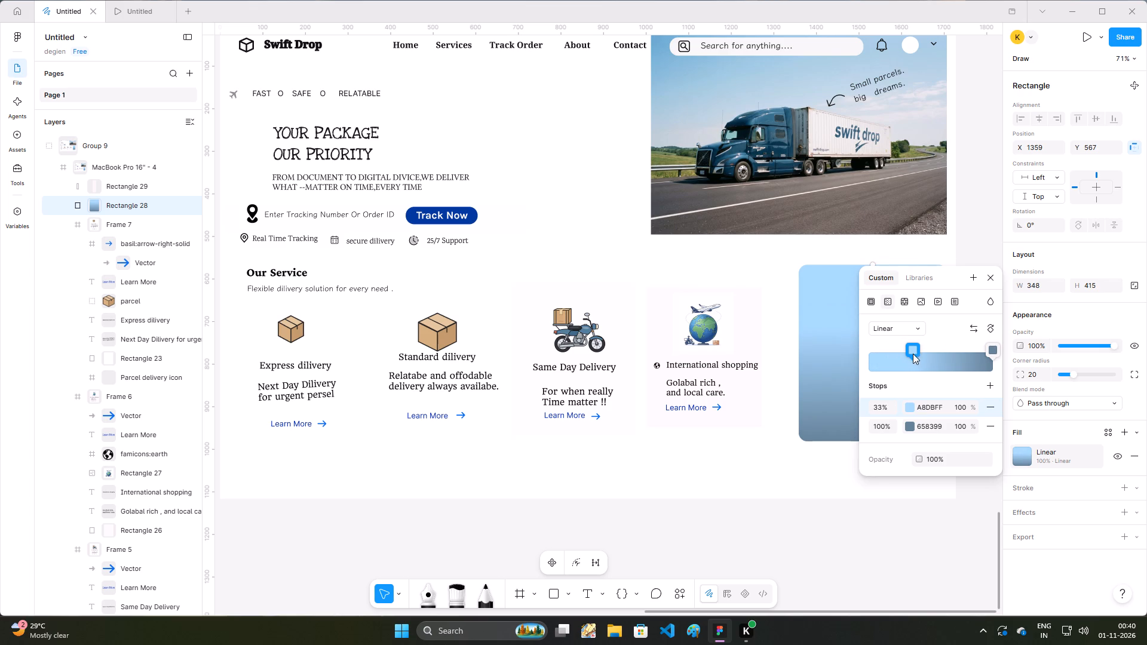
left_click_drag(913, 354, 924, 360)
left_click_drag(924, 360, 919, 360)
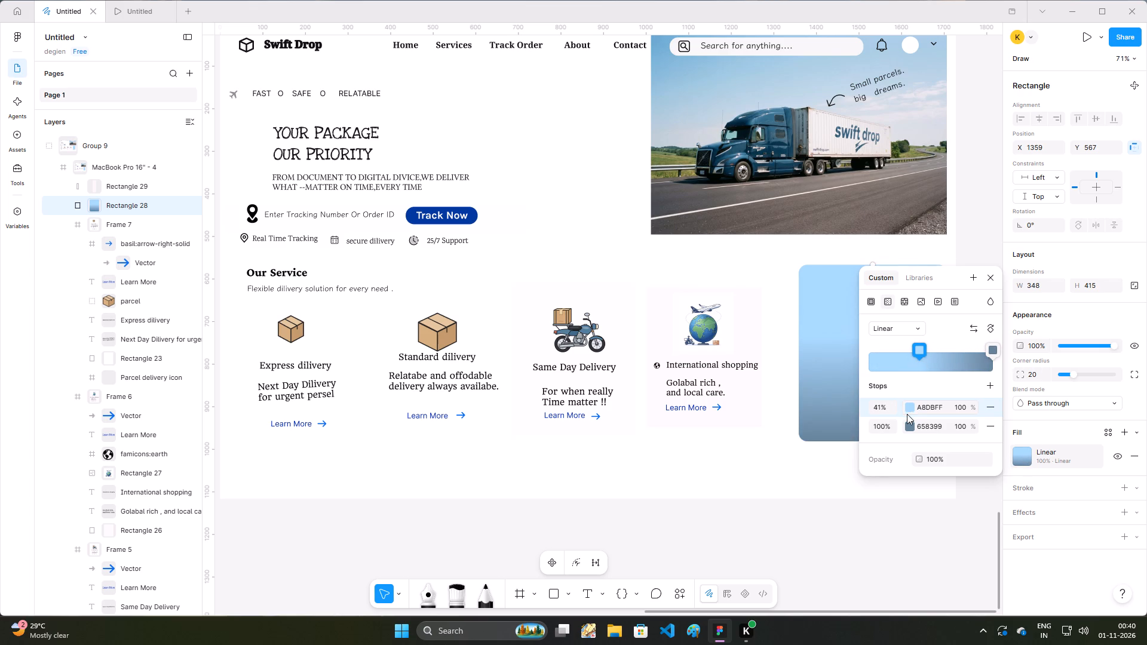
Recolour the side panel's gradient stops, with BADAF2 for the 41% stop and E1EAF0 for the 100% stop.
left_click(910, 410)
left_click_drag(771, 338, 768, 346)
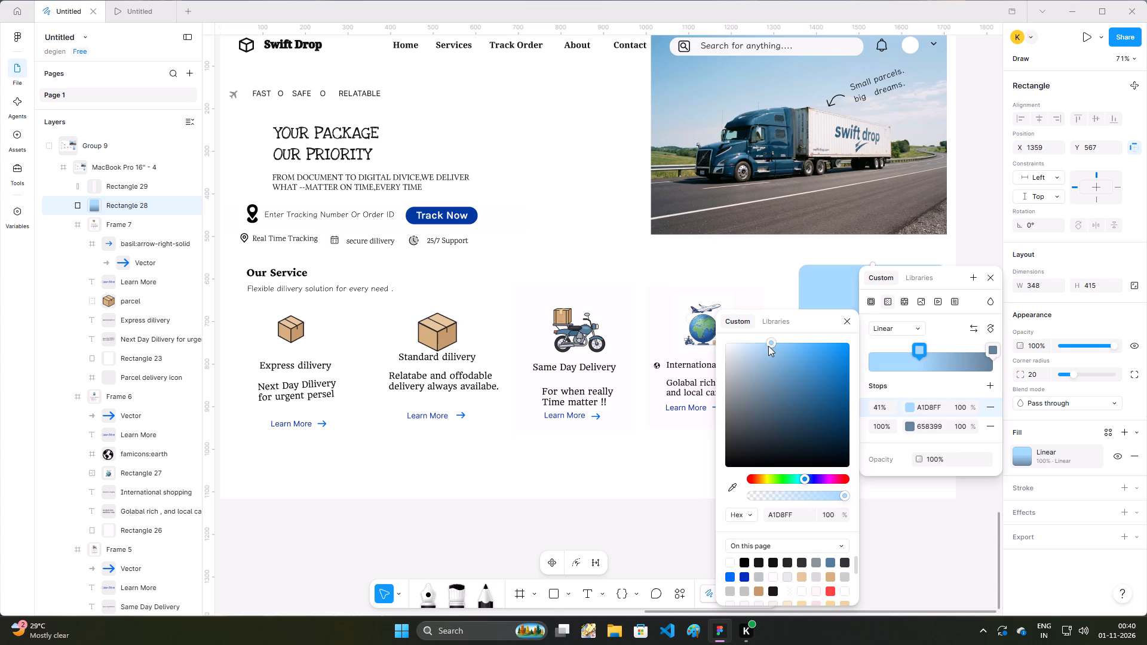
left_click_drag(768, 346, 754, 349)
left_click(994, 348)
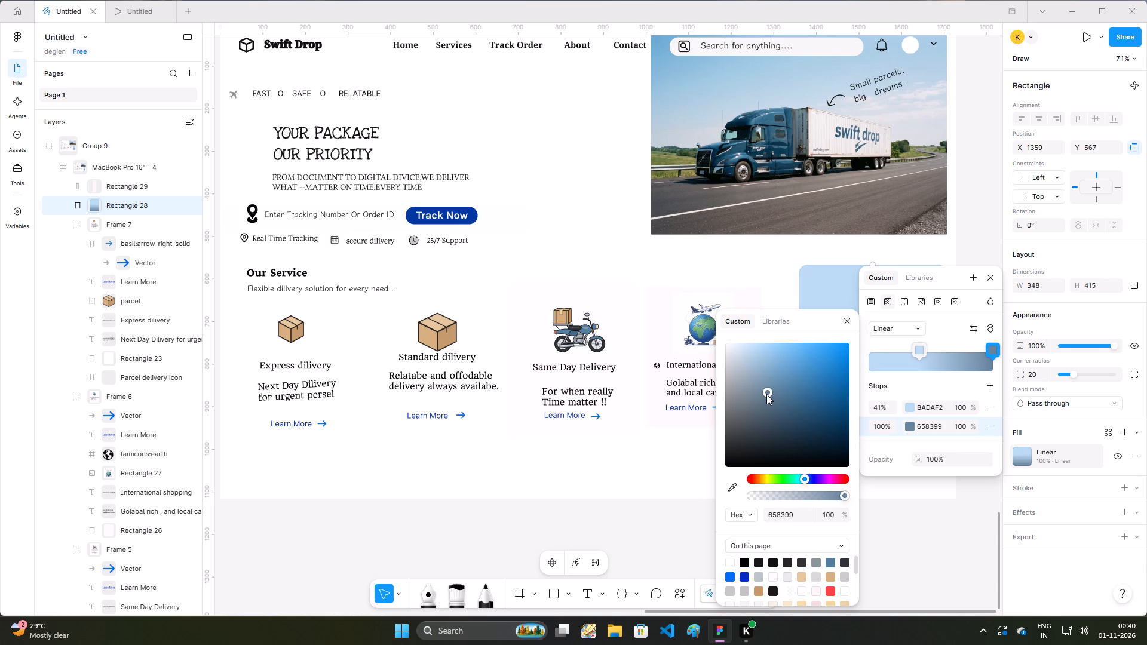
left_click_drag(762, 381, 733, 350)
left_click(747, 291)
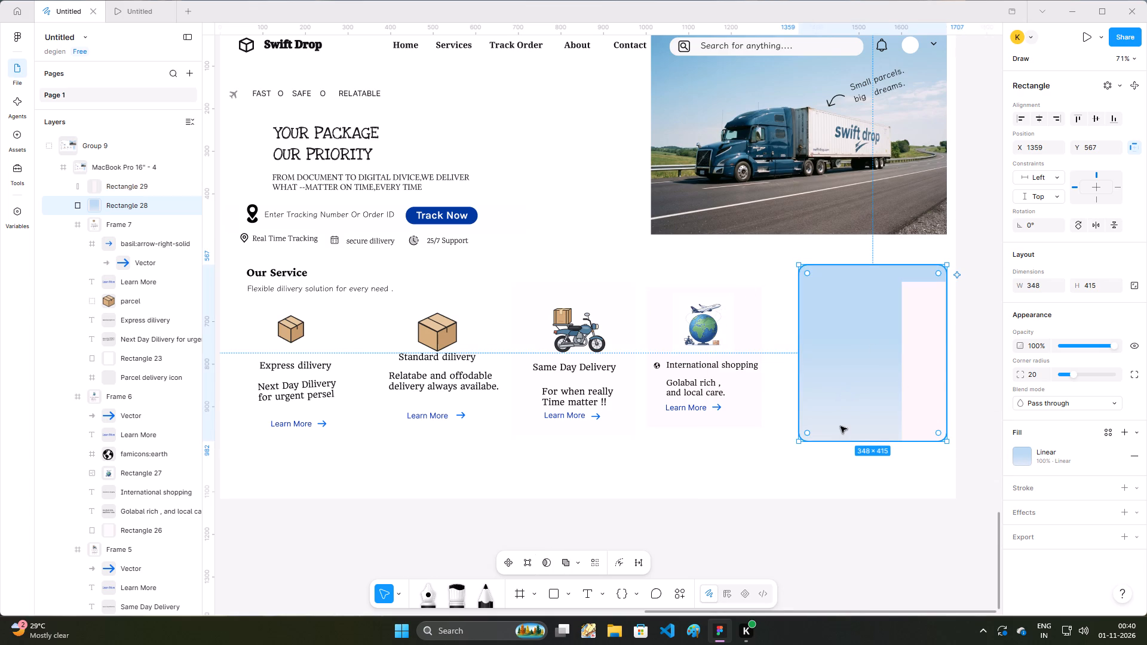
Swap the order of the side panel's gradient stops, placing E1EAF0 at 58% and BADAF2 at 100%.
left_click(1023, 455)
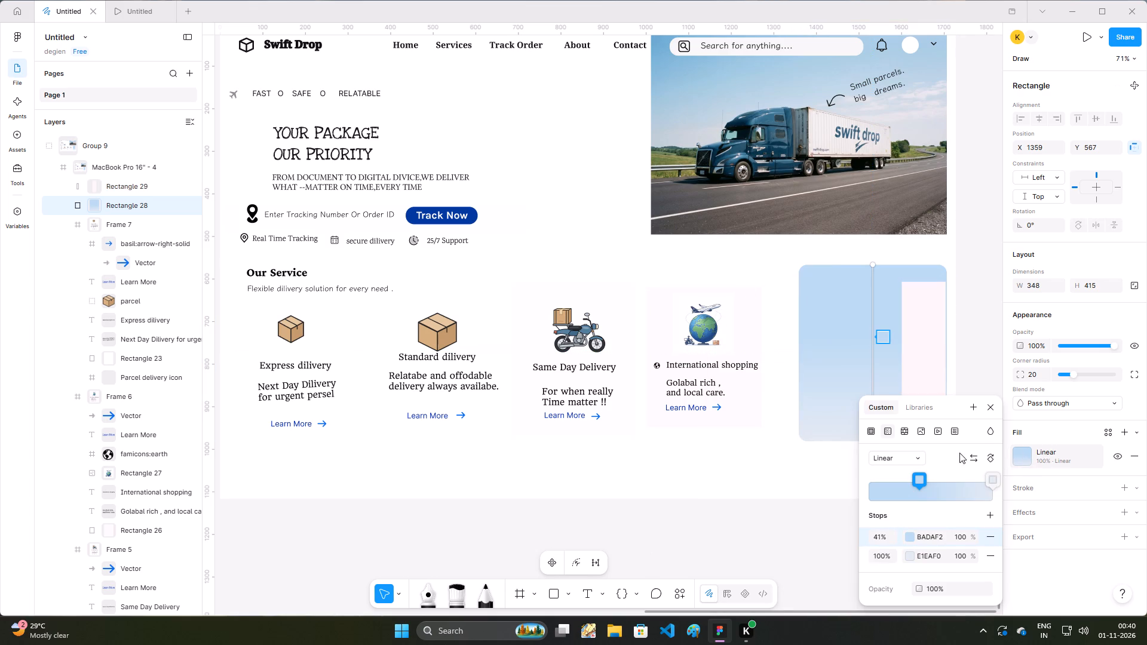
left_click_drag(921, 480, 878, 477)
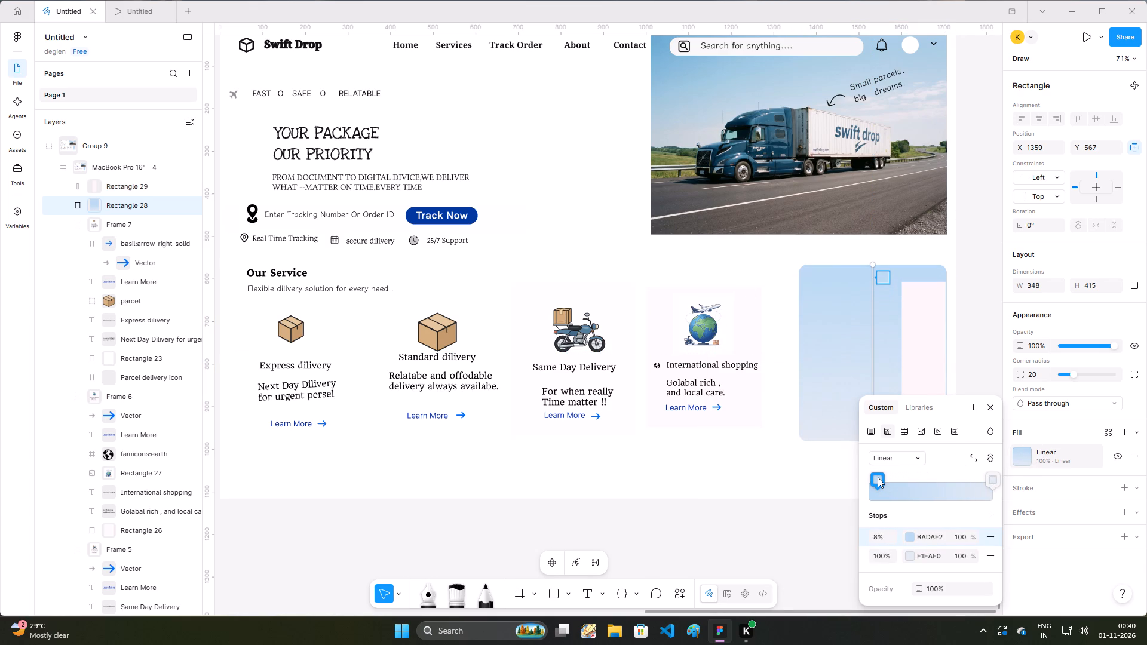
left_click_drag(878, 477, 1010, 488)
left_click_drag(993, 480, 959, 479)
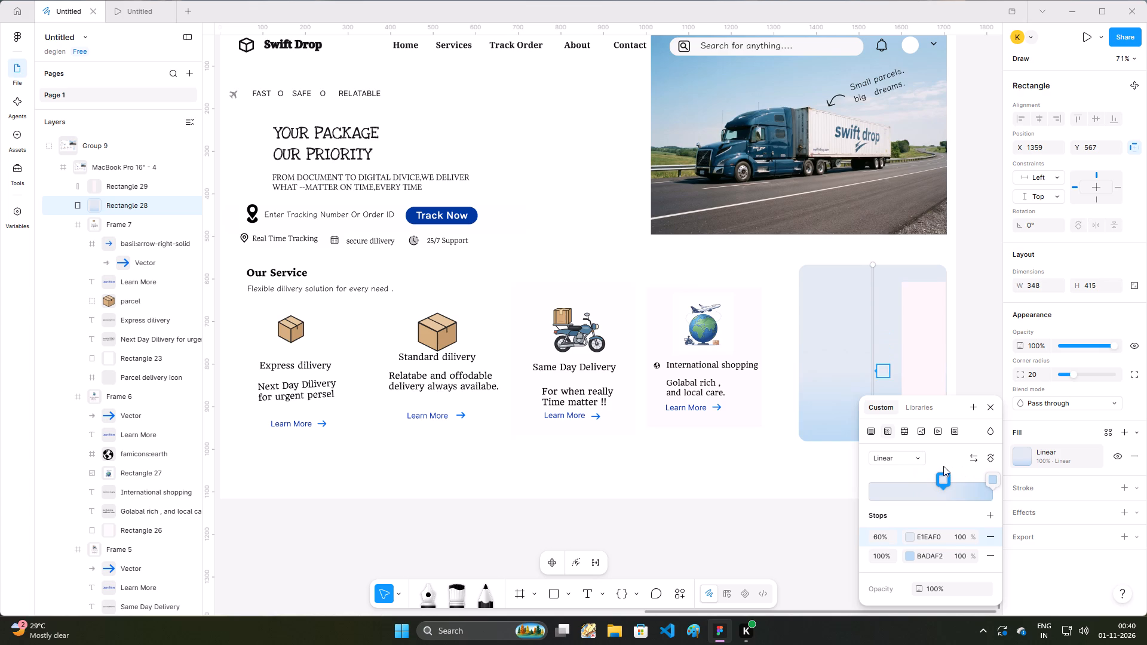
left_click(940, 491)
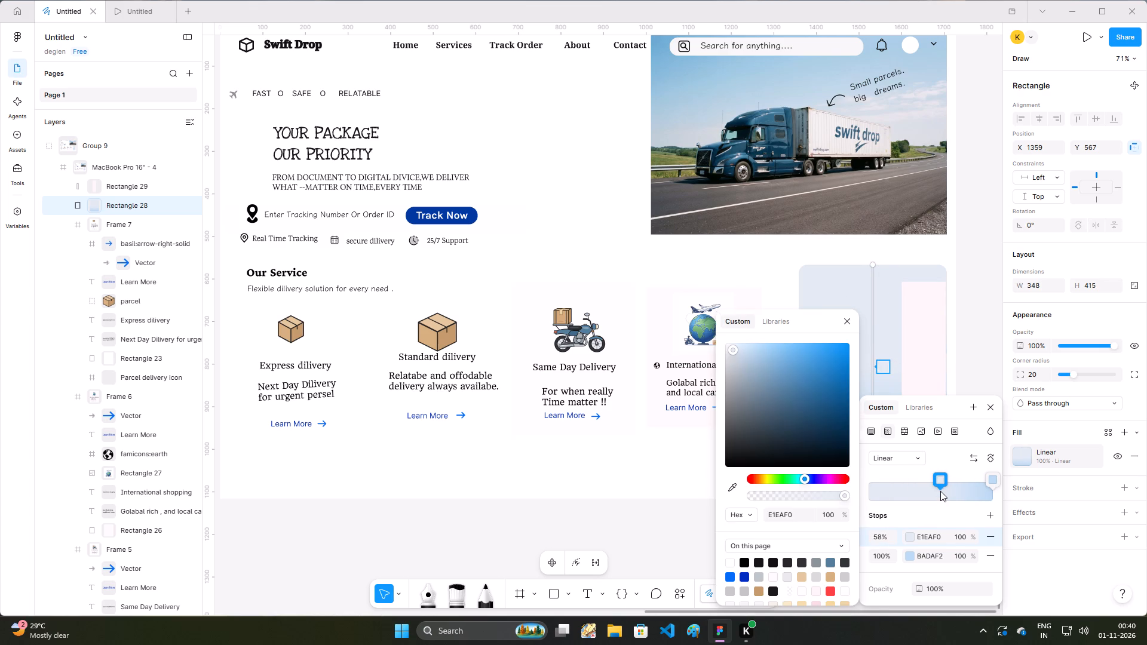
left_click(631, 516)
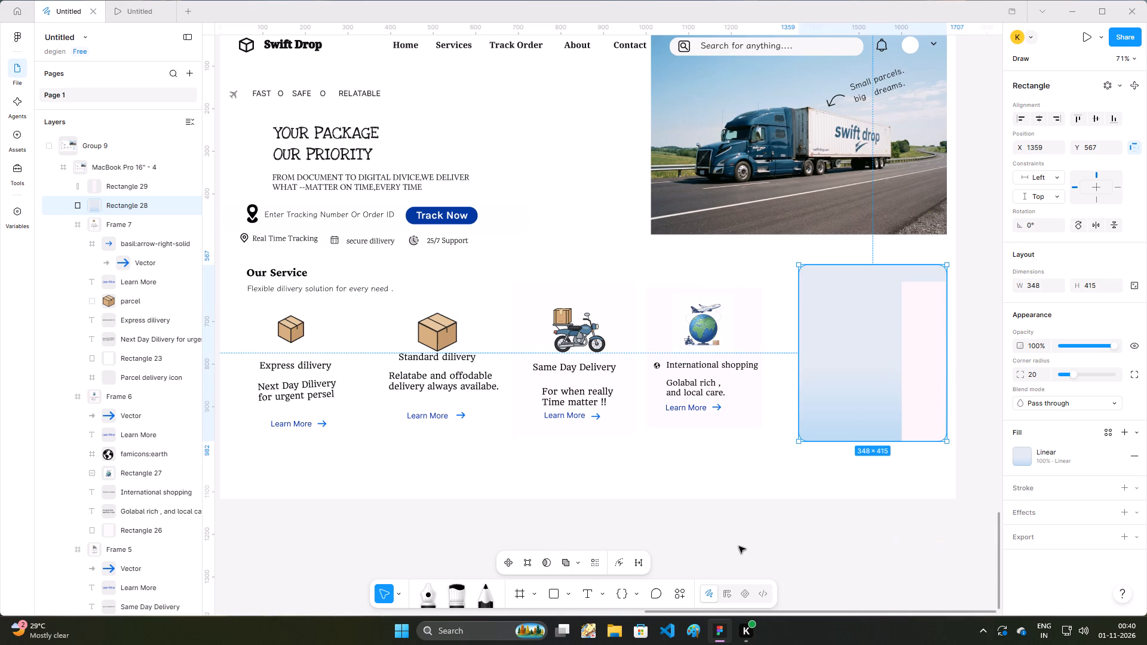
Add a size 25 text heading in the upper part of the side panel, reading "Become a" and "Delivery Partner" on two lines.
key("t")
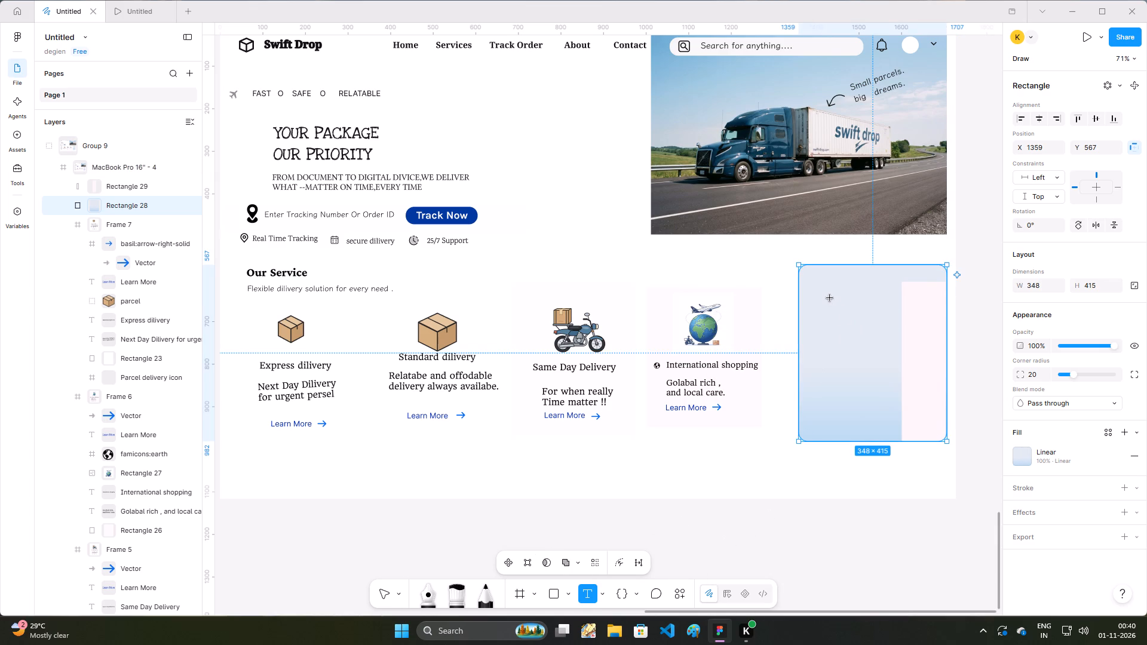
left_click(815, 290)
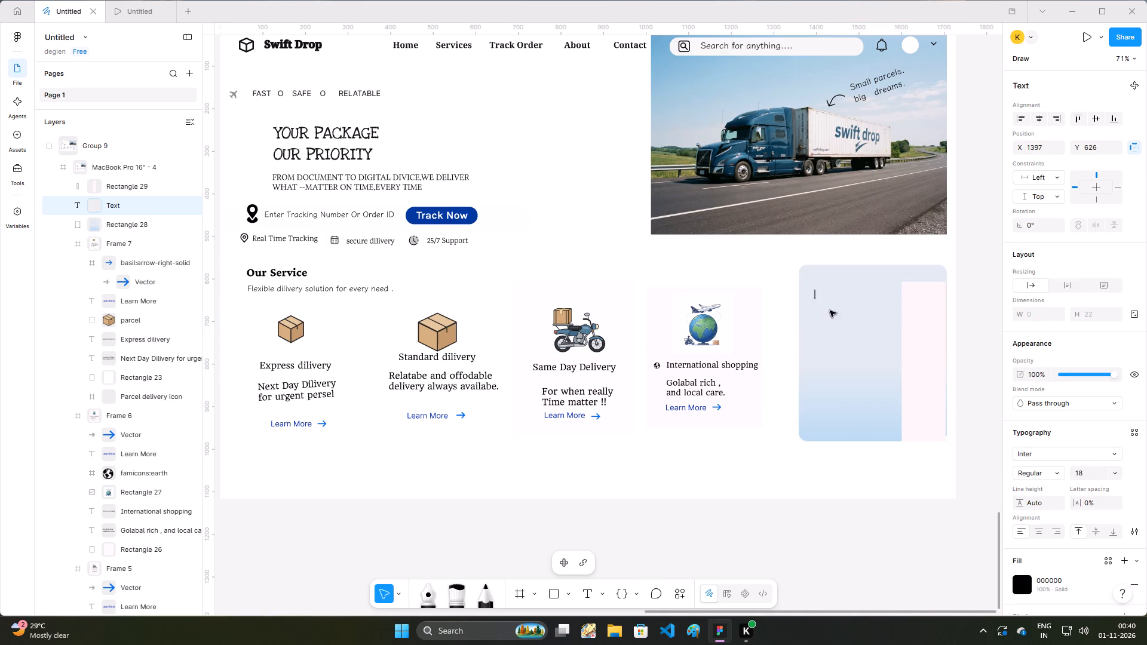
double_click(1093, 475)
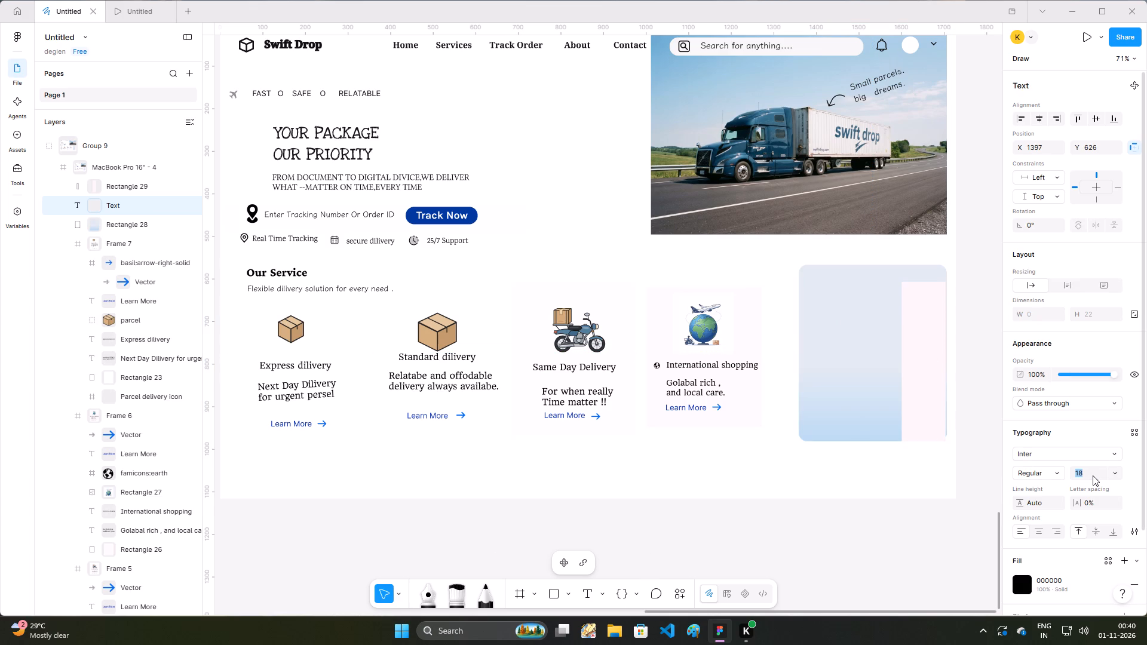
type("25")
key("Return")
type("ecome")
key("space")
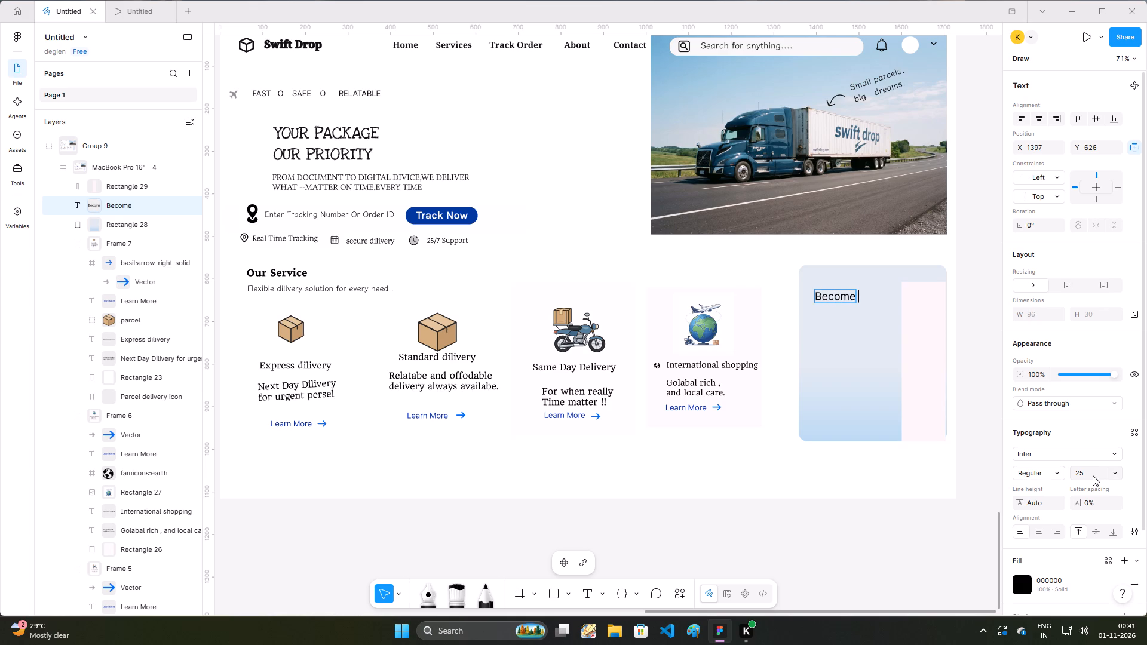
key("a")
key("Return")
key("d")
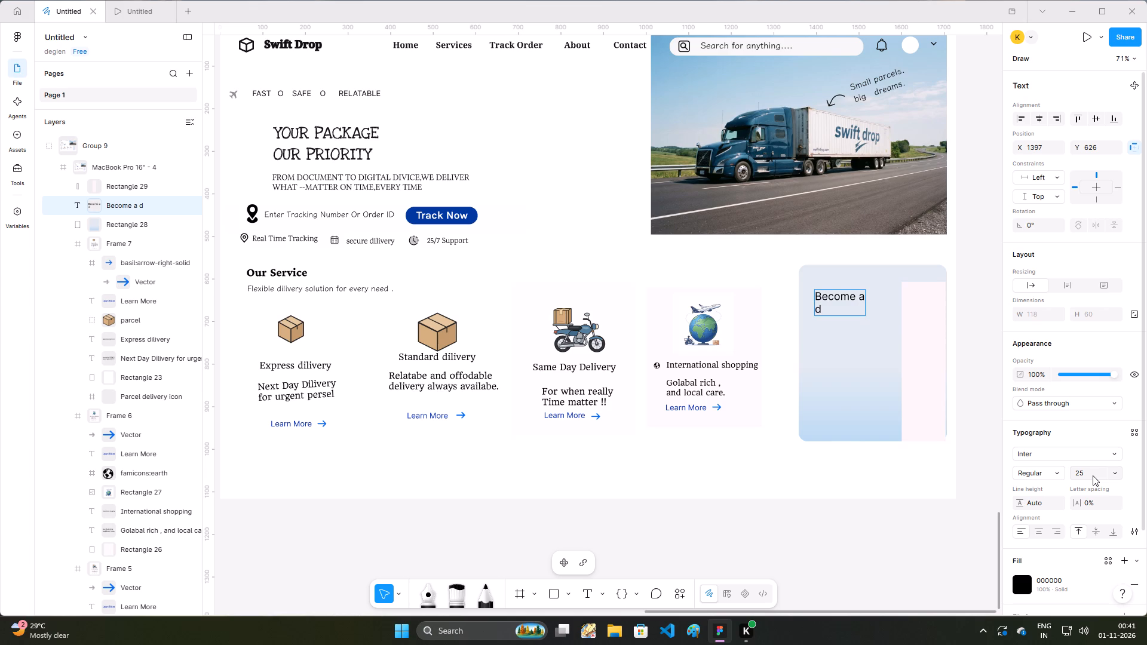
key("d")
type("ekivery")
key("space")
key("BackSpace")
key("BackSpace")
key("BackSpace")
key("BackSpace")
key("BackSpace")
key("BackSpace")
key("BackSpace")
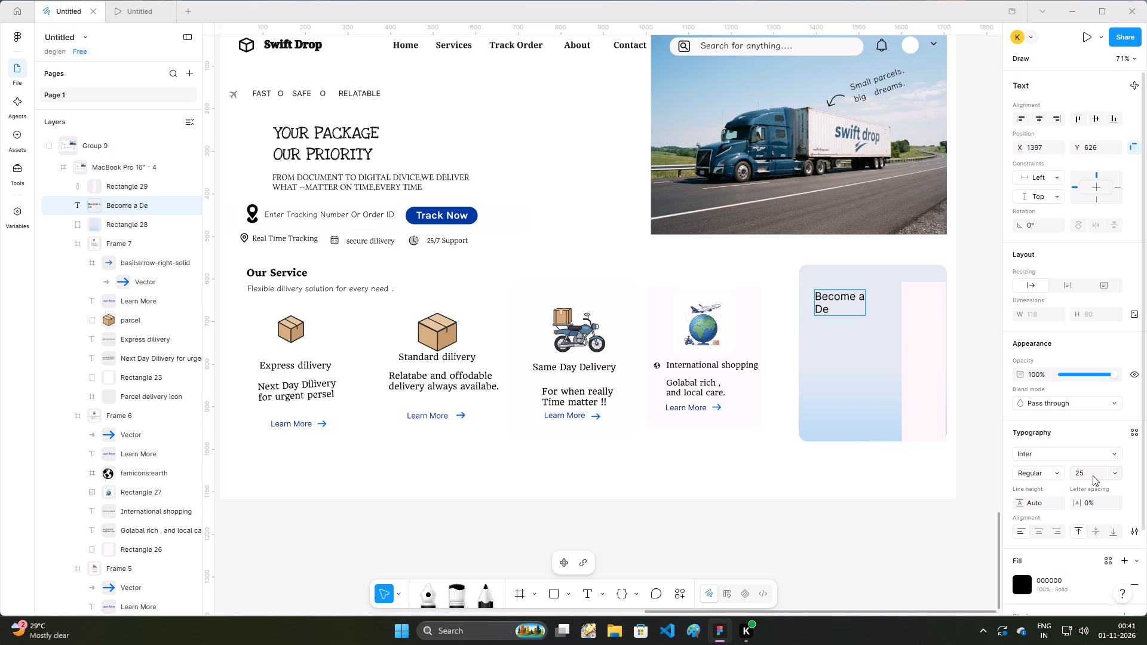
type("liver")
key("y")
key("space")
key("a")
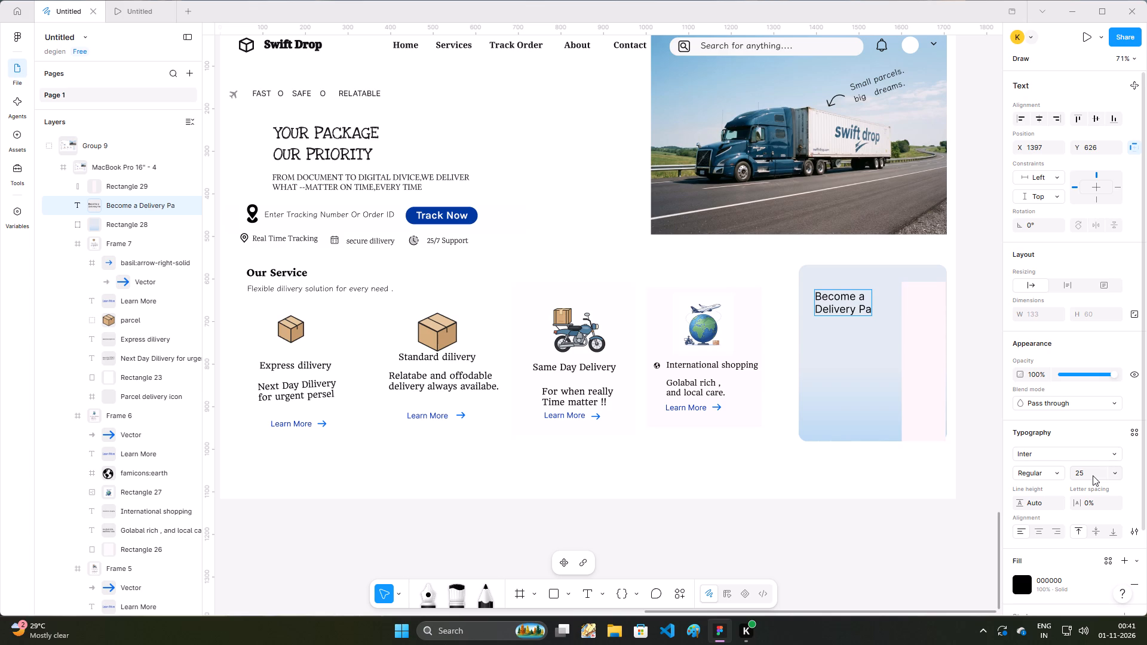
key("r")
type("tner")
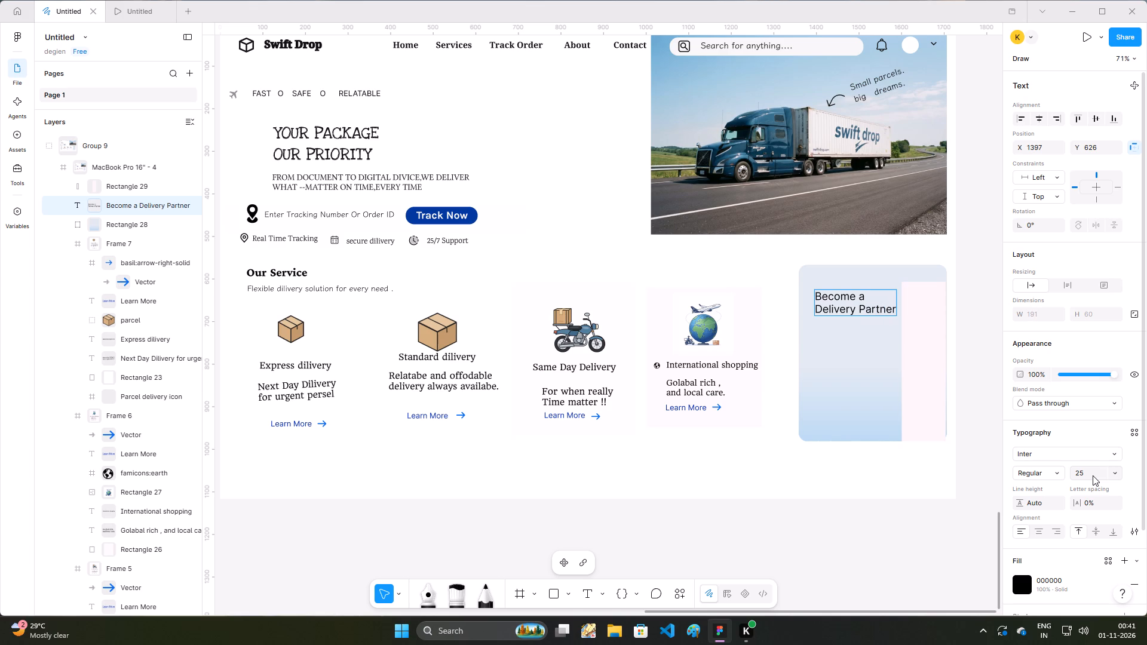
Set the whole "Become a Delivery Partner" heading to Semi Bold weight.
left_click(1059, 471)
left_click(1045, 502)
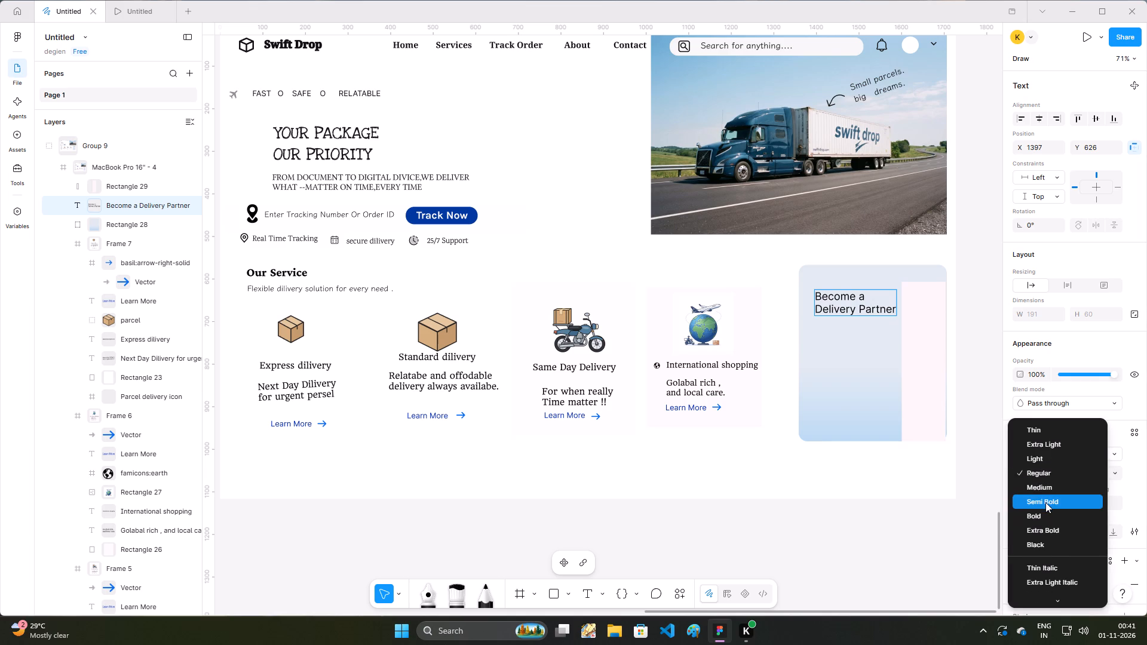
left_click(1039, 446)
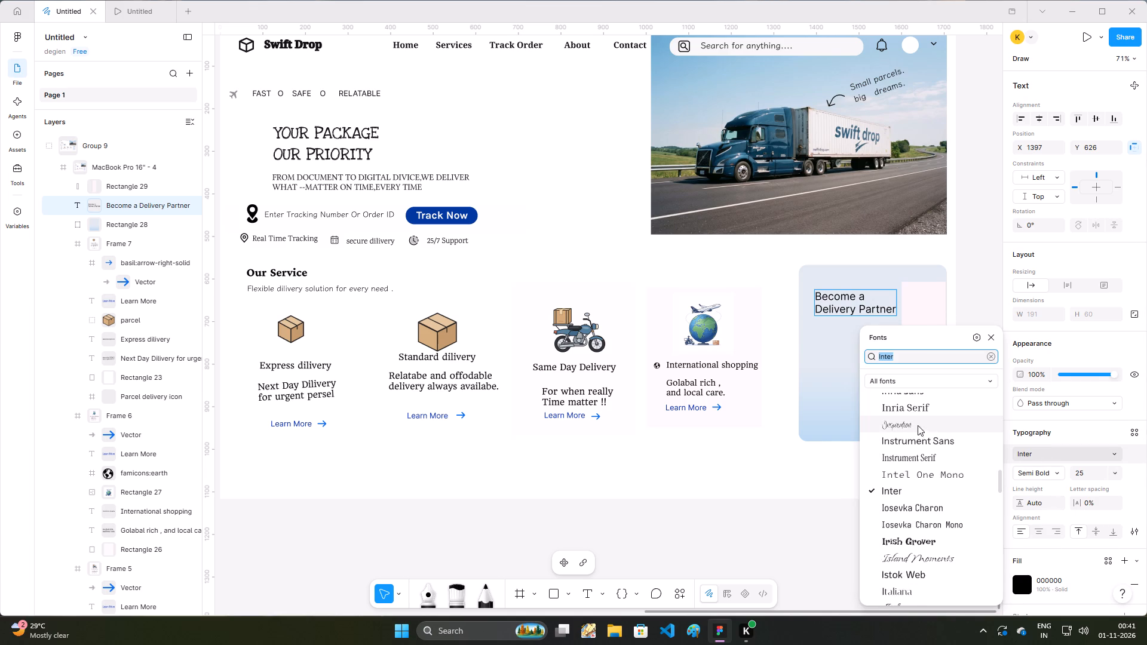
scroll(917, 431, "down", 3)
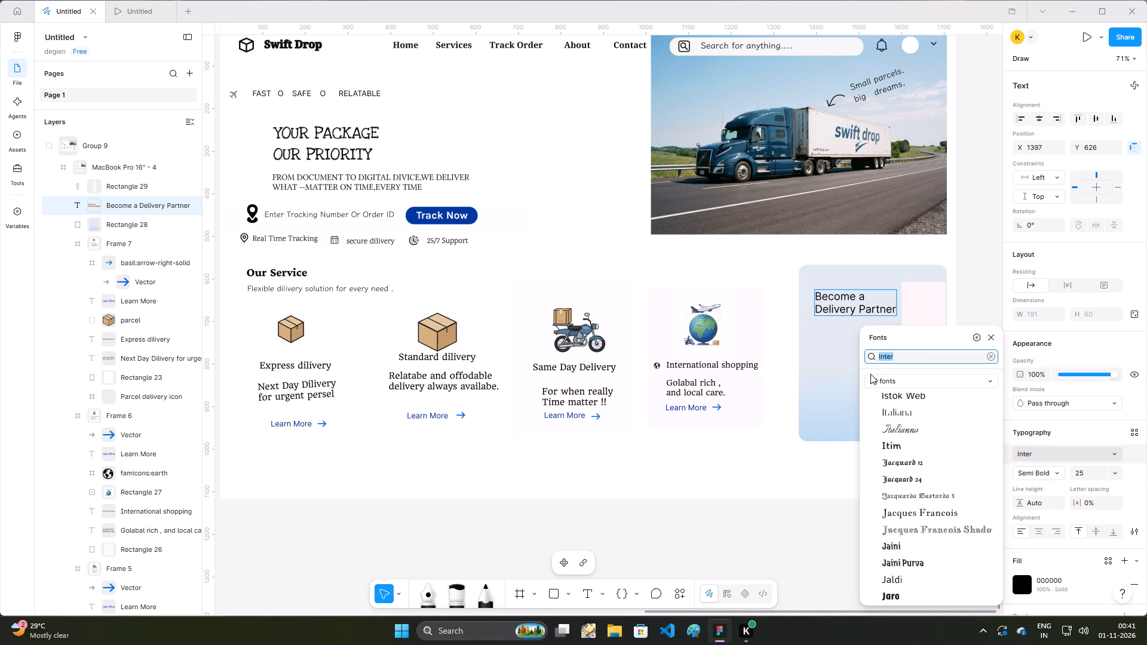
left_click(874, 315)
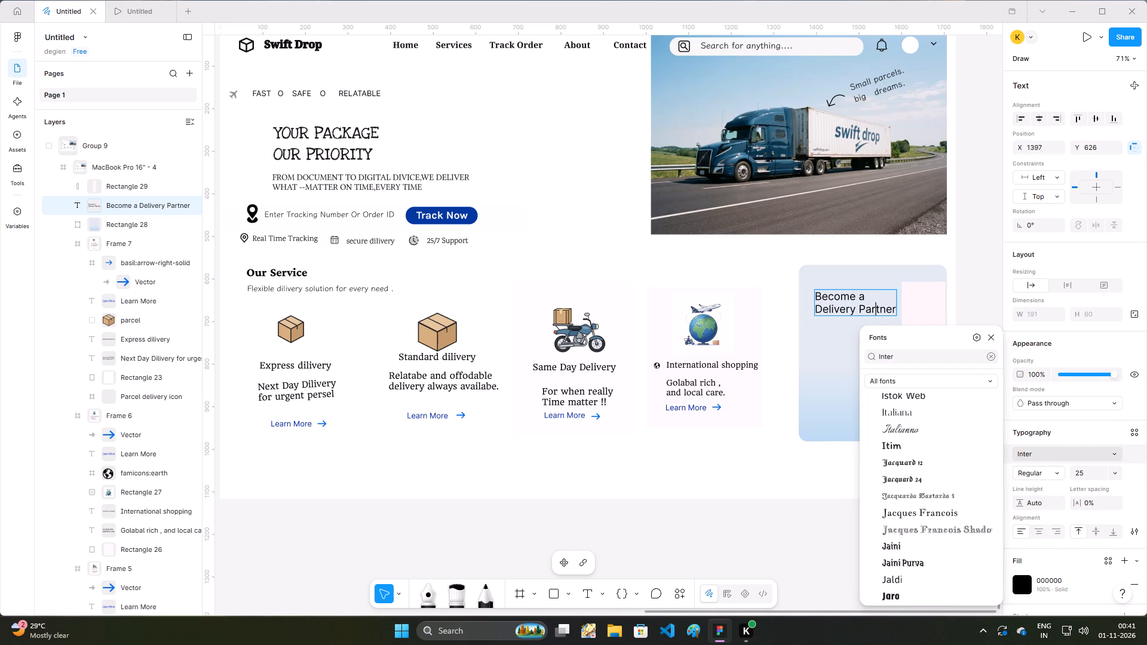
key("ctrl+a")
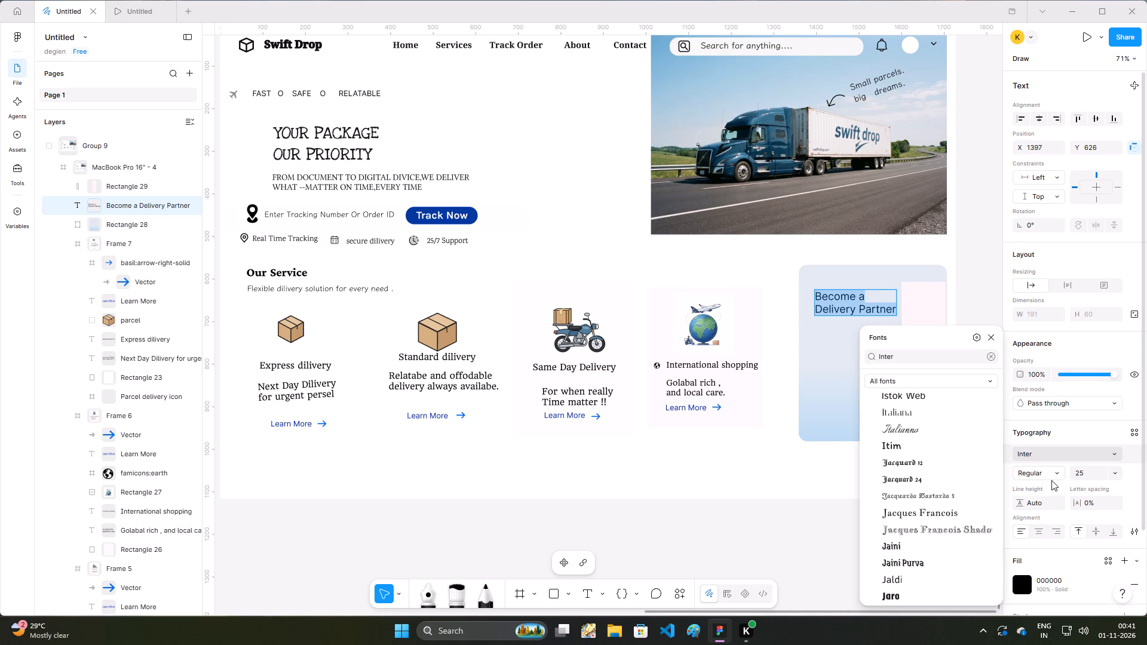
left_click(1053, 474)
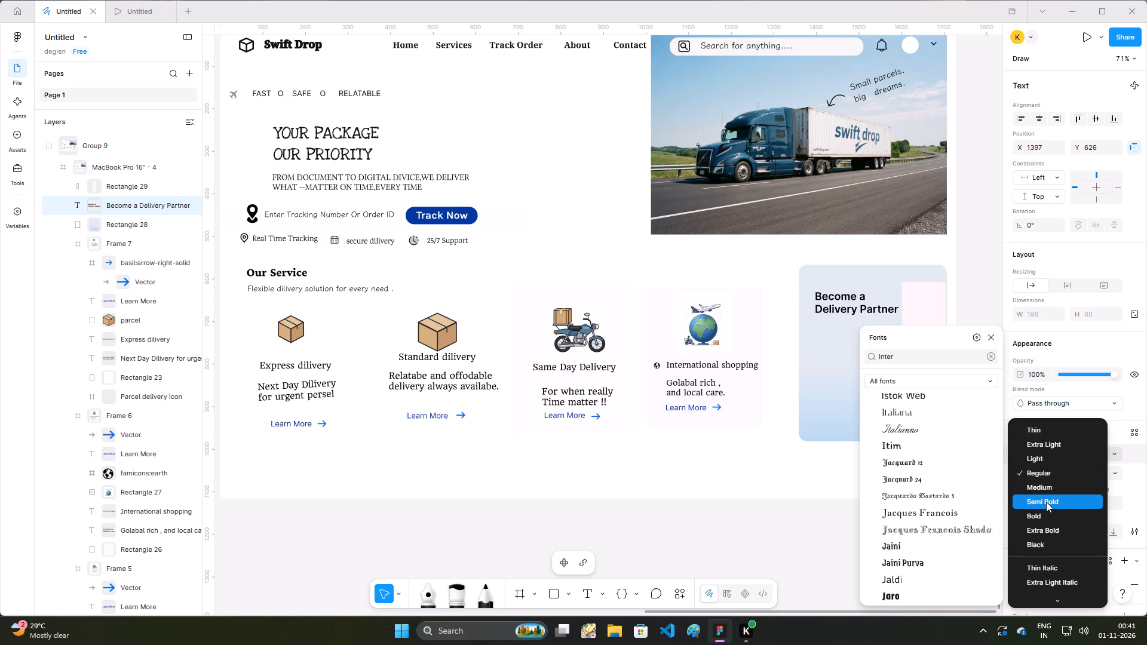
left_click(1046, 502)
Change the "Become a Delivery Partner" heading's font to Junge and finish editing the text.
scroll(919, 413, "down", 3)
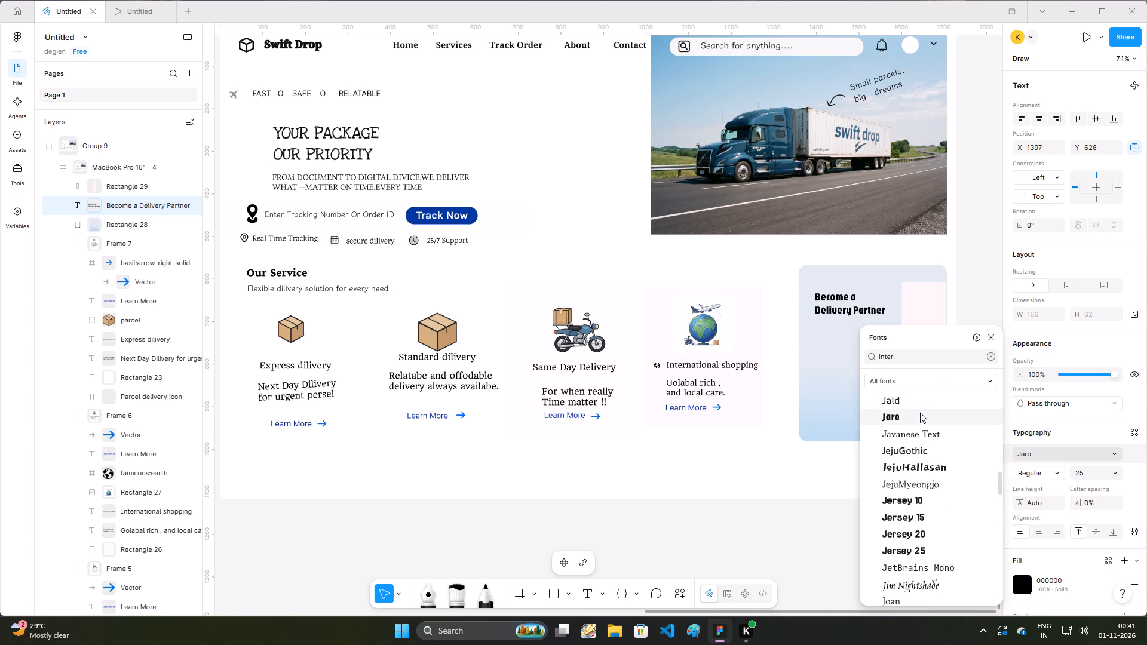
scroll(920, 413, "down", 8)
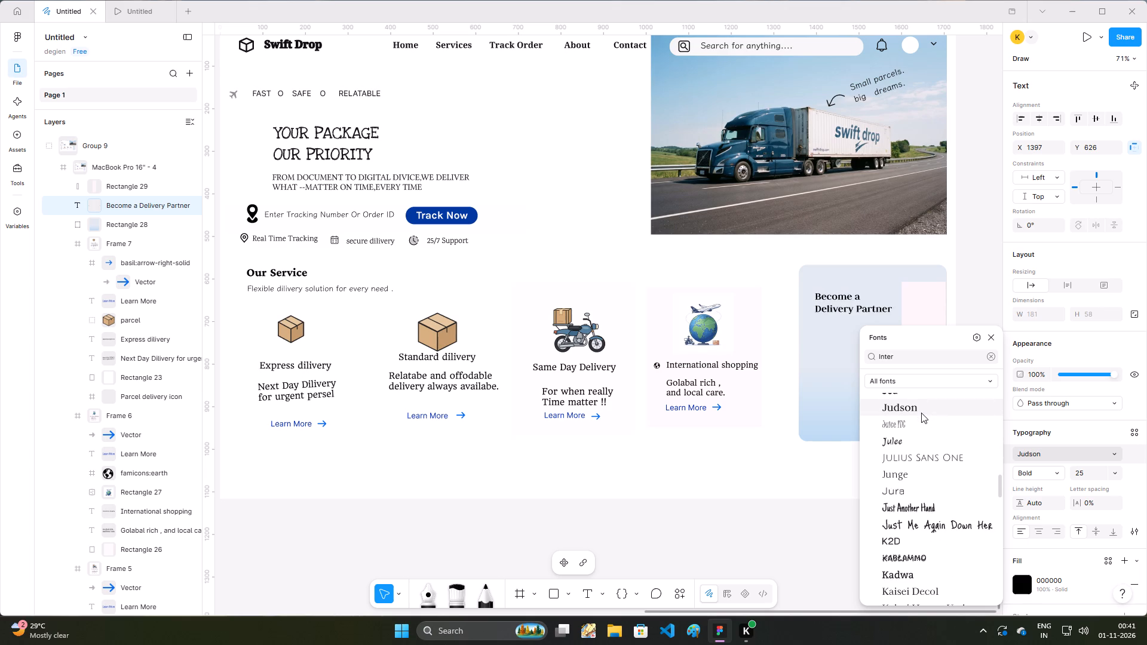
scroll(922, 414, "down", 1)
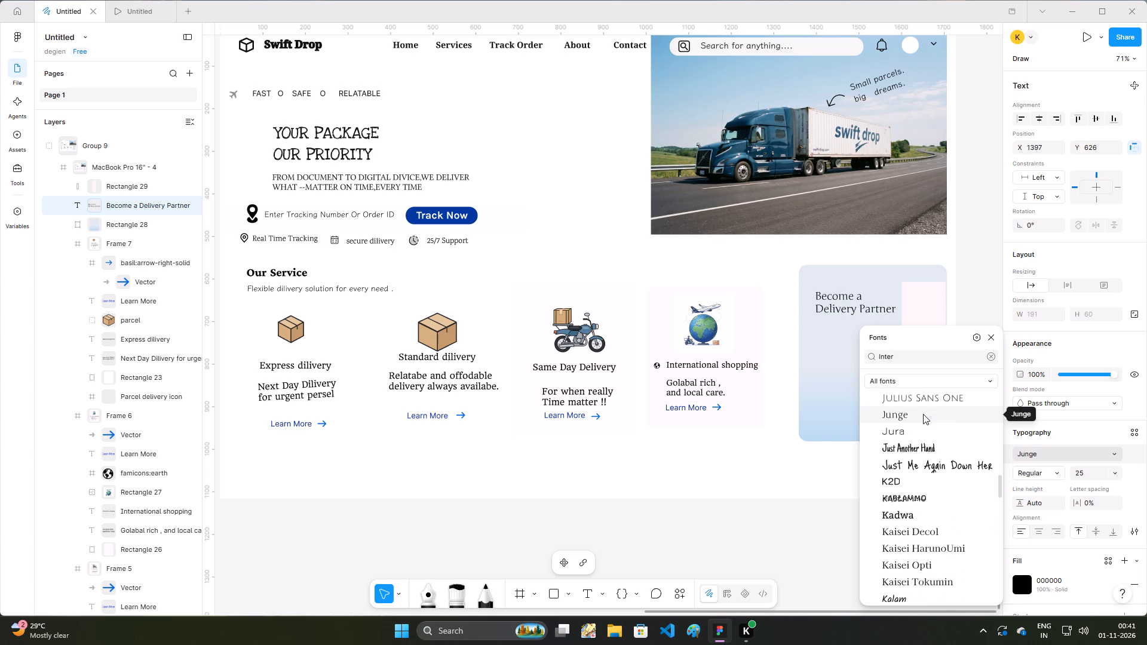
left_click(923, 414)
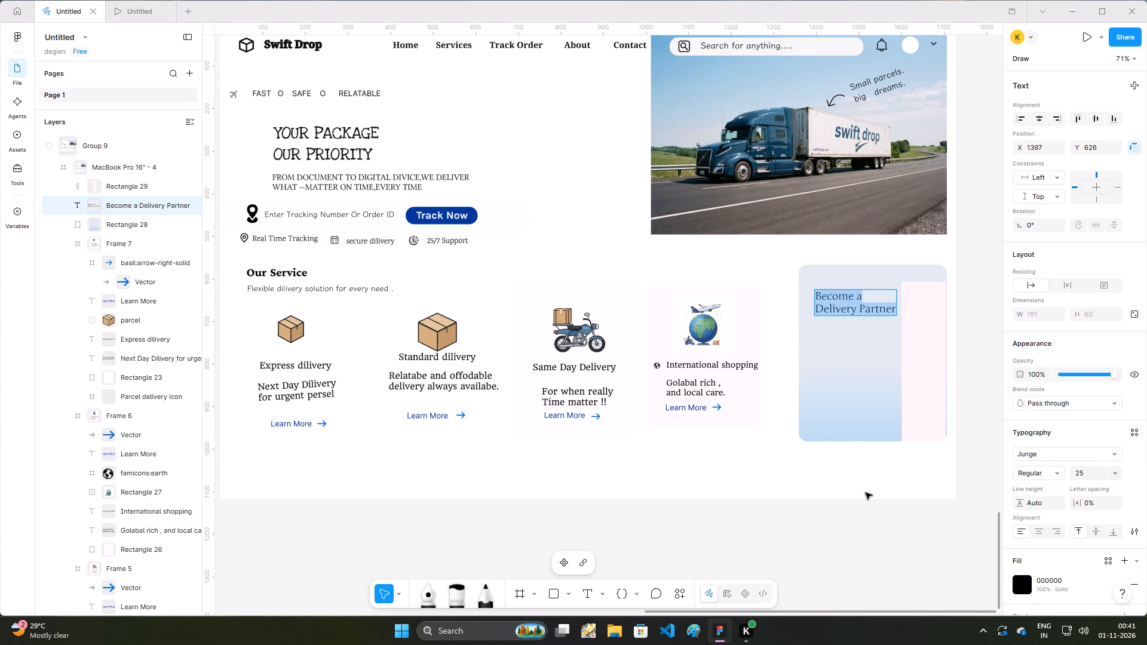
key("t")
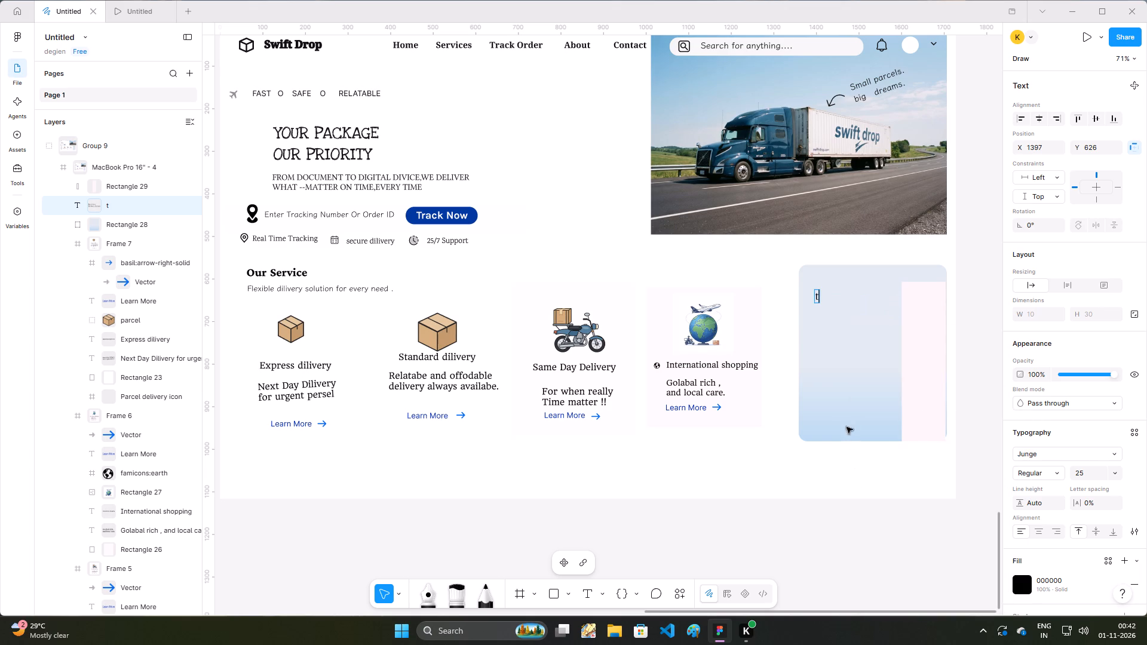
key("ctrl+z")
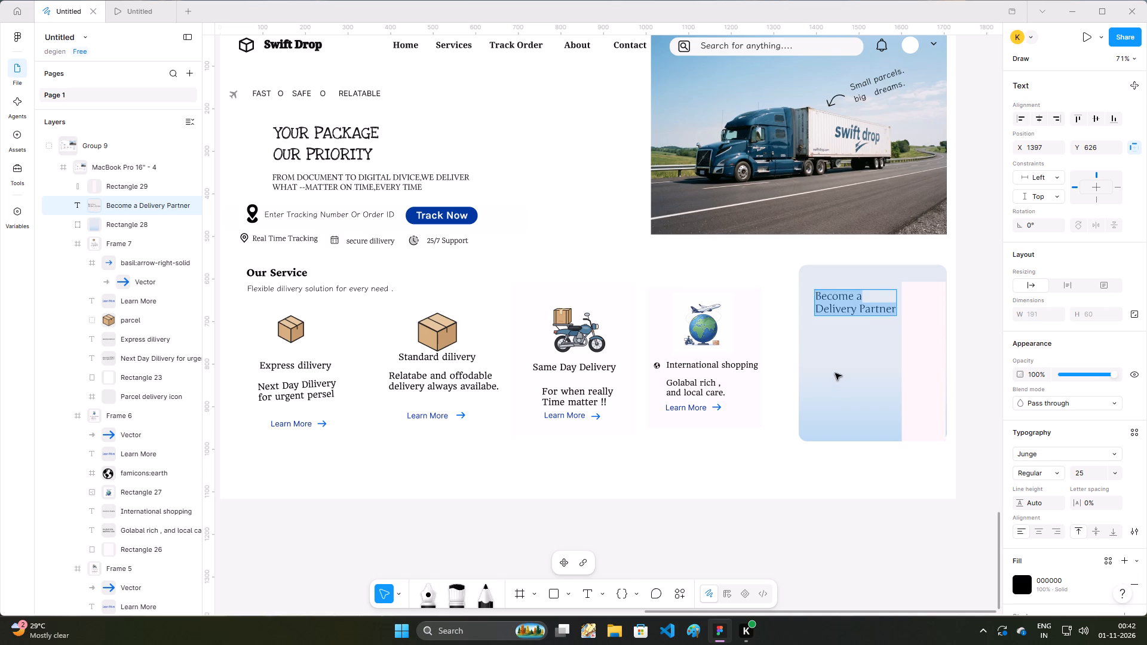
left_click(835, 373)
Add a size 19 text below the side panel's "Become a Delivery Partner" heading, with the first line "Earn on your own terms.".
left_click(834, 363)
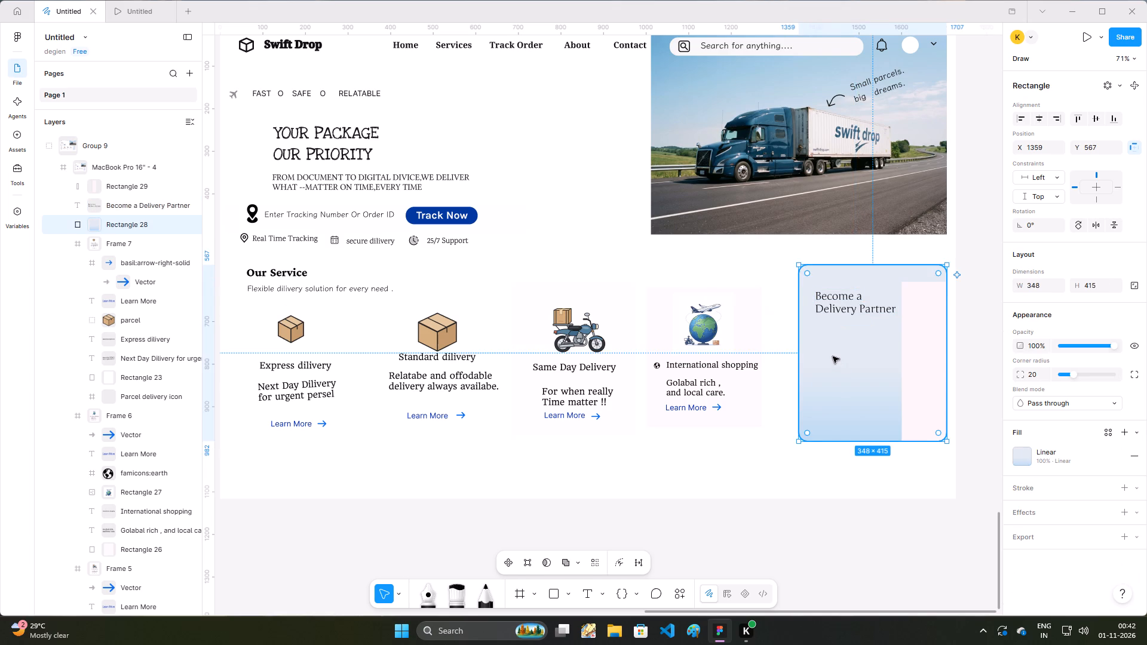
key("t")
left_click(825, 336)
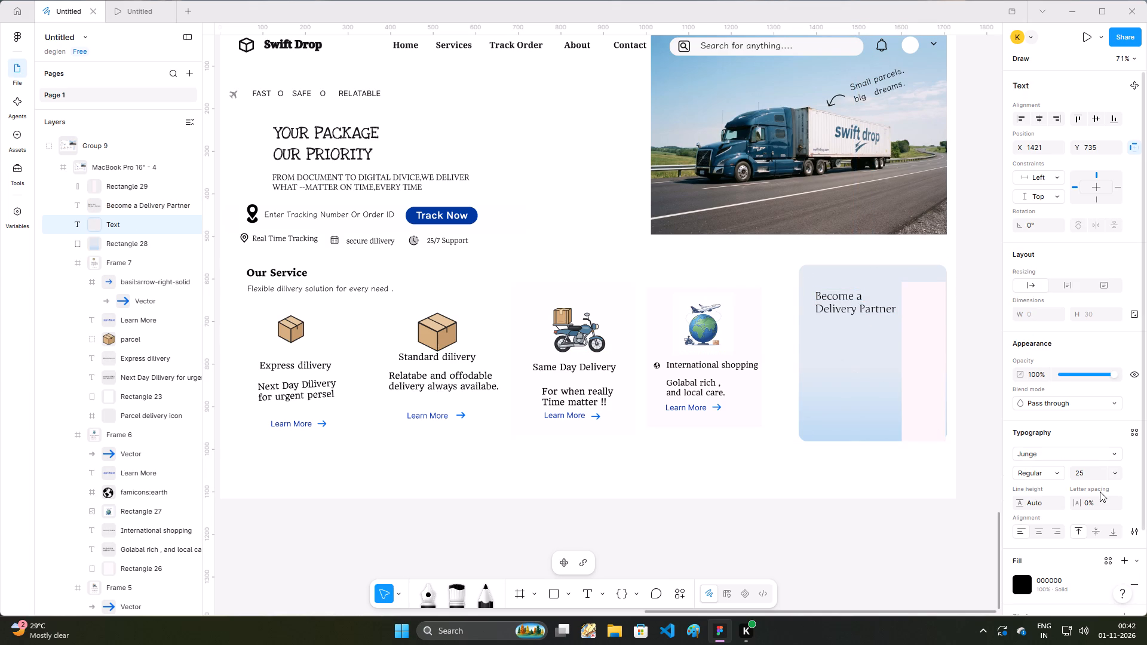
double_click(1090, 478)
type("19")
key("Return")
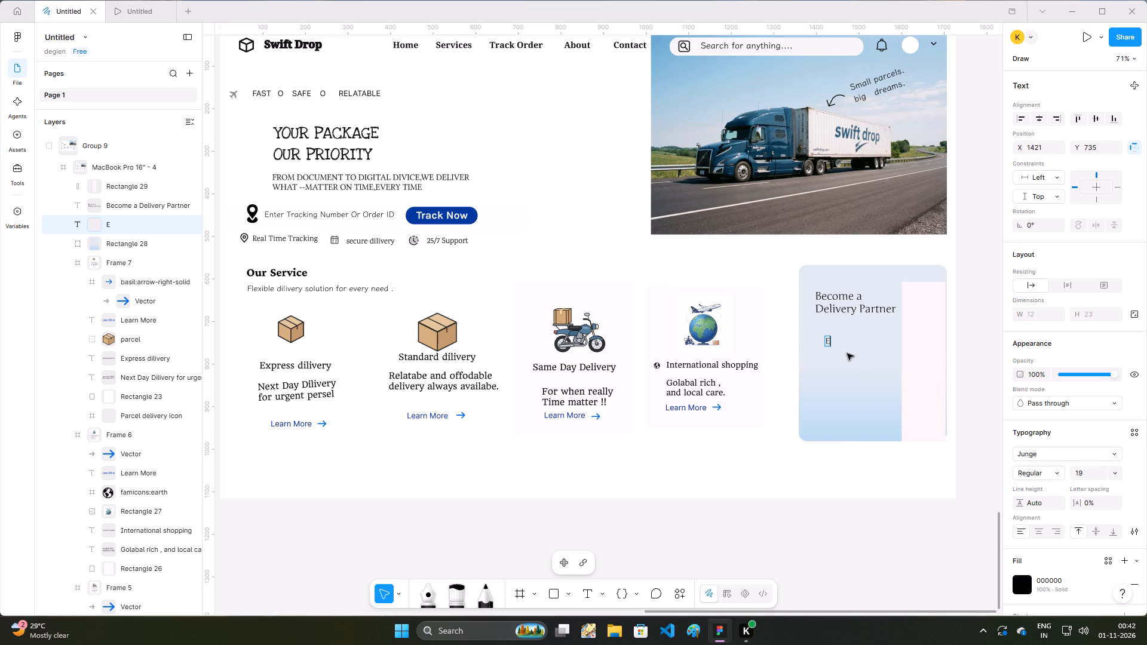
key("a")
type("rn")
key("space")
type("on you")
type("r")
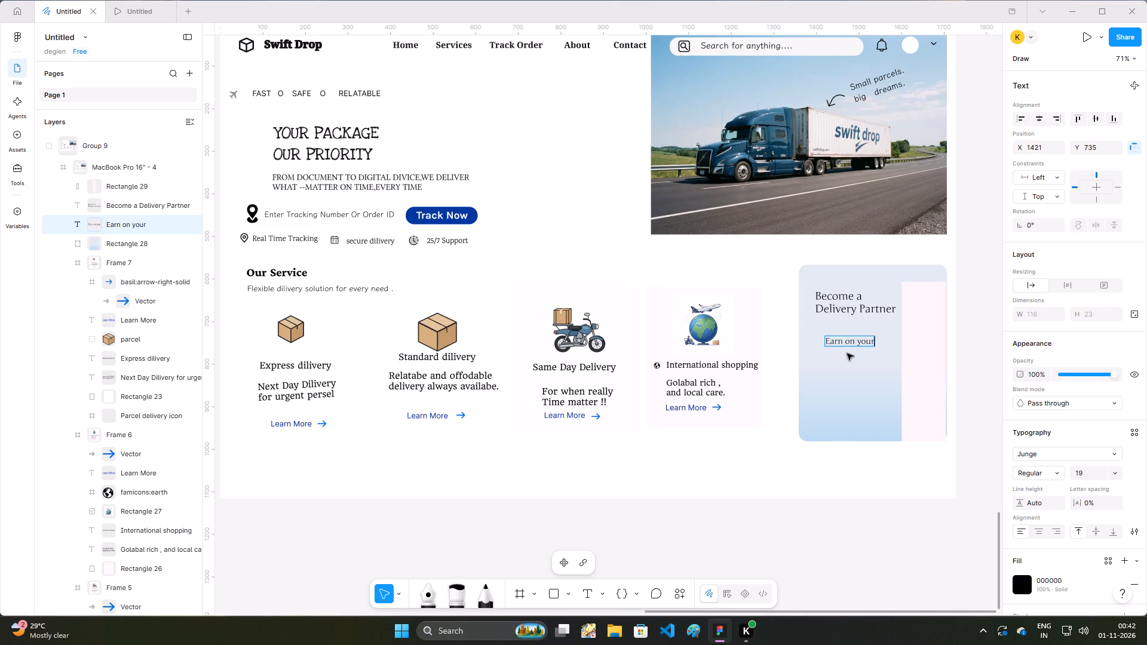
key("space")
type("own")
key("space")
type("terms")
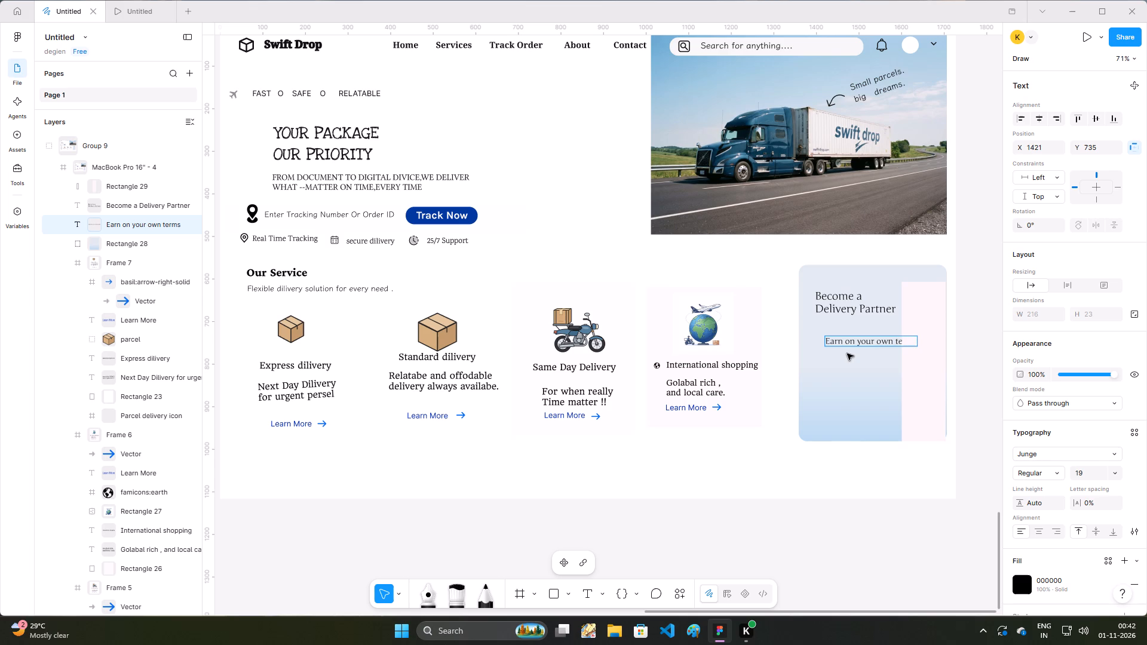
key("period")
Add the second line "Join our growing team today !!" to the tagline and finish editing the text.
key("Return")
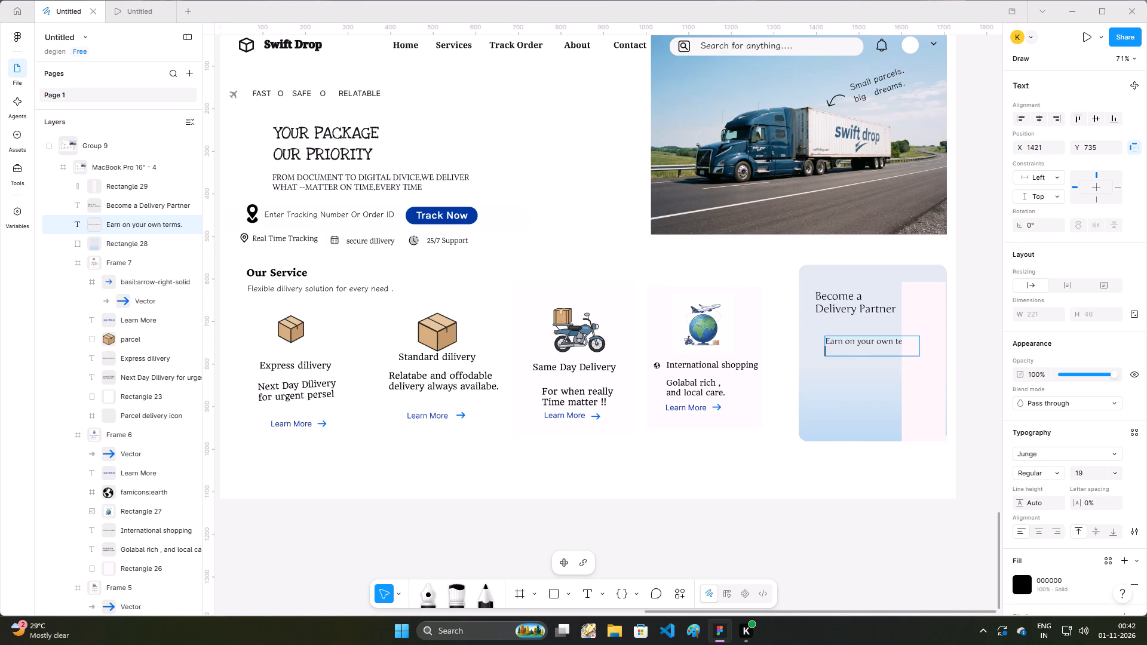
type("oin")
key("space")
type("our")
key("space")
type("growing")
key("space")
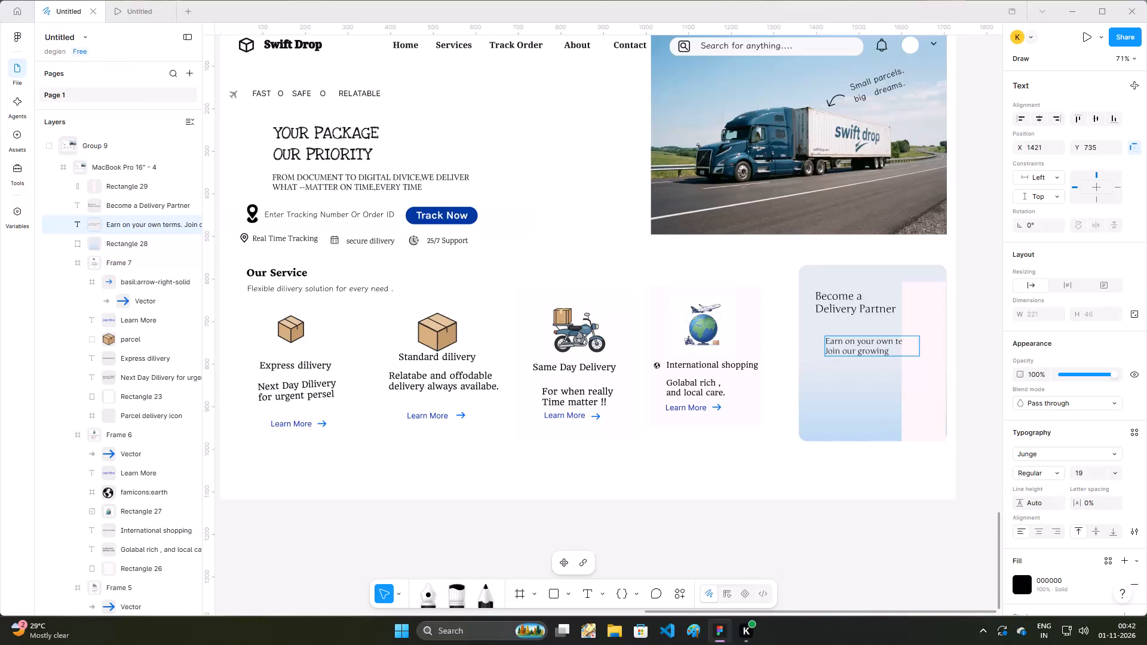
type("team")
key("space")
type("t")
type("od")
key("y")
key("BackSpace")
type("ay")
key("space")
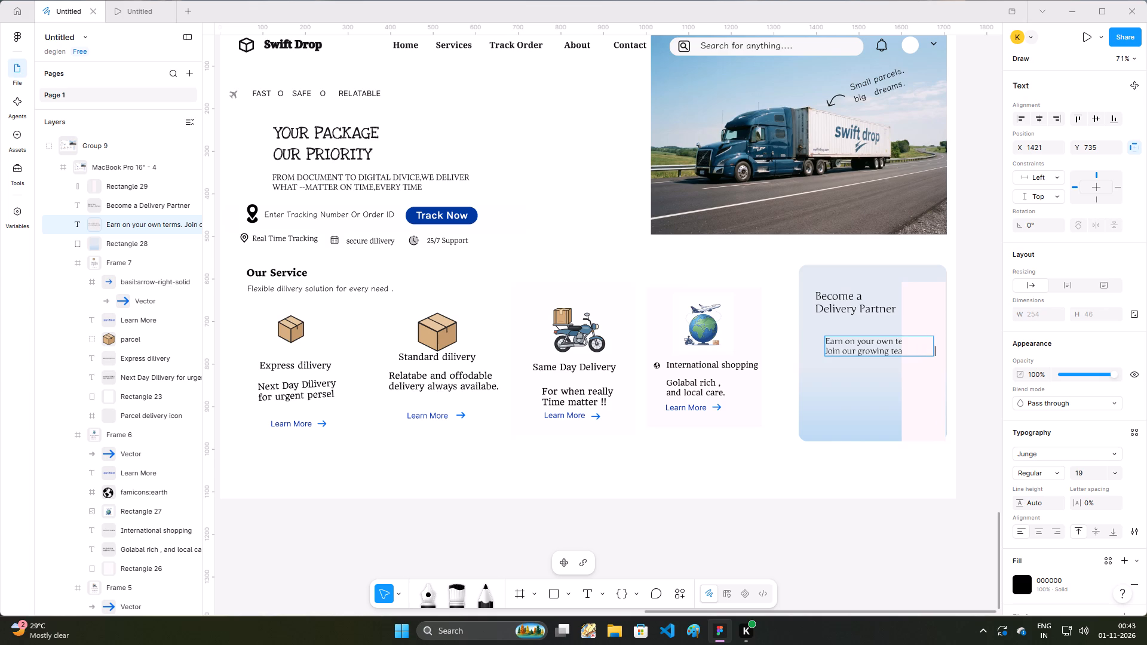
type("!!")
left_click(854, 382)
Move the tagline to the side panel's left edge, at about X 1360, Y 728.
left_click_drag(860, 347, 839, 351)
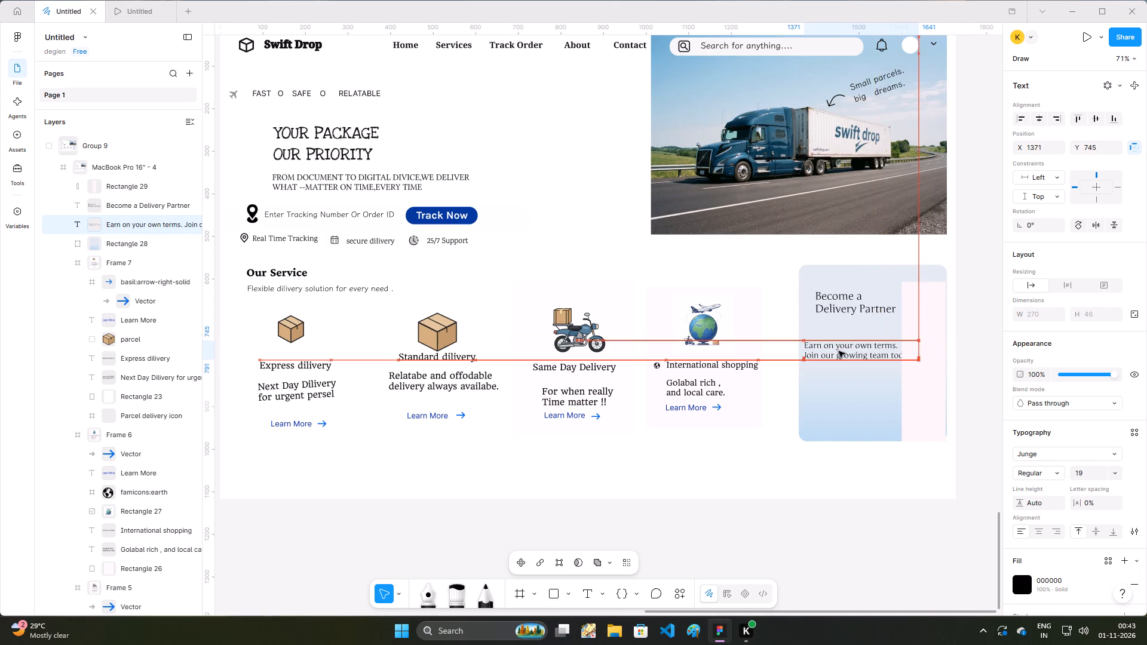
left_click_drag(839, 351, 835, 344)
left_click(835, 344)
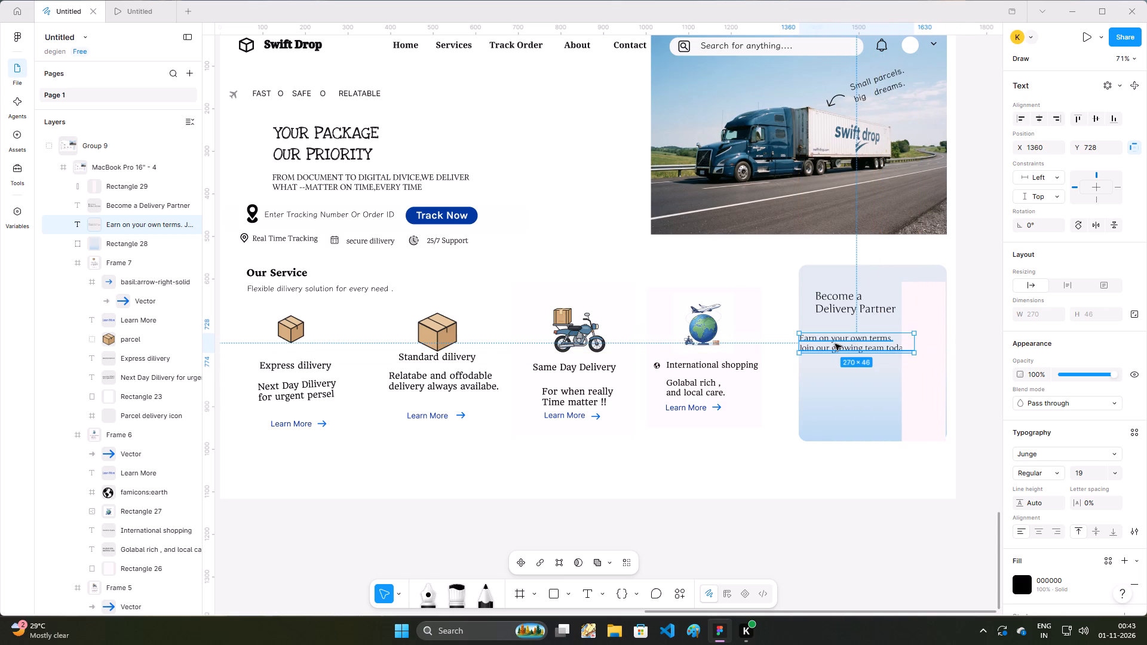
Set the whole "Earn on your own terms. Join our growing team today !!" tagline to size 17.
key("ctrl+a")
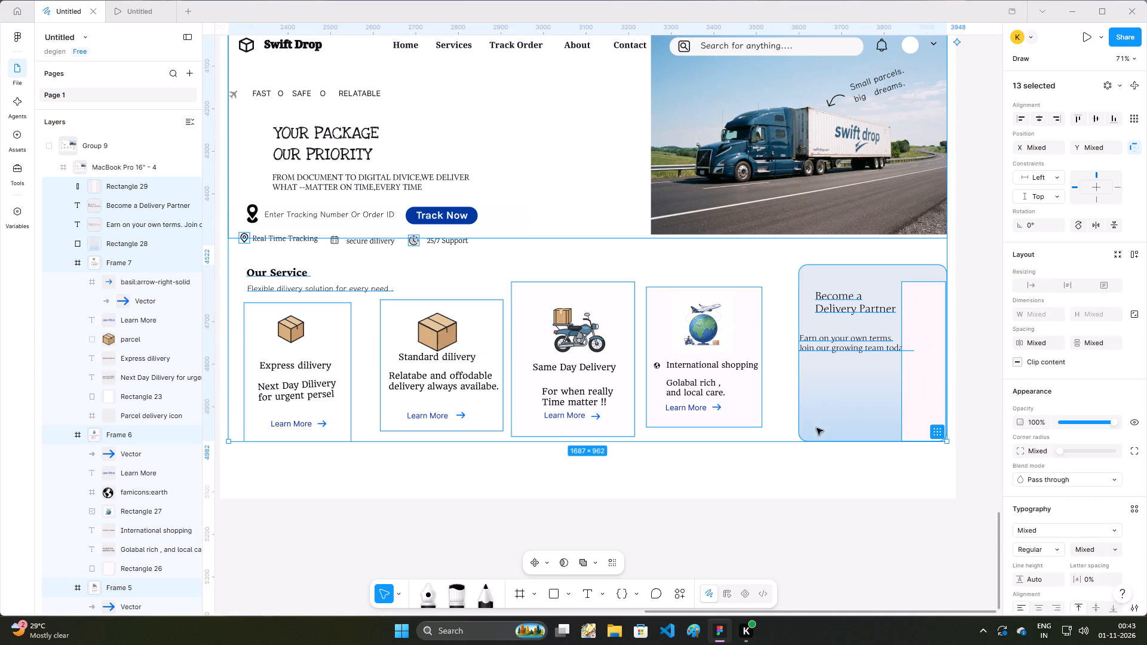
left_click(801, 497)
double_click(858, 340)
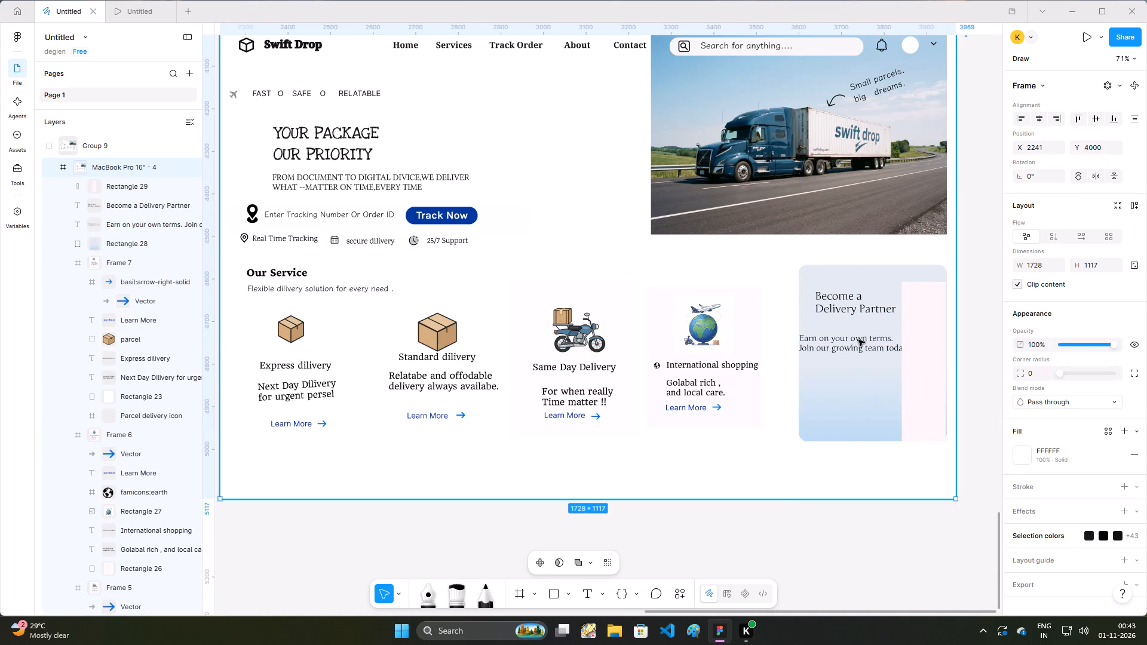
double_click(858, 349)
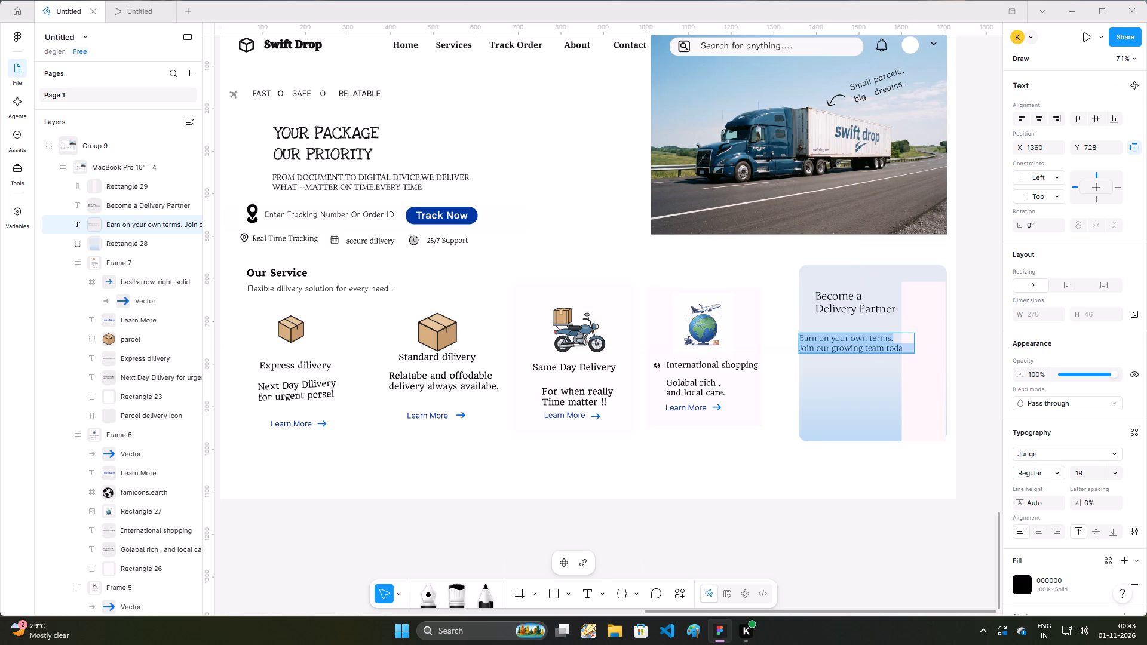
key("ctrl+a")
double_click(1093, 469)
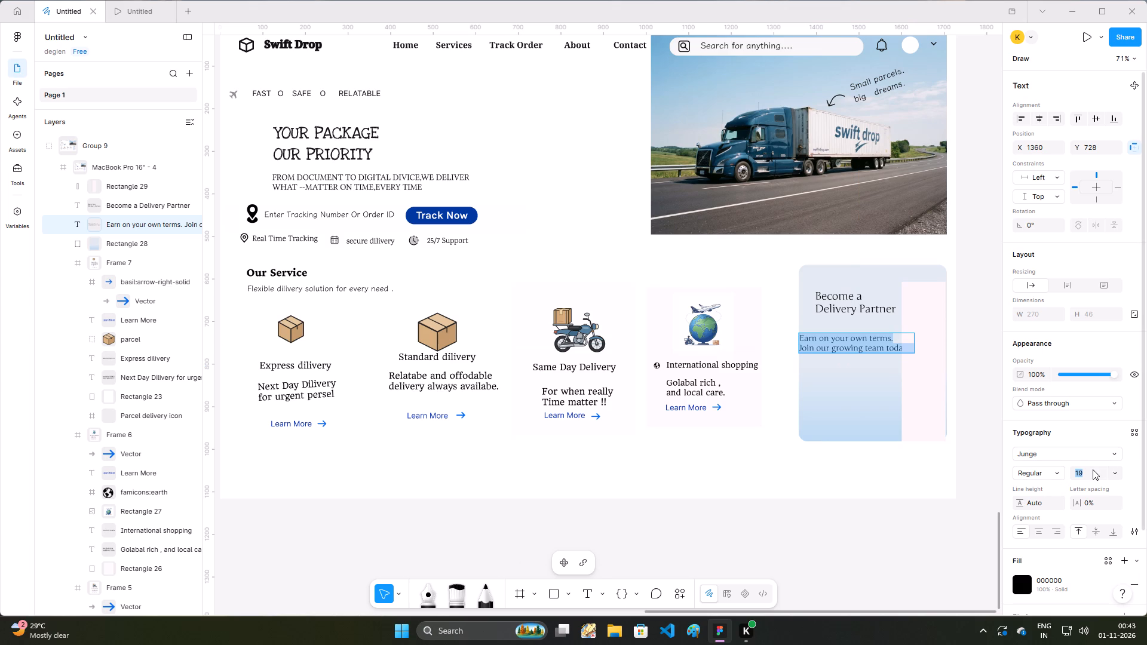
type("17")
key("Return")
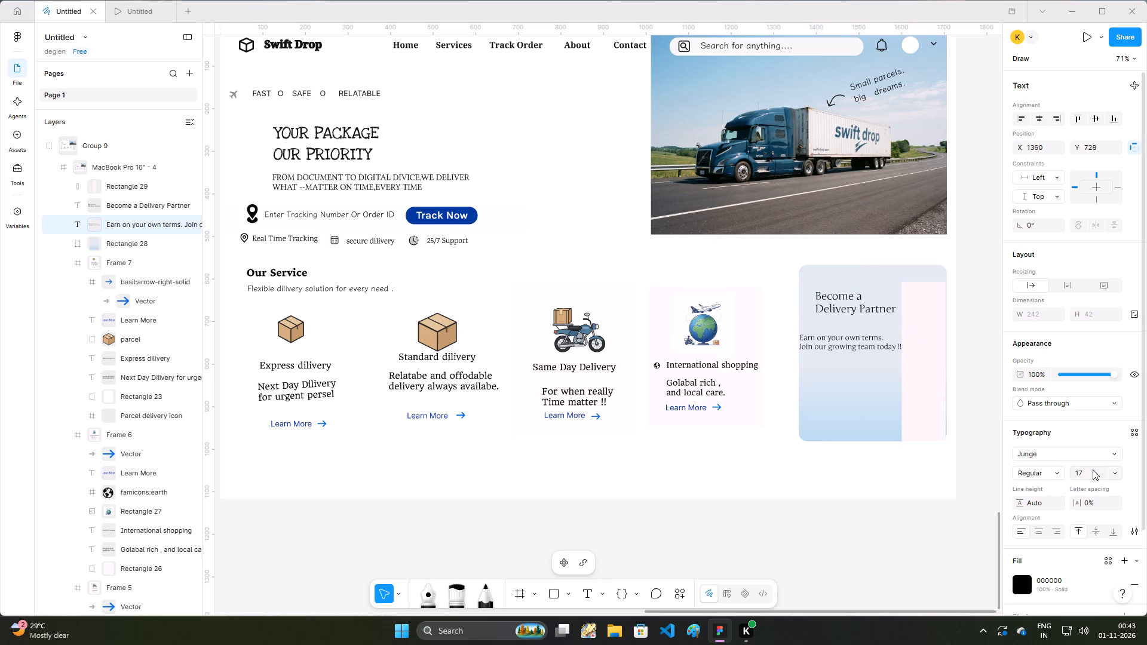
left_click(837, 401)
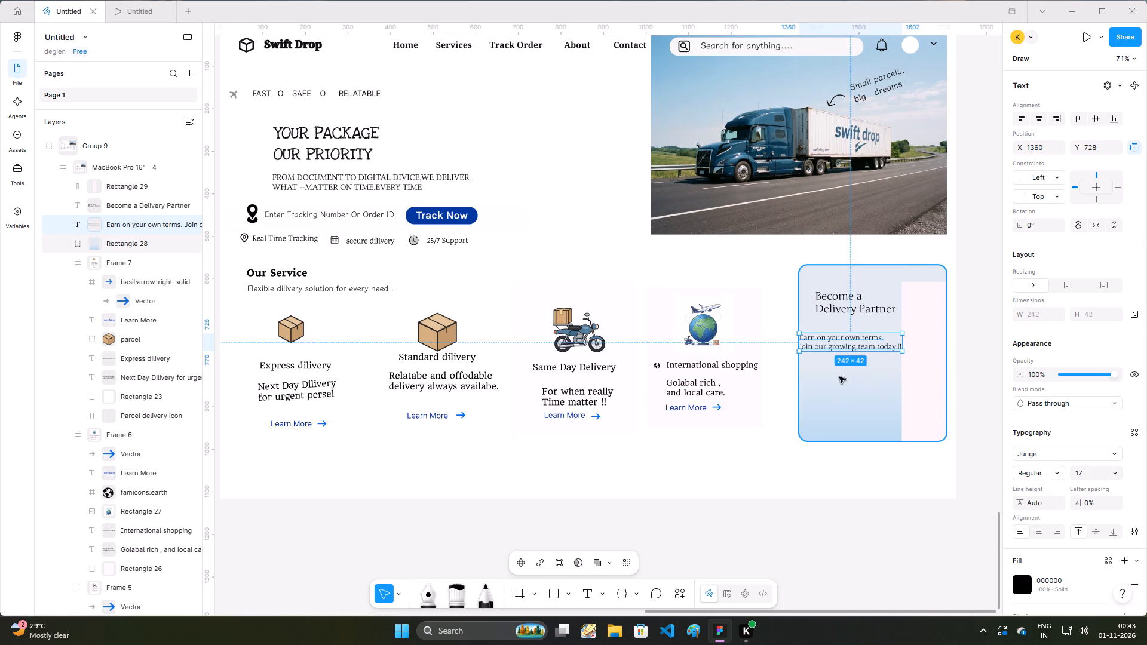
Shift the tagline slightly up and left, to about X 1357, Y 722.
left_click(838, 343)
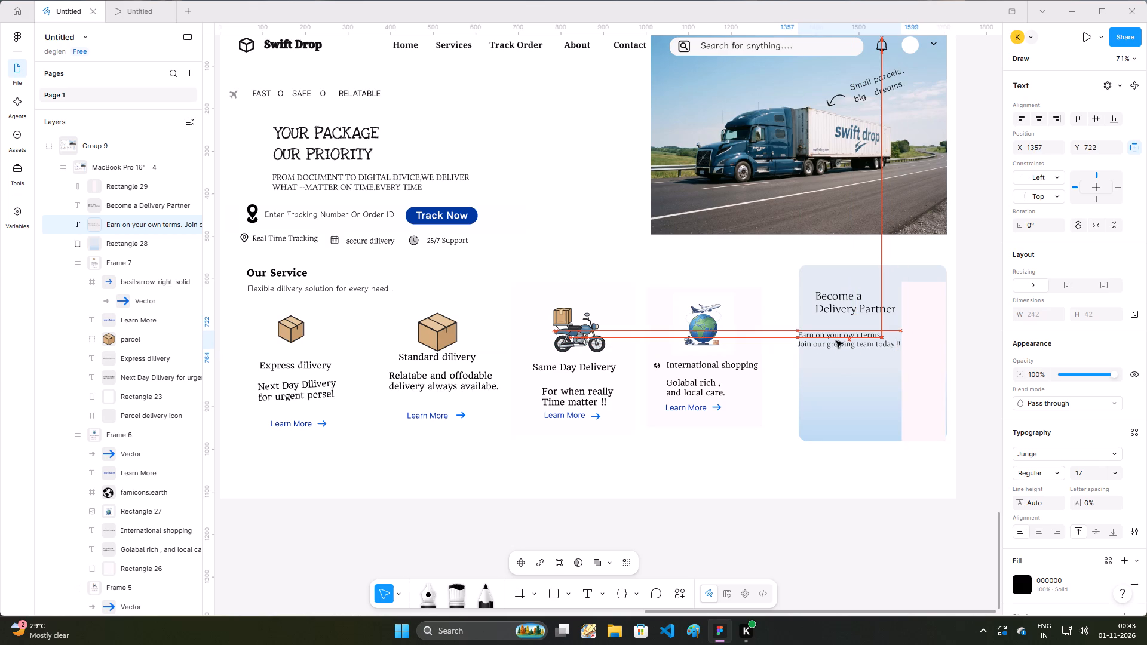
Widen the gradient side panel on its left side to about 372, and shift the panel slightly left.
left_click(834, 388)
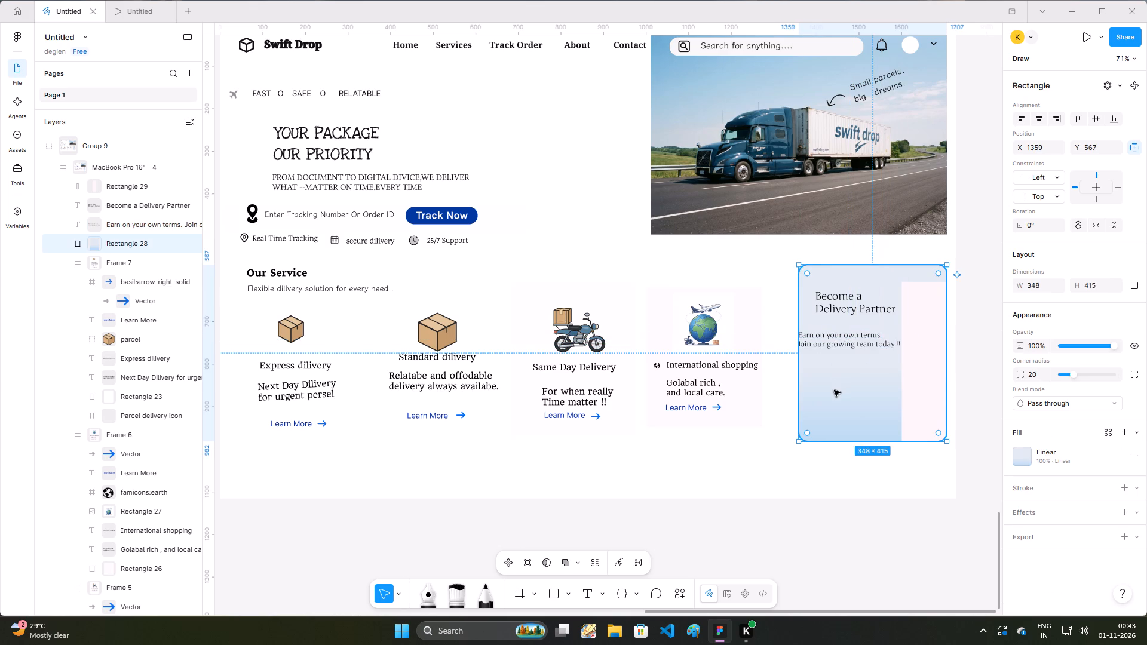
left_click_drag(798, 360, 794, 361)
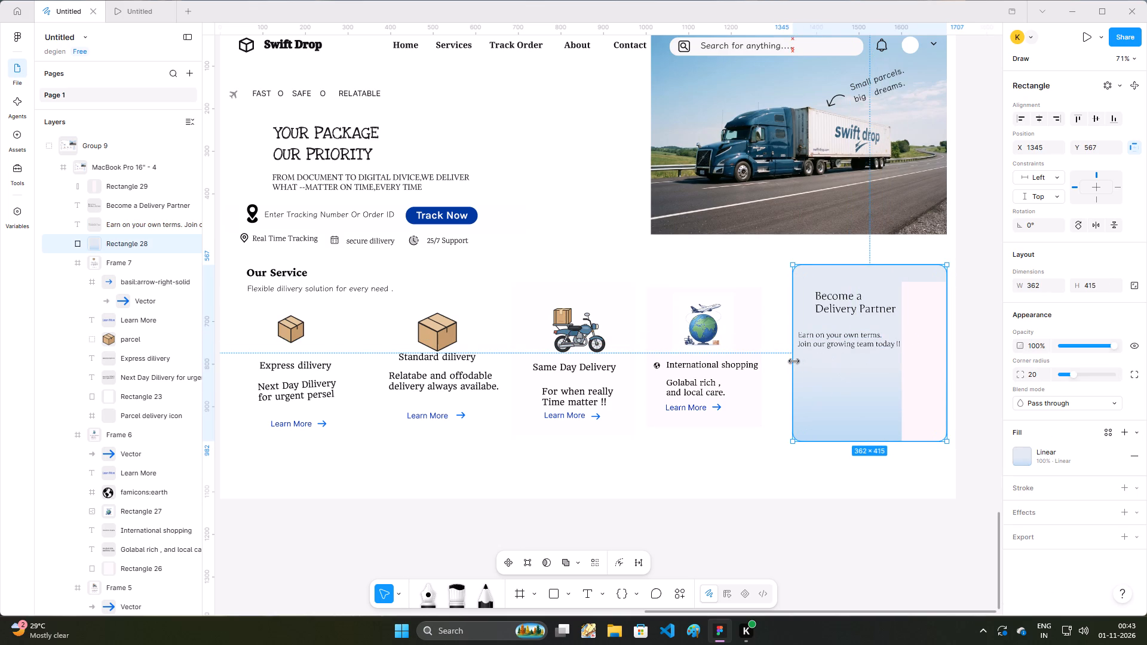
left_click_drag(794, 361, 789, 361)
left_click(834, 342)
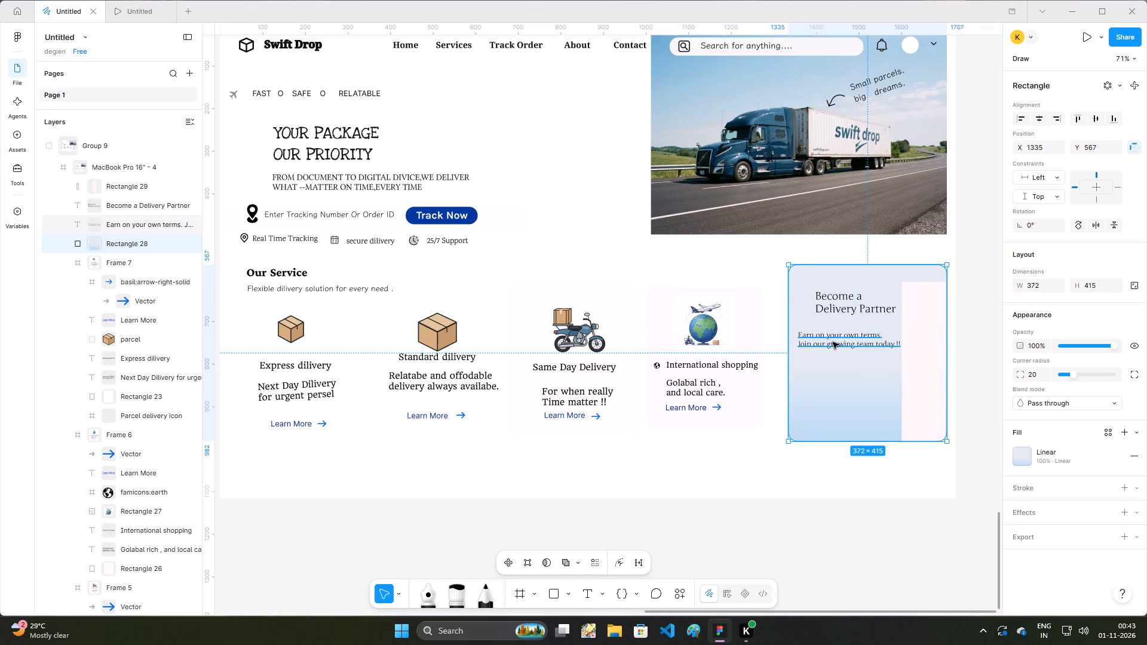
left_click(835, 363)
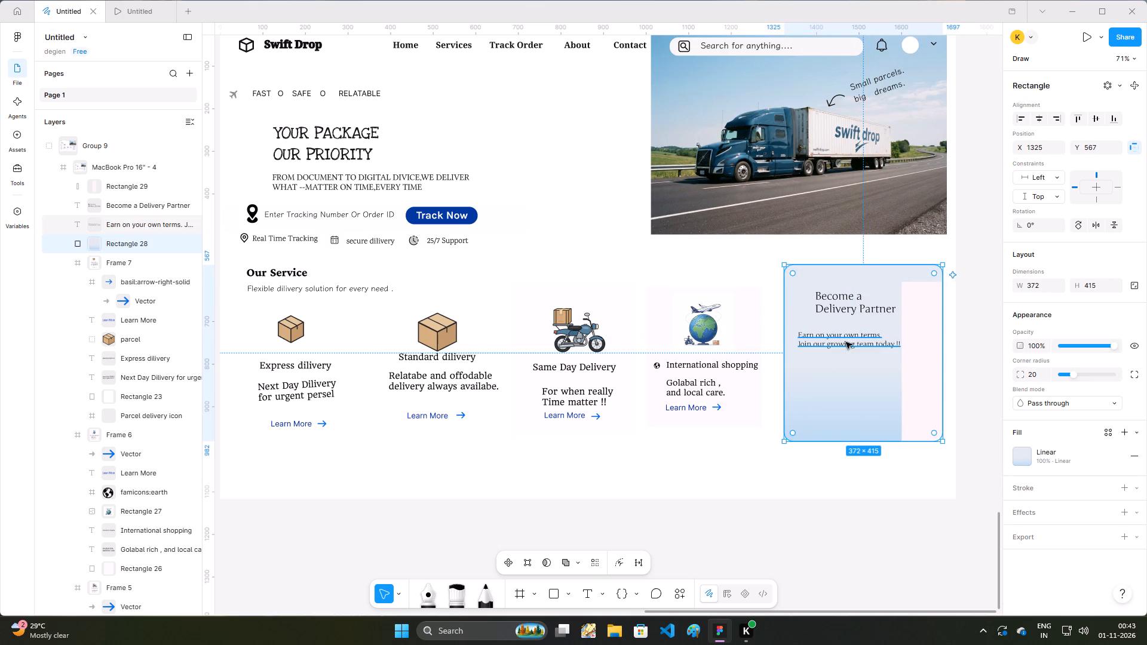
left_click(846, 342)
Move the "Earn on your own terms" tagline slightly left within the side panel, clear of the pink rectangle.
double_click(843, 342)
left_click(843, 342)
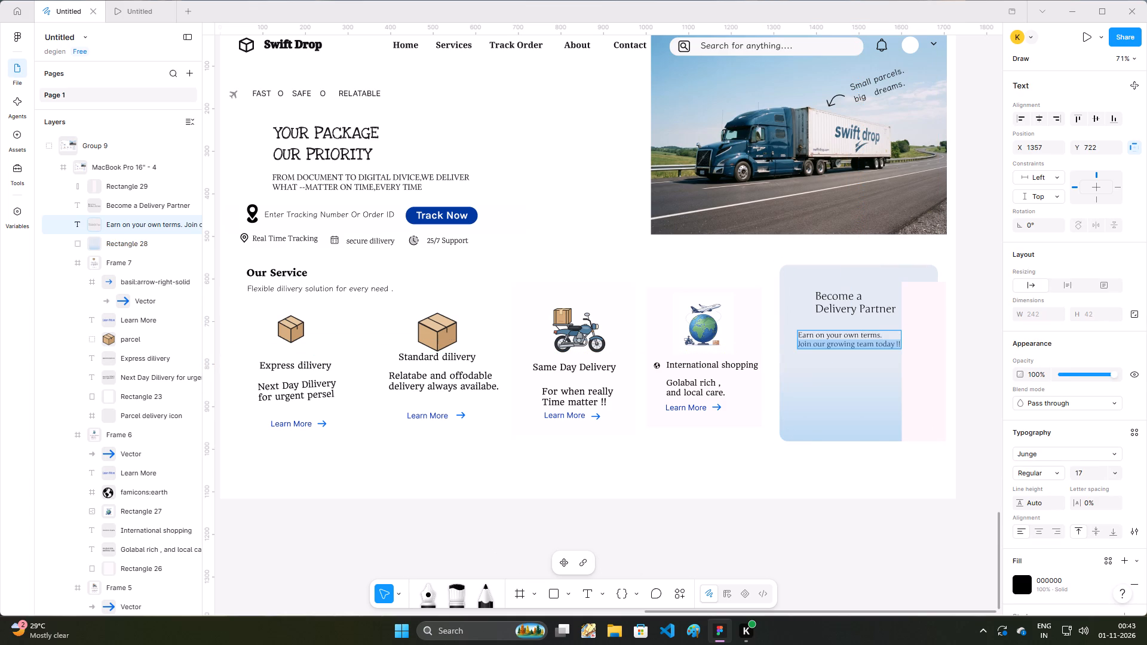
left_click(847, 356)
left_click_drag(852, 343, 844, 343)
left_click(845, 370)
Move the "Become a Delivery Partner" heading left and slightly down, roughly aligning it with the tagline below.
double_click(855, 306)
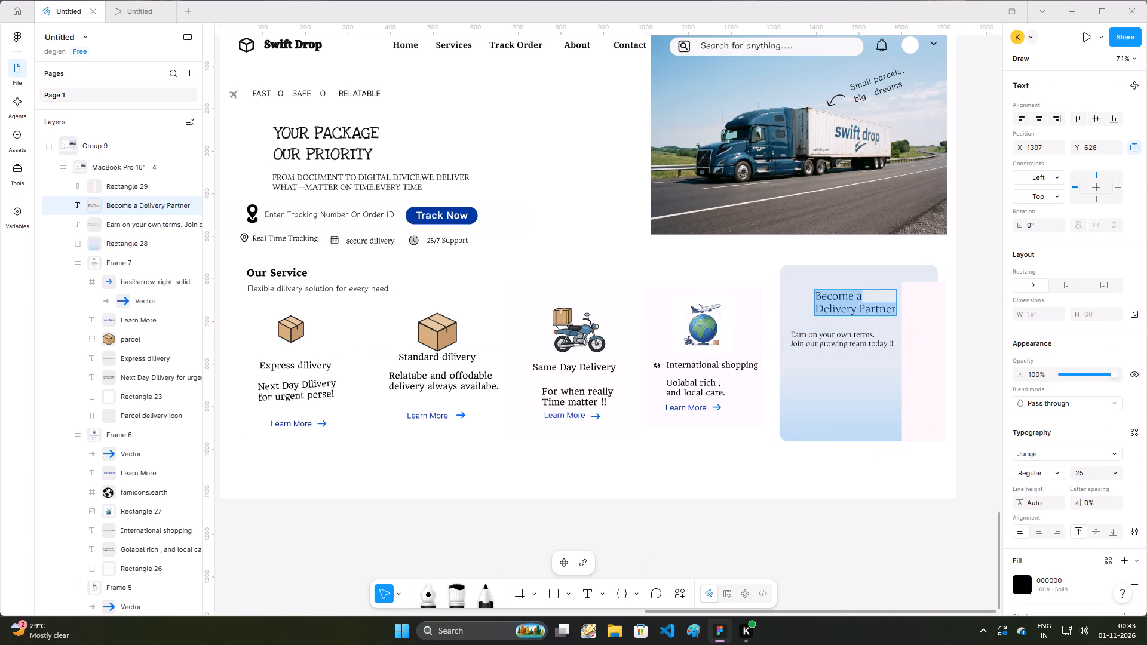
left_click(855, 306)
left_click(885, 297)
left_click(881, 297)
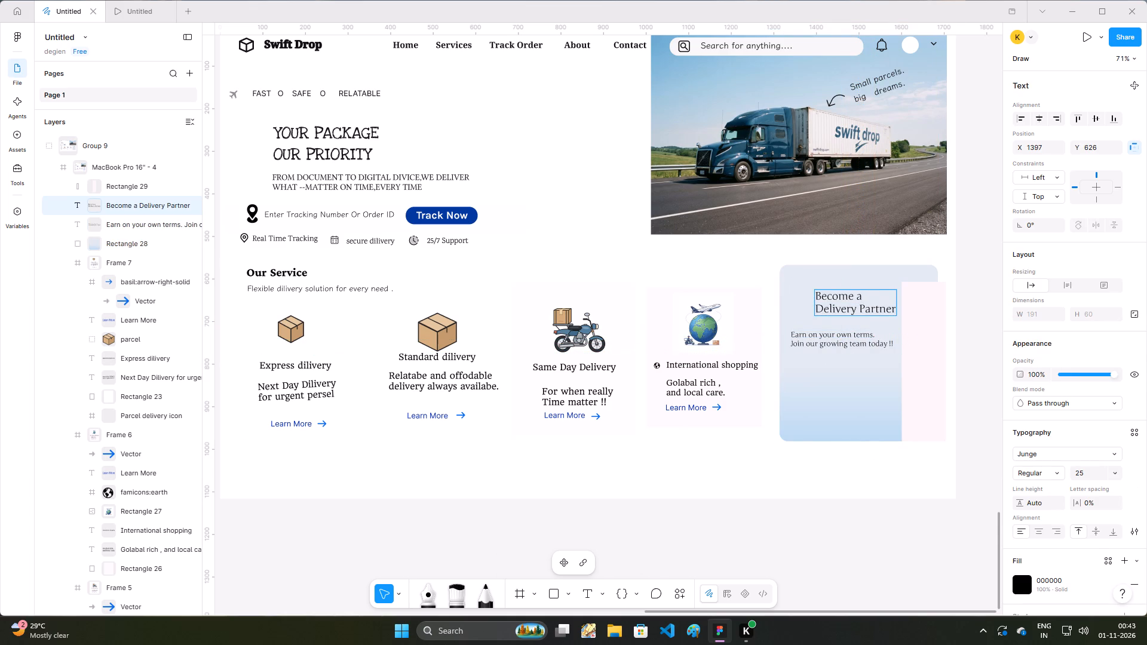
left_click(839, 328)
left_click(847, 314)
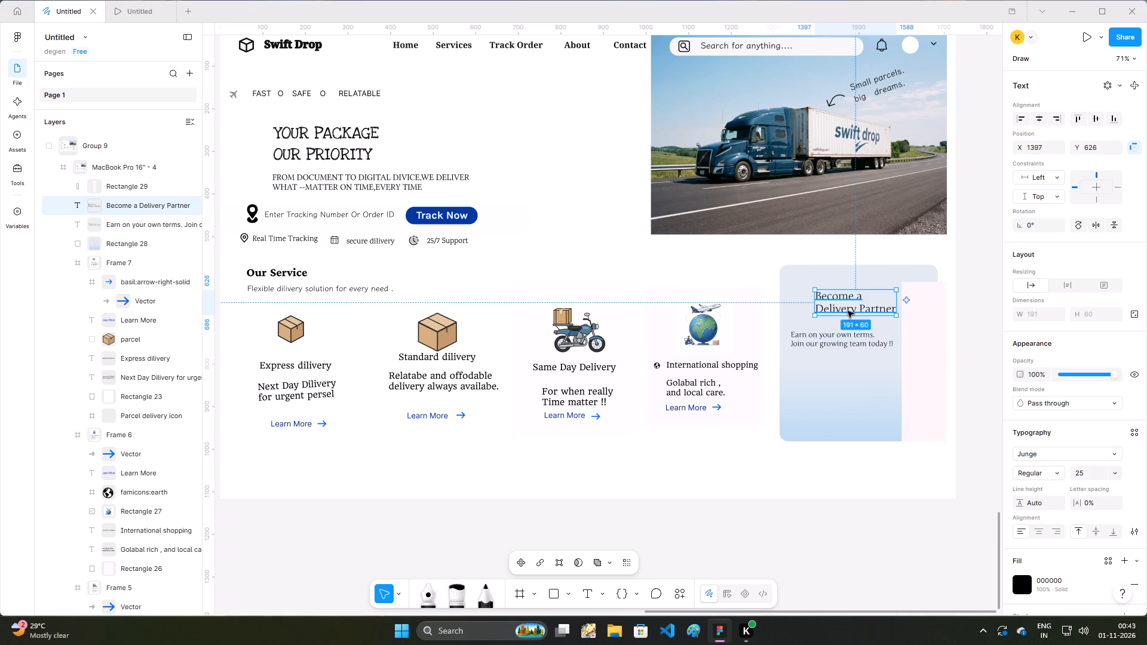
left_click_drag(848, 311, 830, 315)
Shift the pink rectangle slightly left so its outer edge lines up with the gradient side panel's right edge.
left_click_drag(912, 346, 905, 345)
left_click(855, 467)
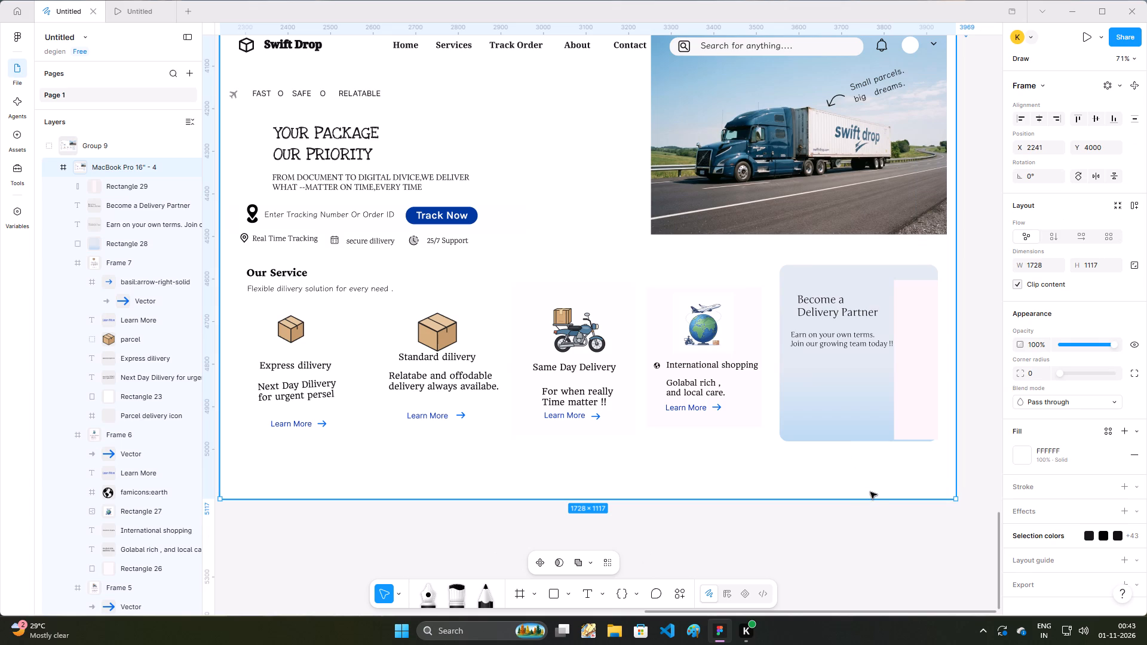
Draw a button rectangle about 158 × 42 below the tagline in the side panel, at about X 1379, Y 818.
key("r")
left_click_drag(807, 371, 812, 379)
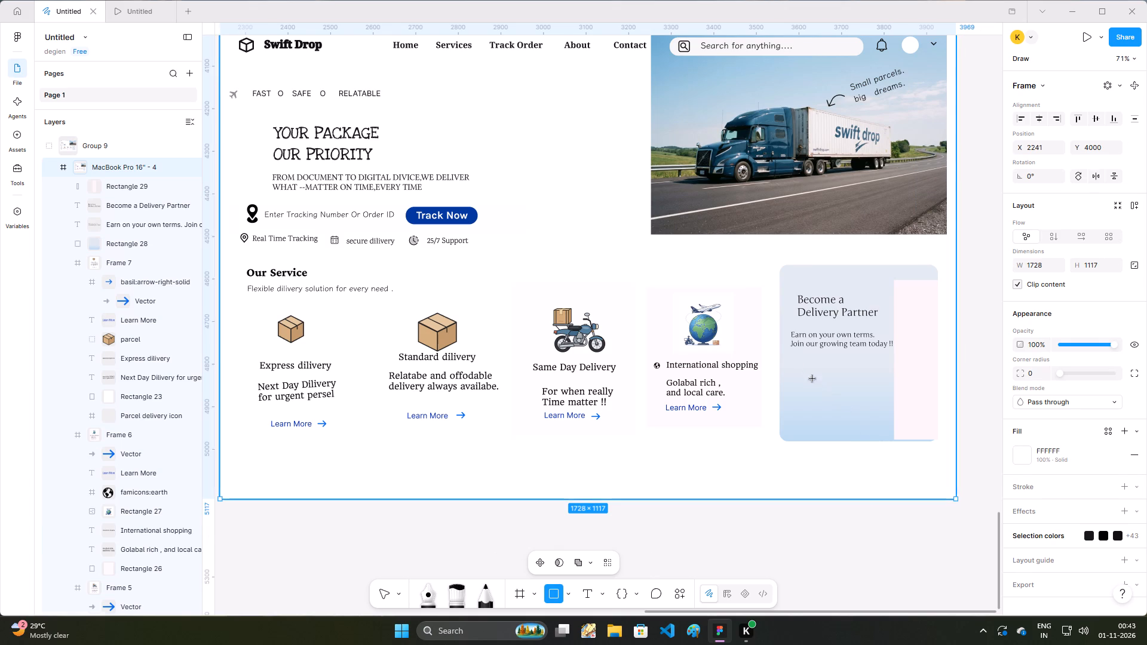
left_click_drag(812, 379, 871, 389)
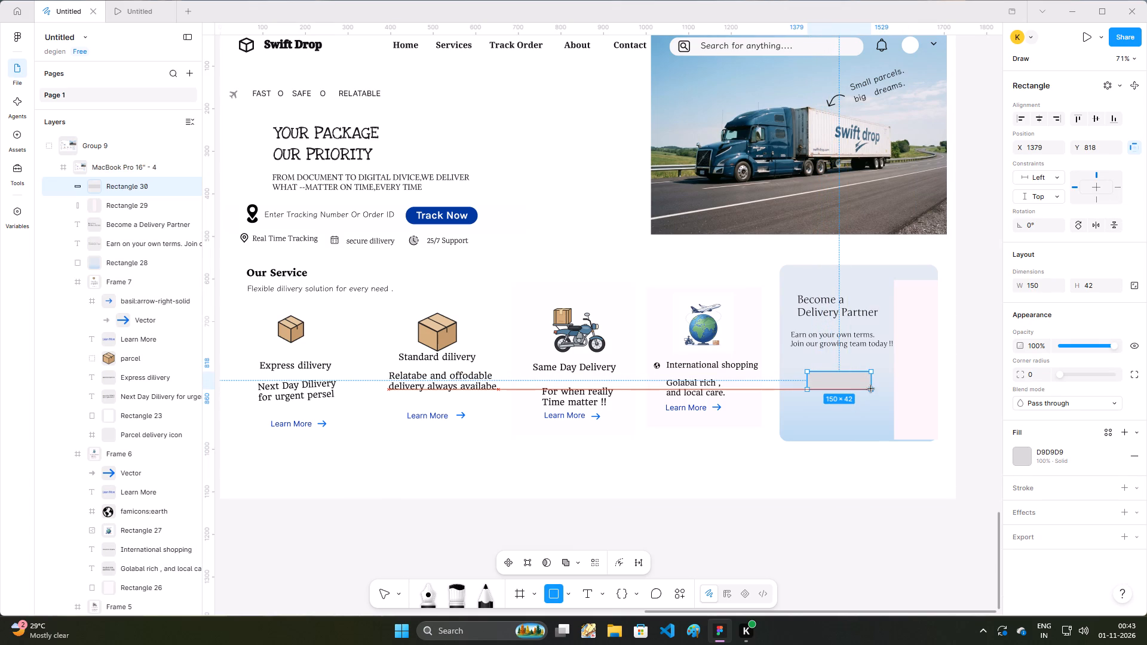
left_click_drag(871, 389, 873, 390)
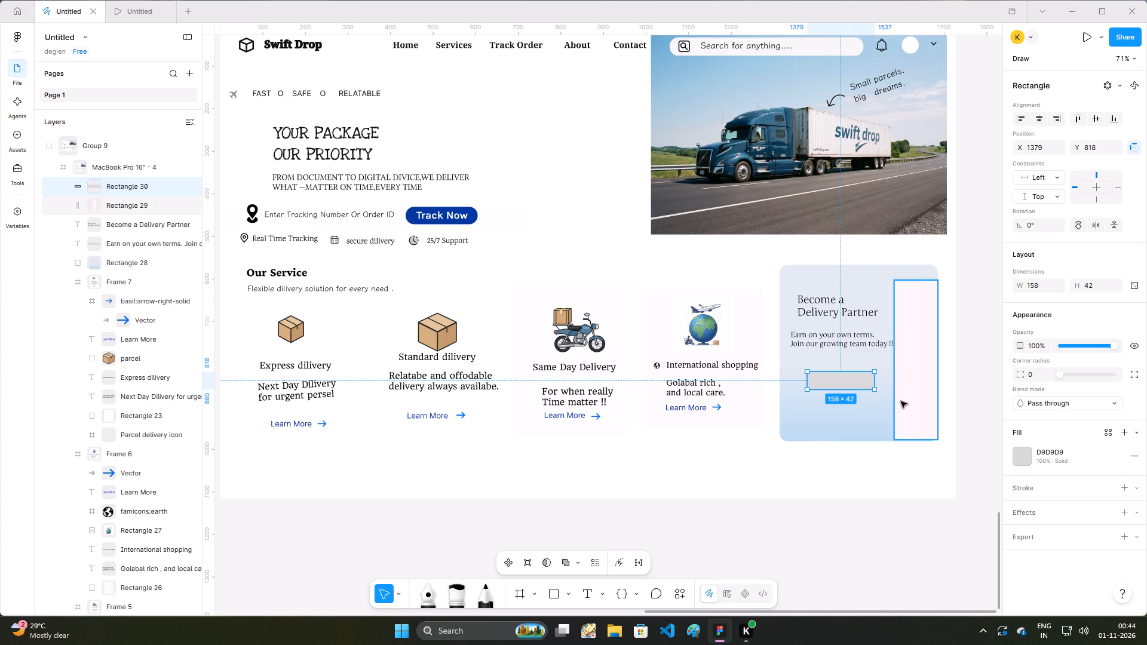
Round the new button rectangle's corners to a radius of 14.
left_click_drag(1025, 375, 677, 328)
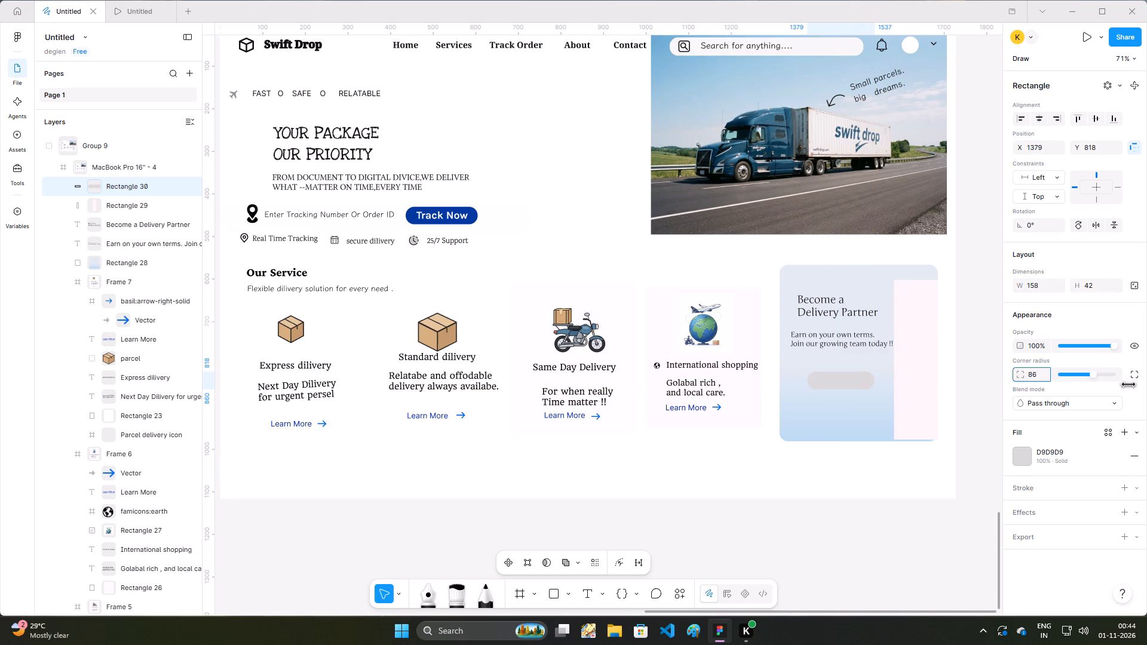
left_click_drag(677, 328, 579, 322)
left_click_drag(579, 322, 590, 321)
Change the button rectangle's fill to dark grey-brown 504949.
left_click(1021, 449)
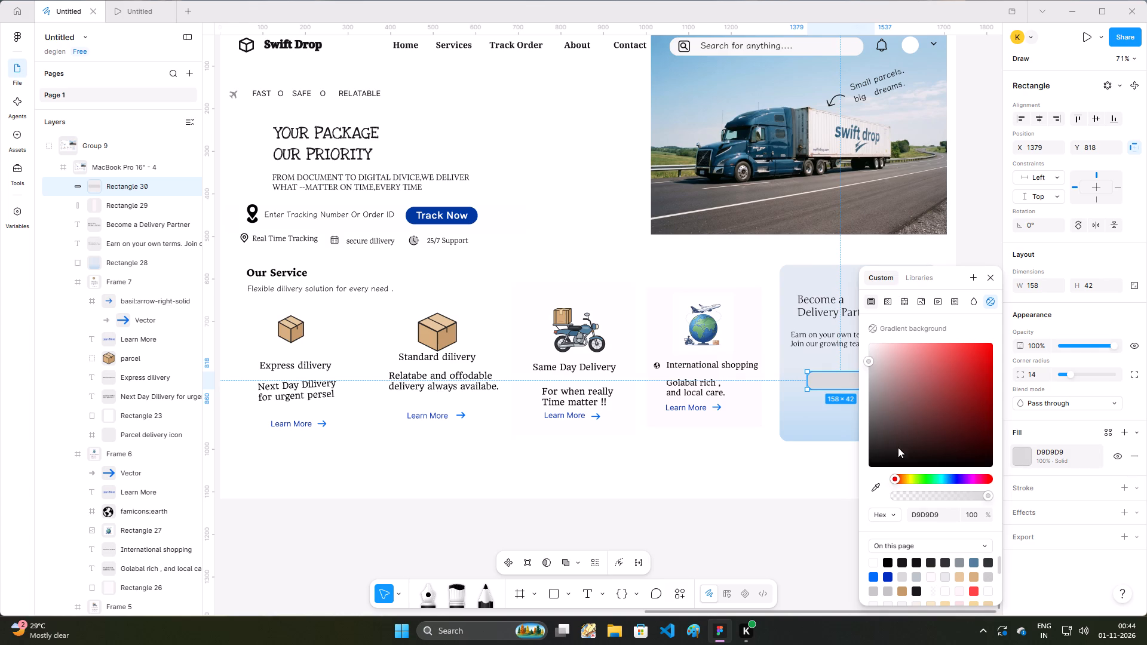
left_click_drag(869, 359, 952, 470)
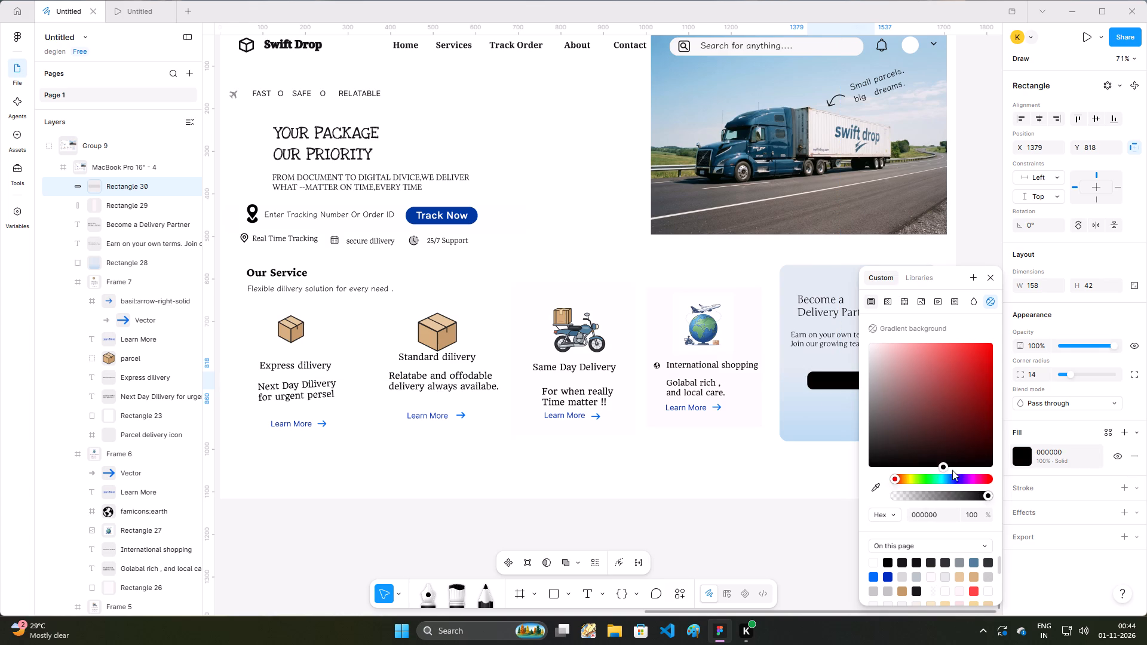
left_click_drag(952, 470, 896, 440)
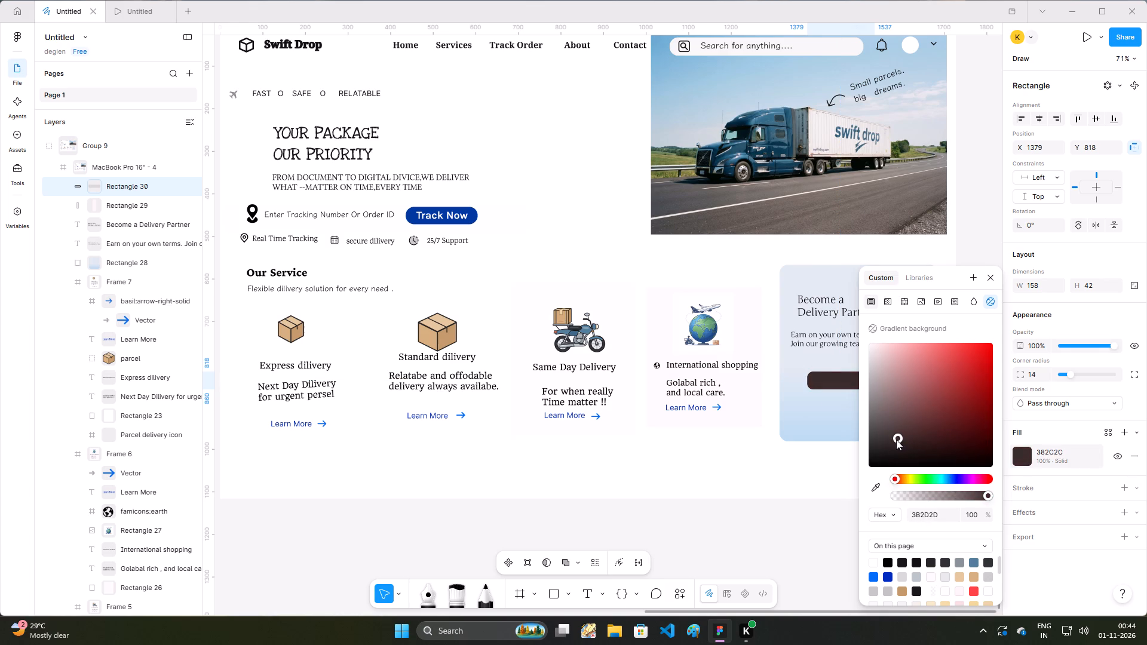
left_click_drag(896, 440, 879, 428)
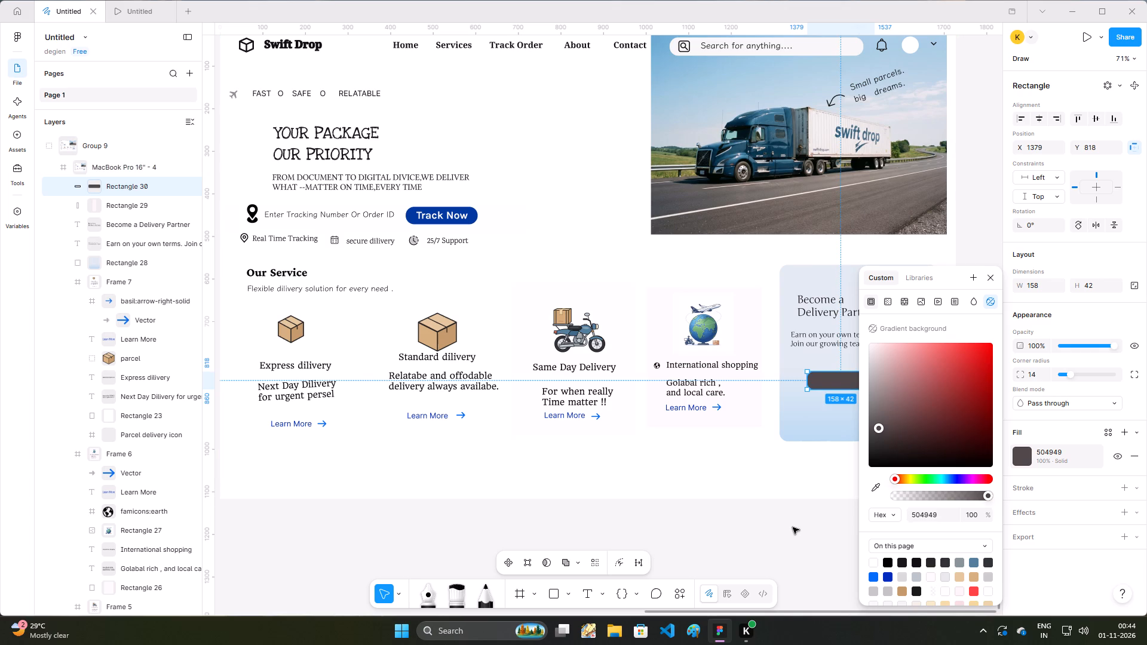
left_click(799, 486)
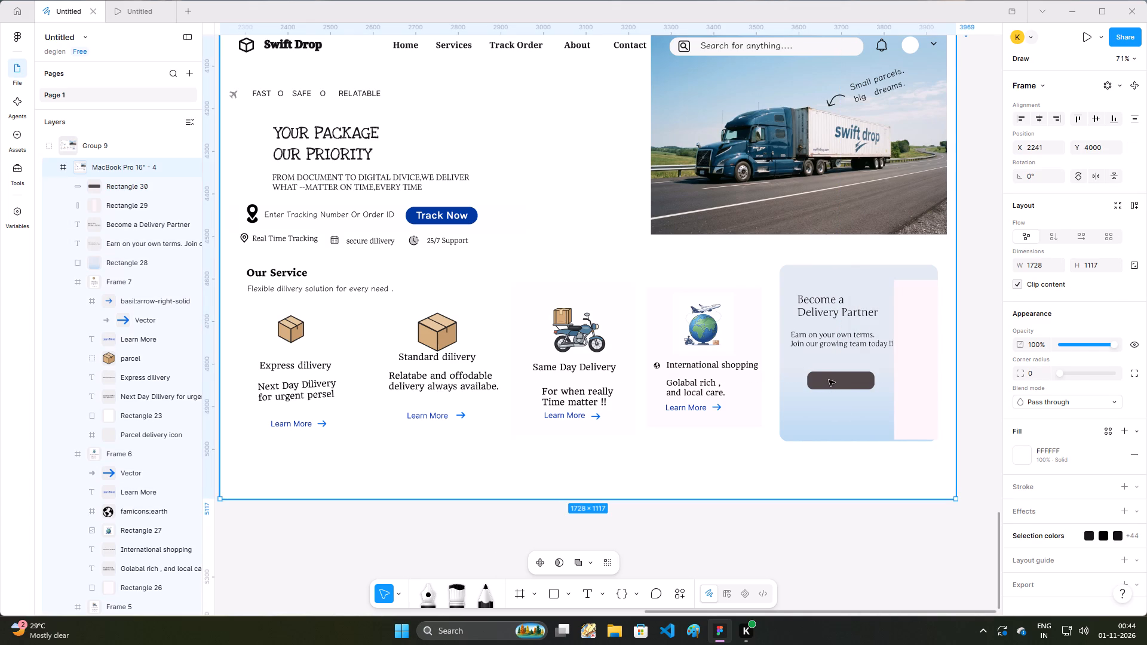
Add the white text label "Apply Now" on the dark button, starting at about X 1417, Y 825.
key("t")
left_click(823, 374)
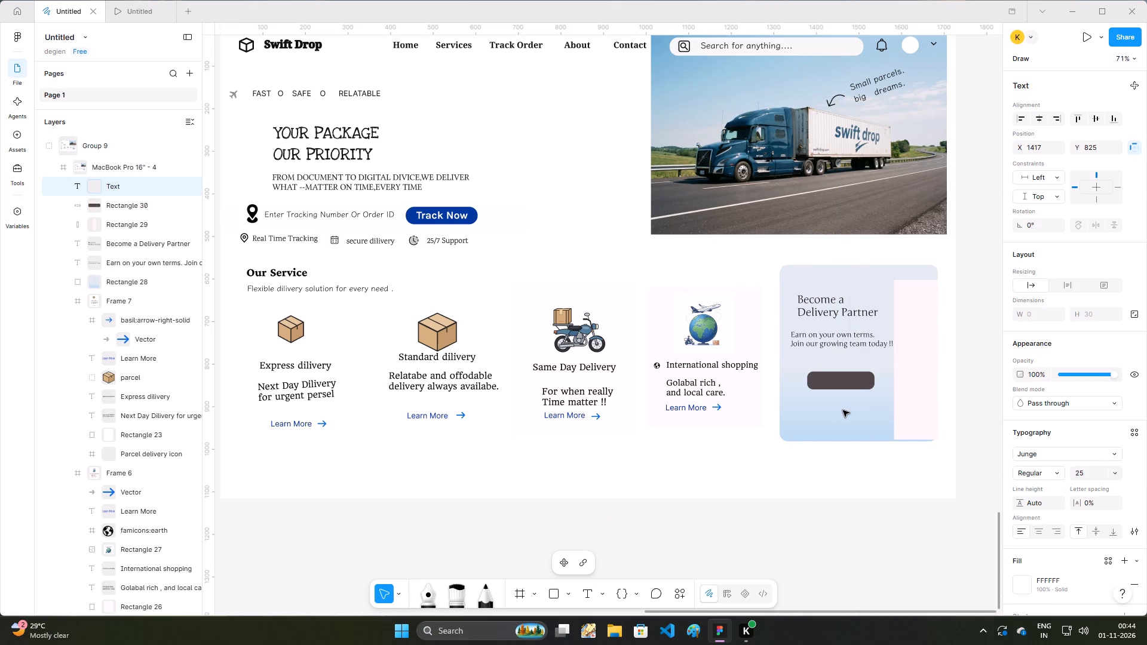
key("a")
key("a")
type("pp")
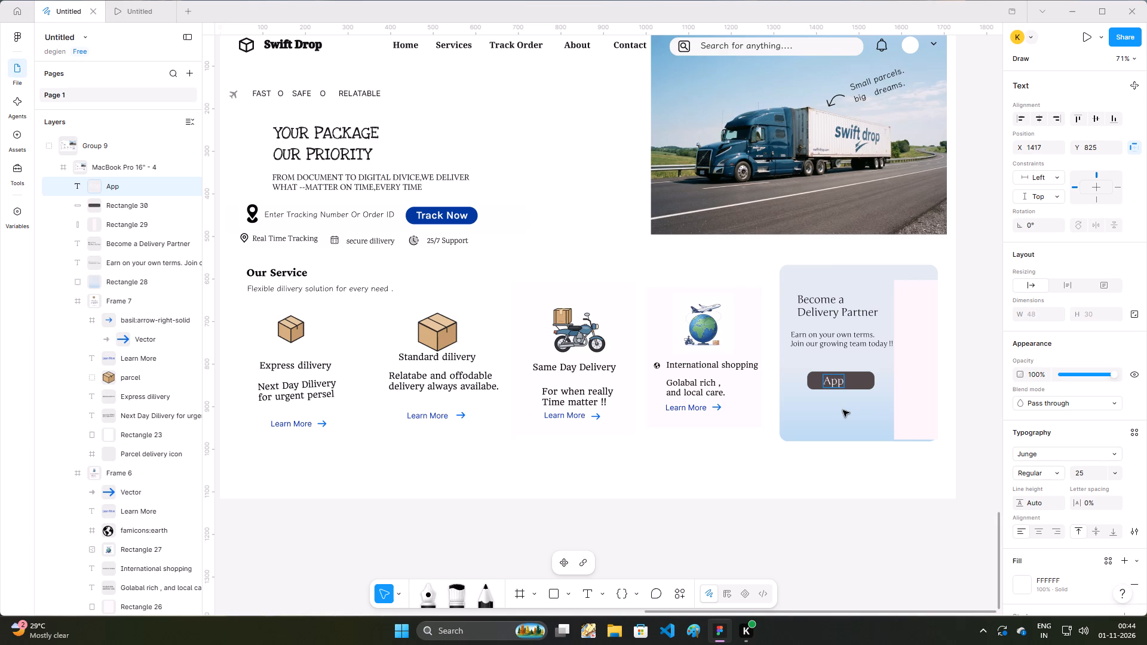
type("ly")
key("space")
type("now")
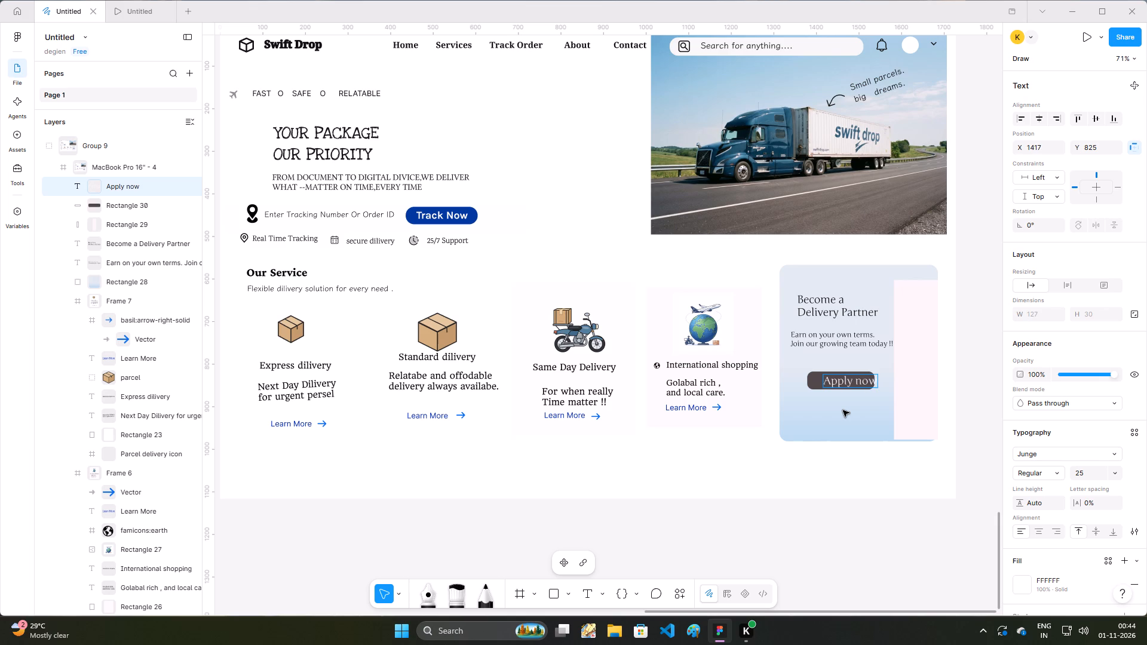
key("BackSpace")
key("BackSpace")
key("BackSpace")
key("shift+n")
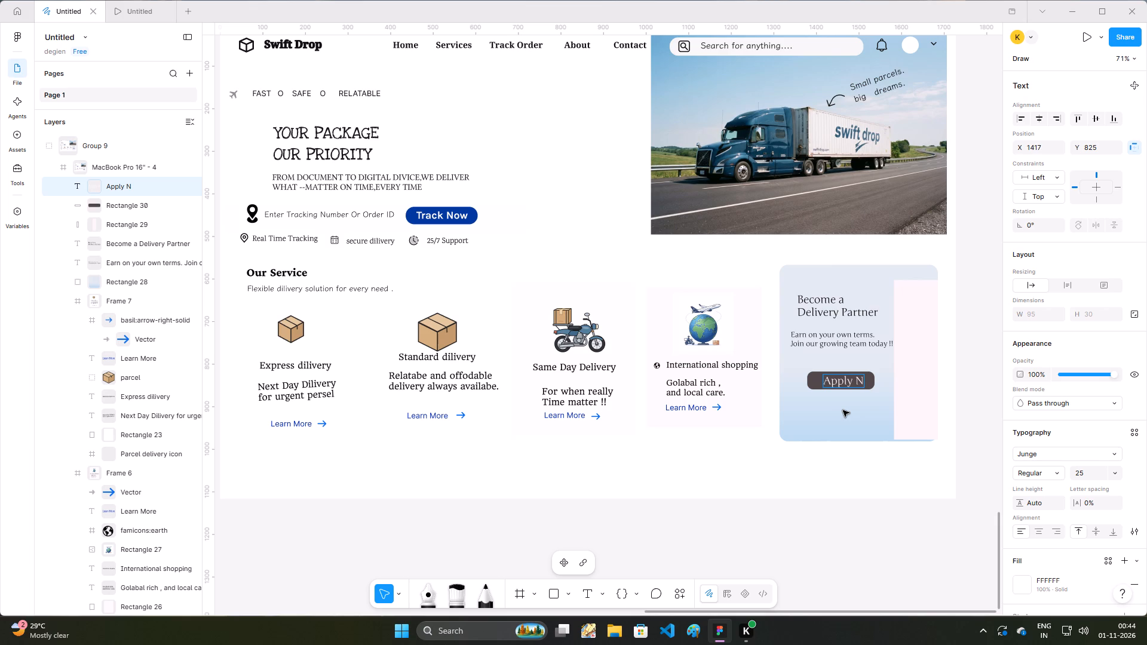
type("ow")
key("space")
key("BackSpace")
Set the whole "Apply Now" label to font size 20.
key("ctrl+a")
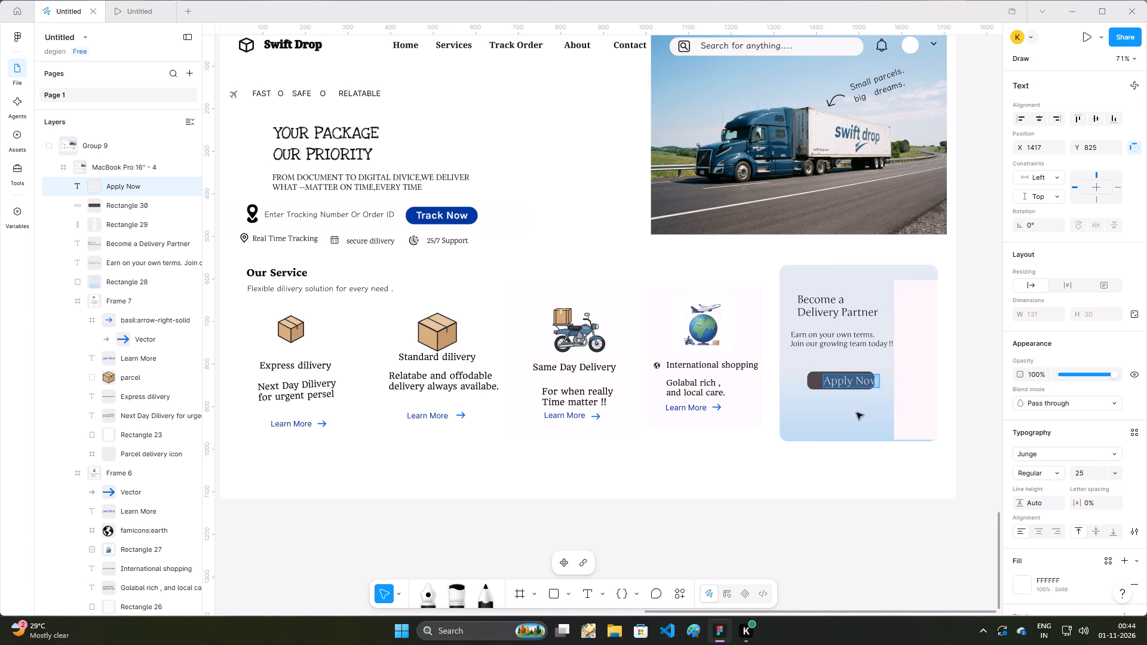
double_click(1085, 475)
type("20")
key("Return")
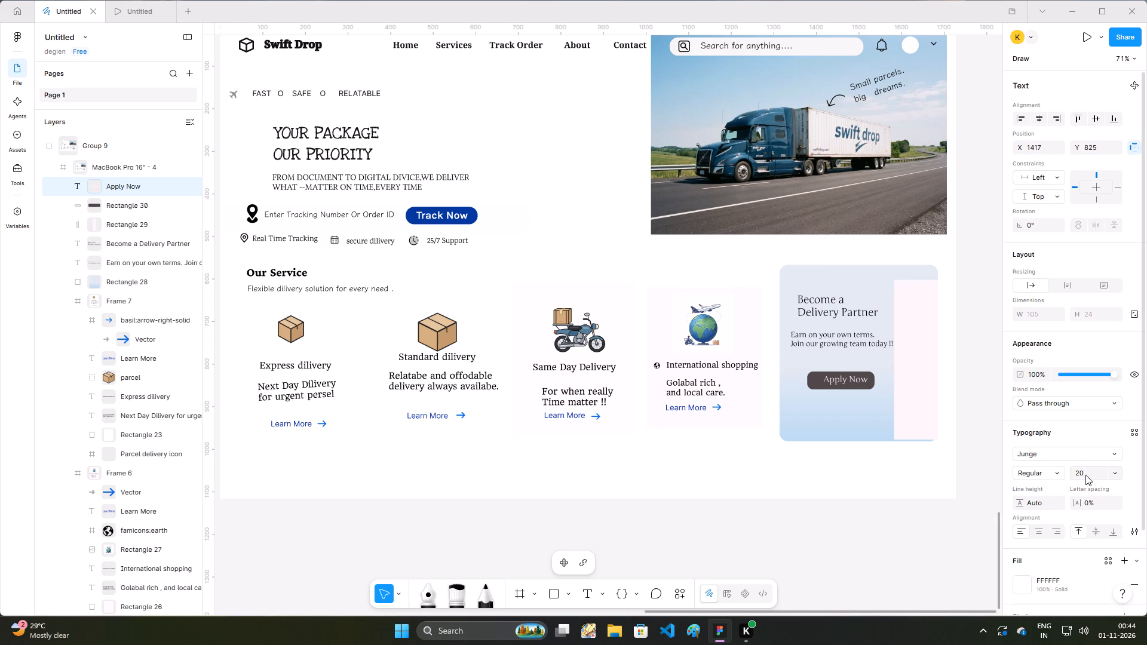
Change the "Apply Now" label's font to Luckiest Guy.
left_click(1055, 475)
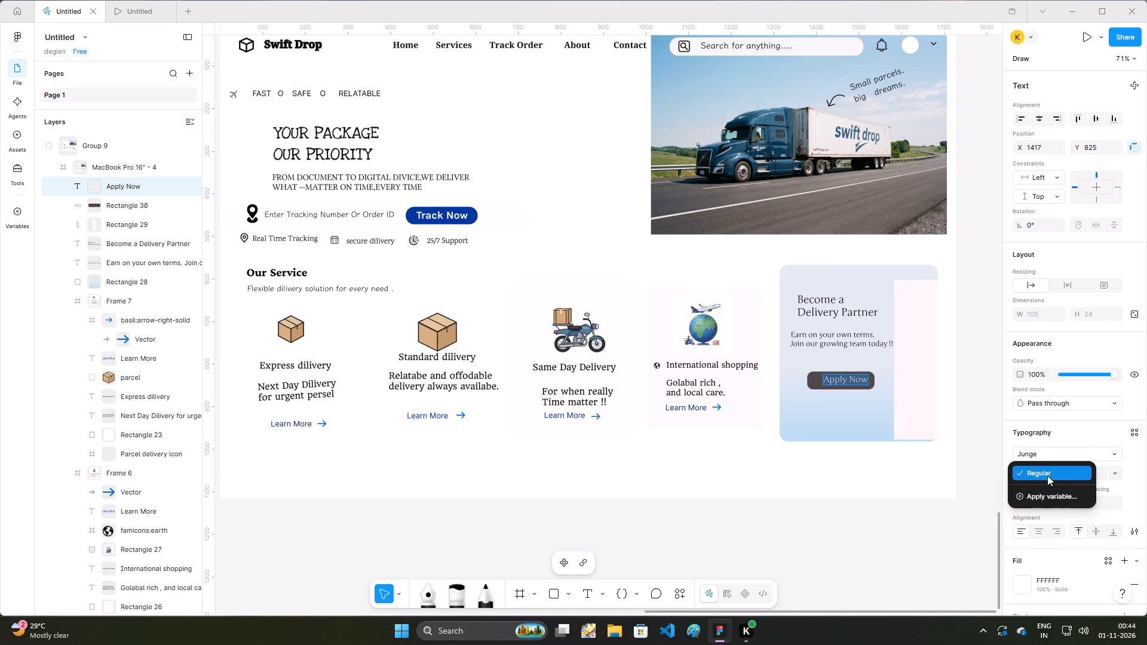
left_click(1047, 475)
left_click(1068, 457)
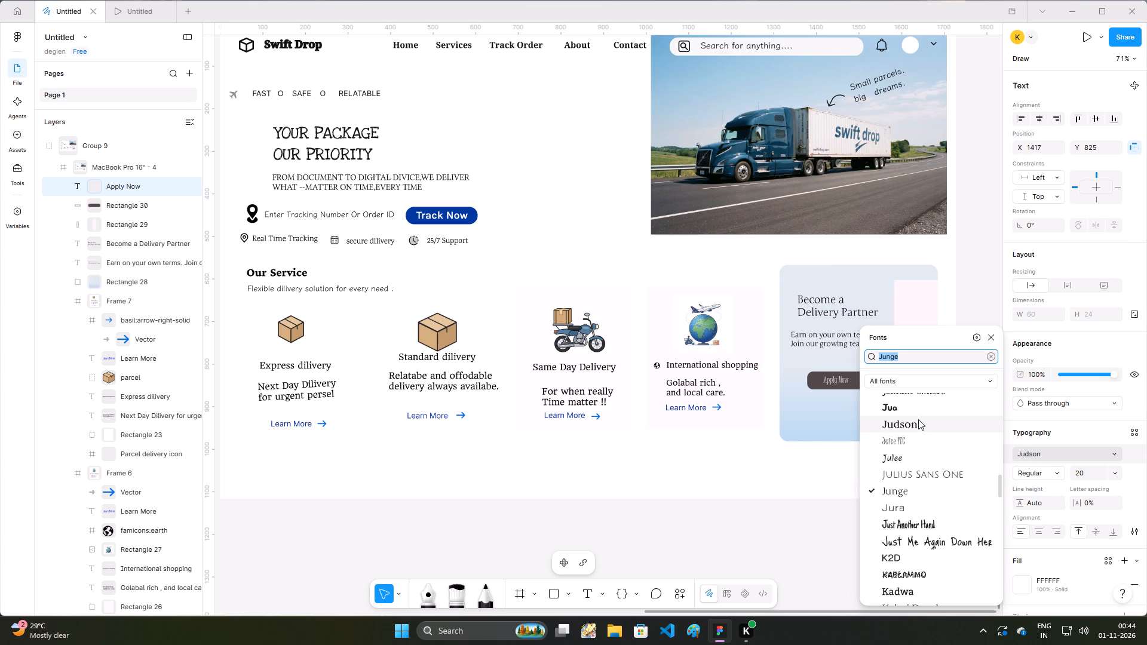
scroll(918, 416, "down", 3)
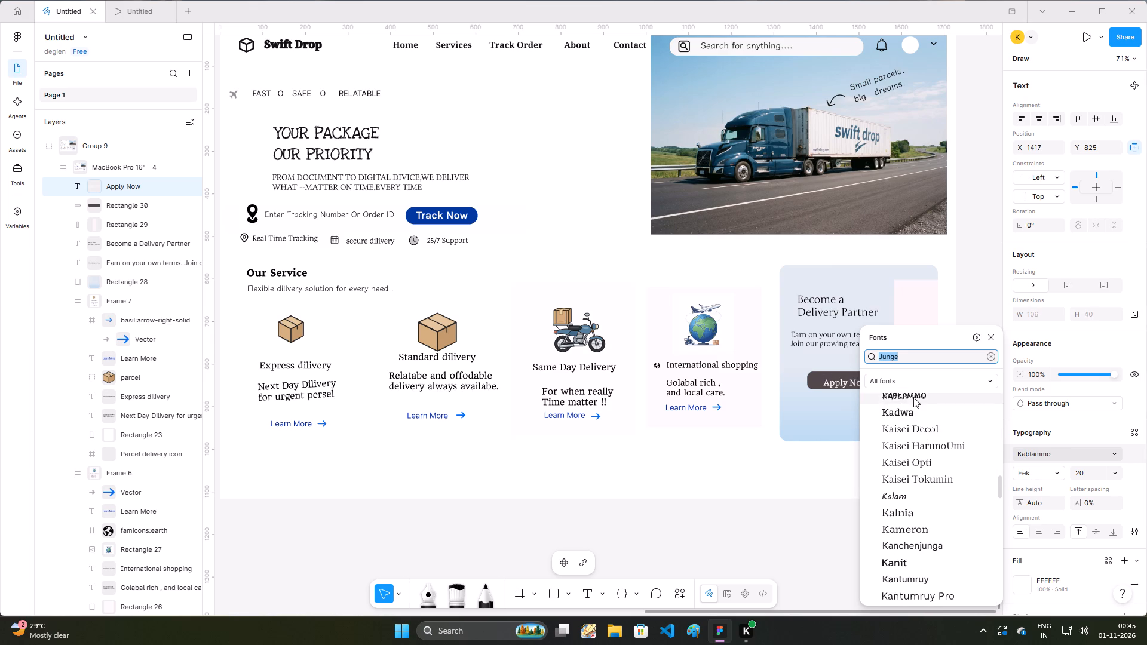
scroll(914, 396, "down", 4)
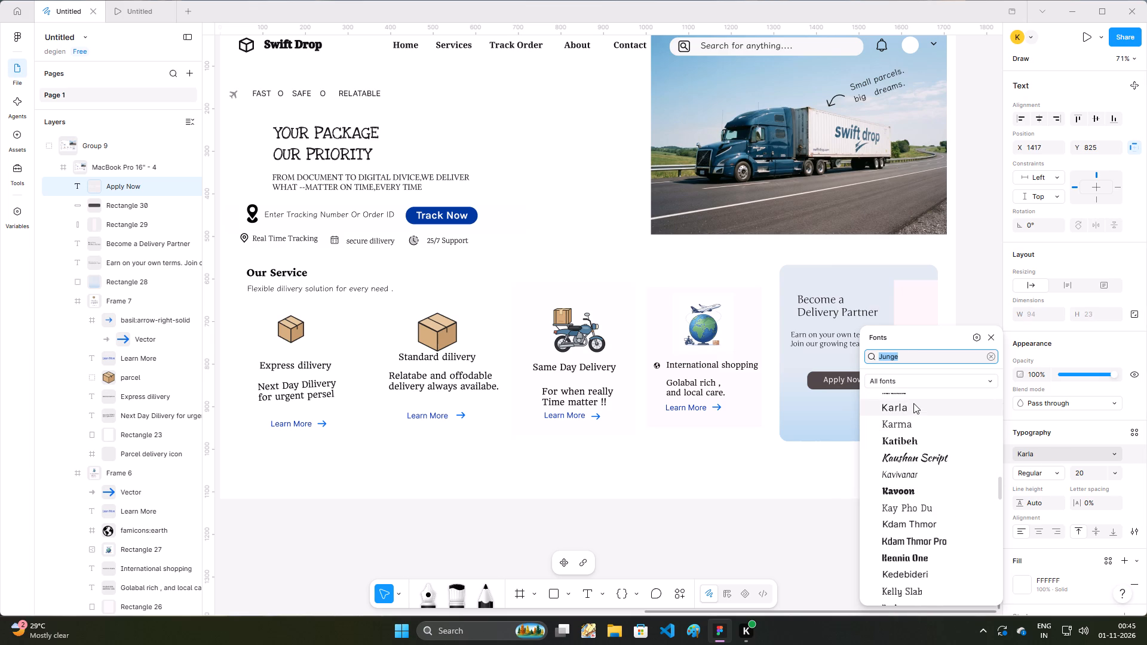
scroll(901, 499, "down", 2)
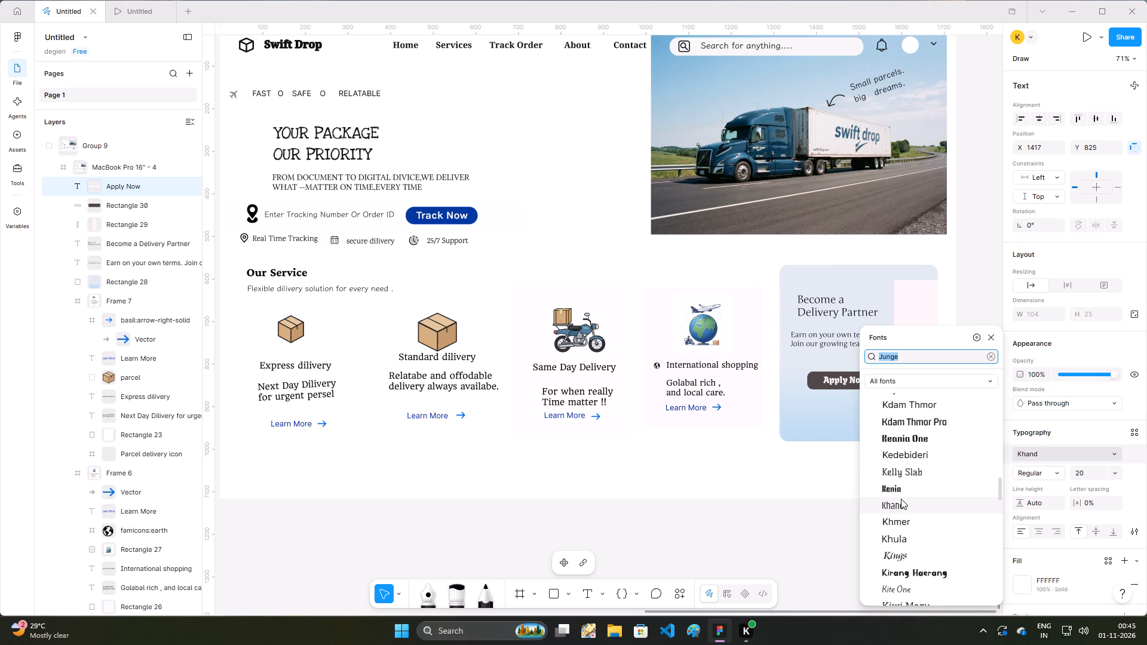
scroll(901, 499, "down", 8)
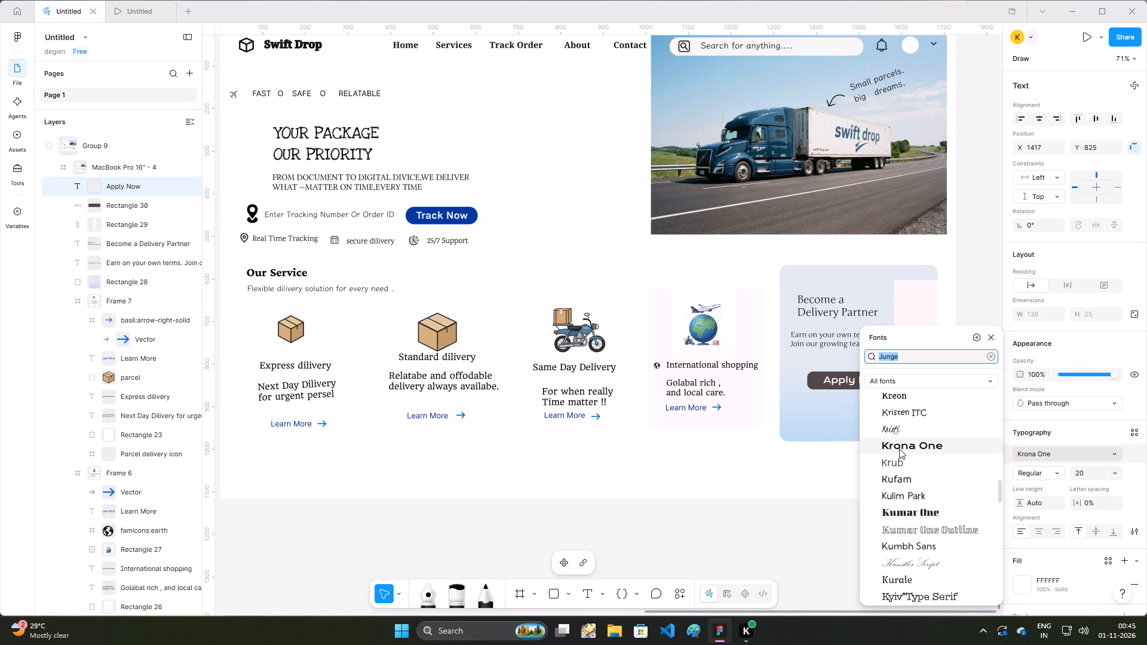
scroll(899, 449, "down", 5)
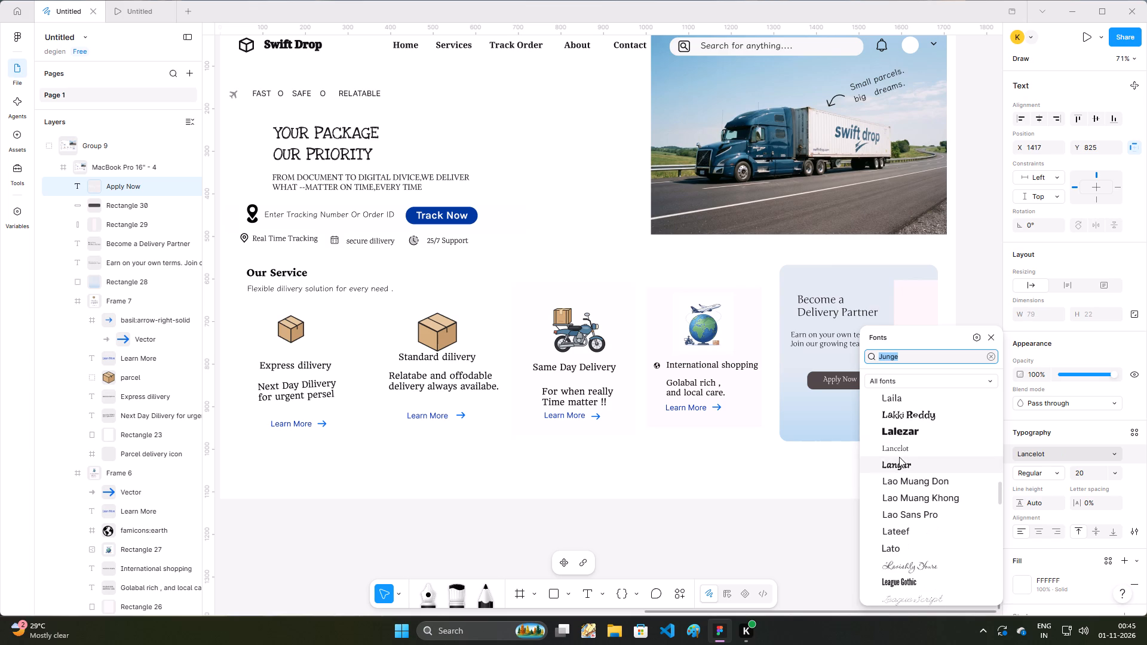
scroll(900, 434, "down", 2)
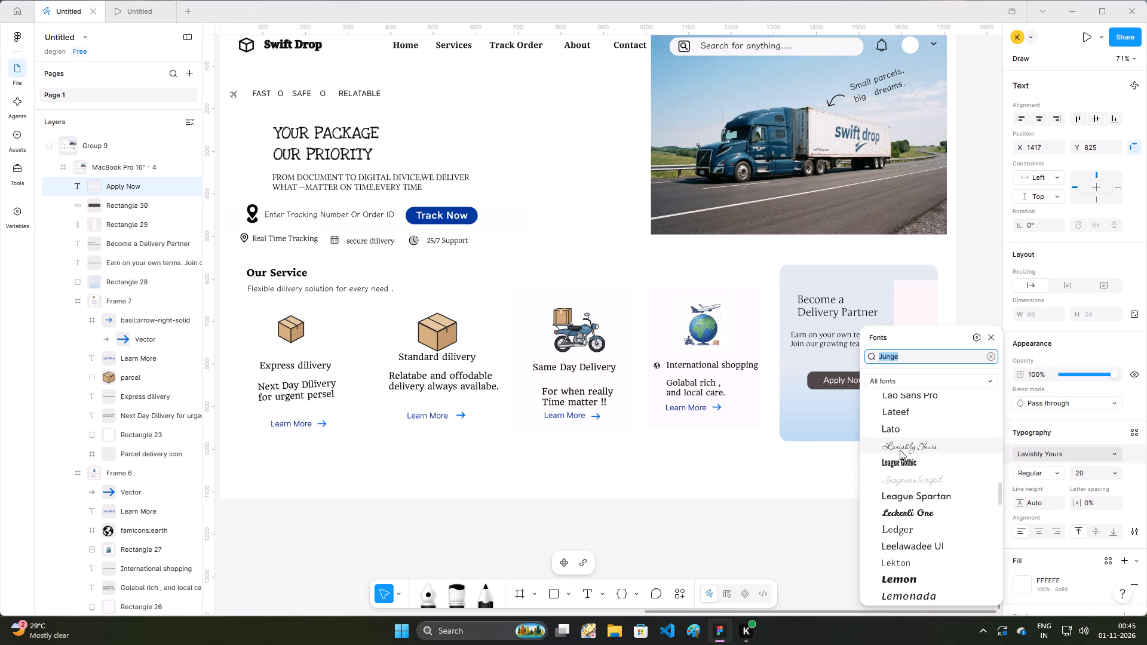
scroll(900, 454, "down", 5)
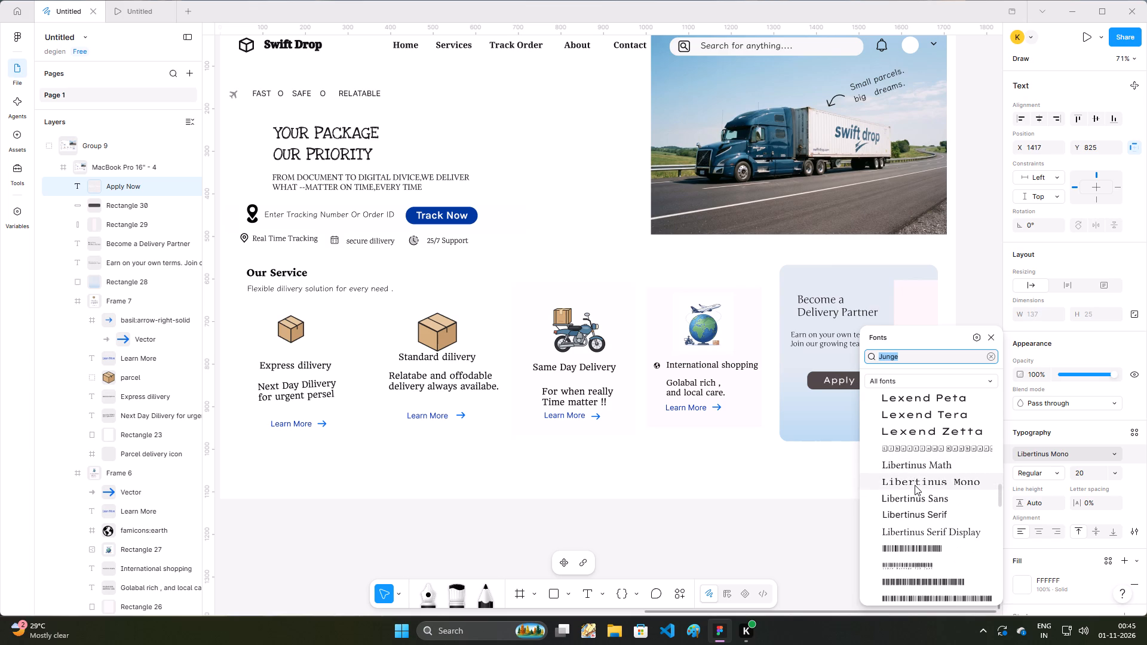
scroll(915, 485, "down", 6)
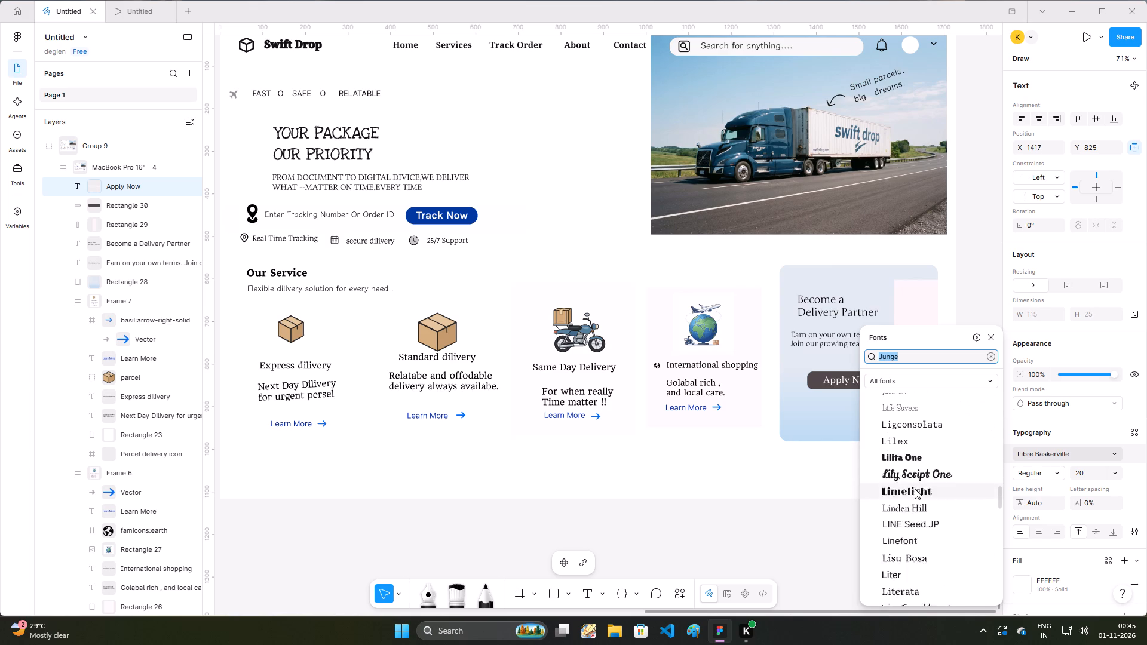
scroll(915, 489, "down", 9)
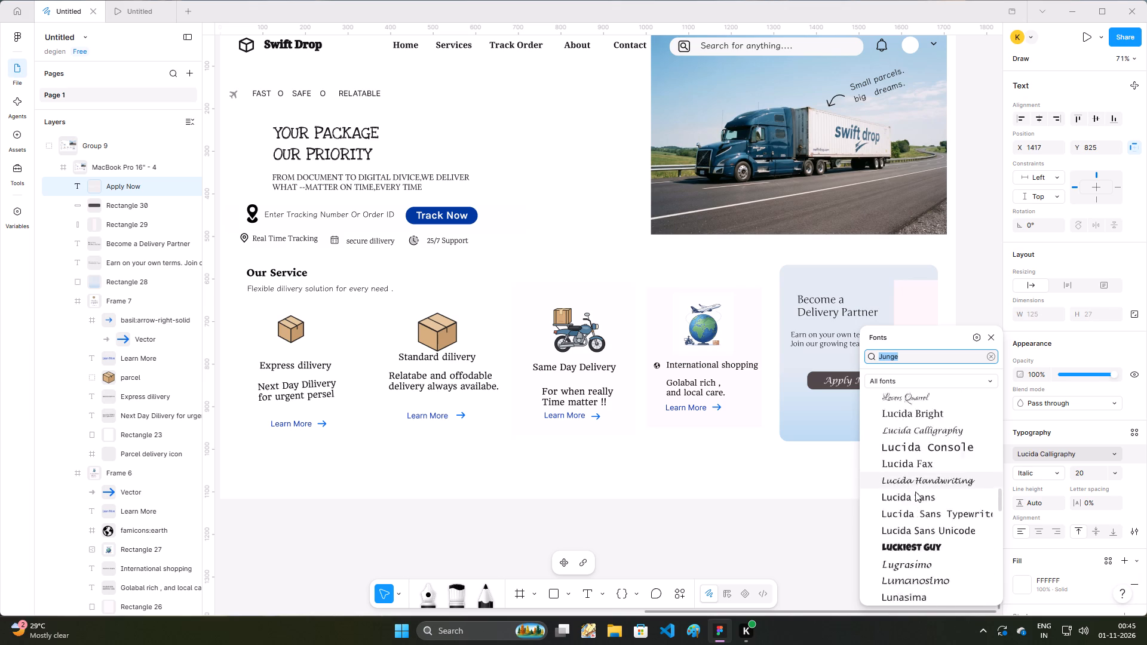
left_click(915, 492)
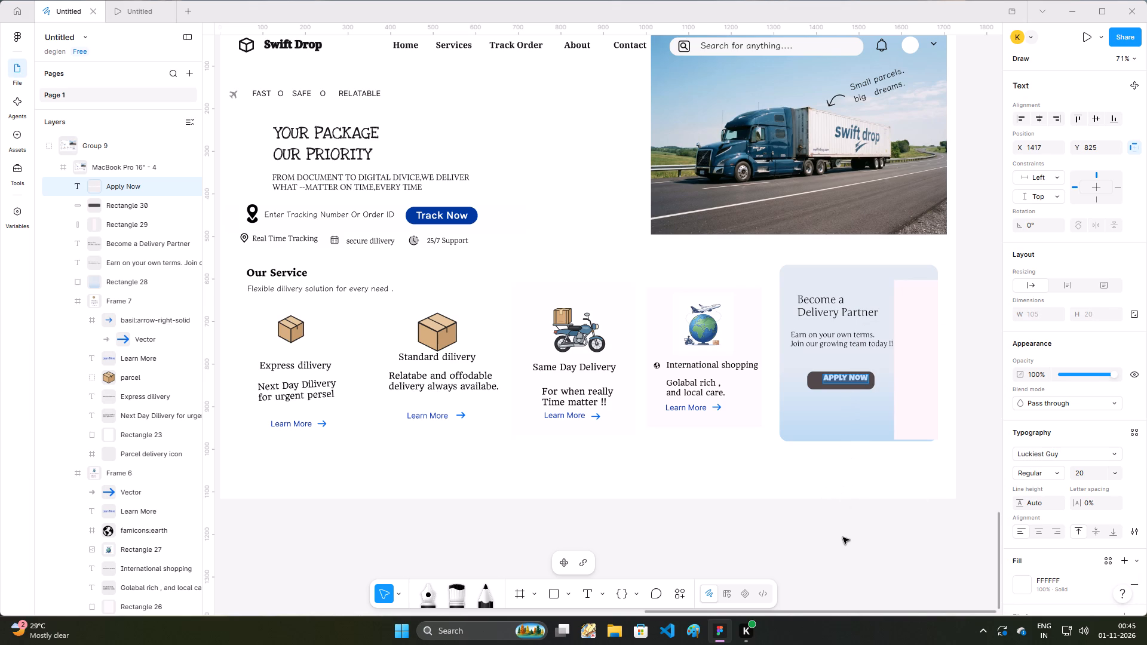
left_click(843, 553)
Nudge the "Apply Now" label down and left to X 1411, Y 831, centring it on the dark button.
key("Down")
key("Down")
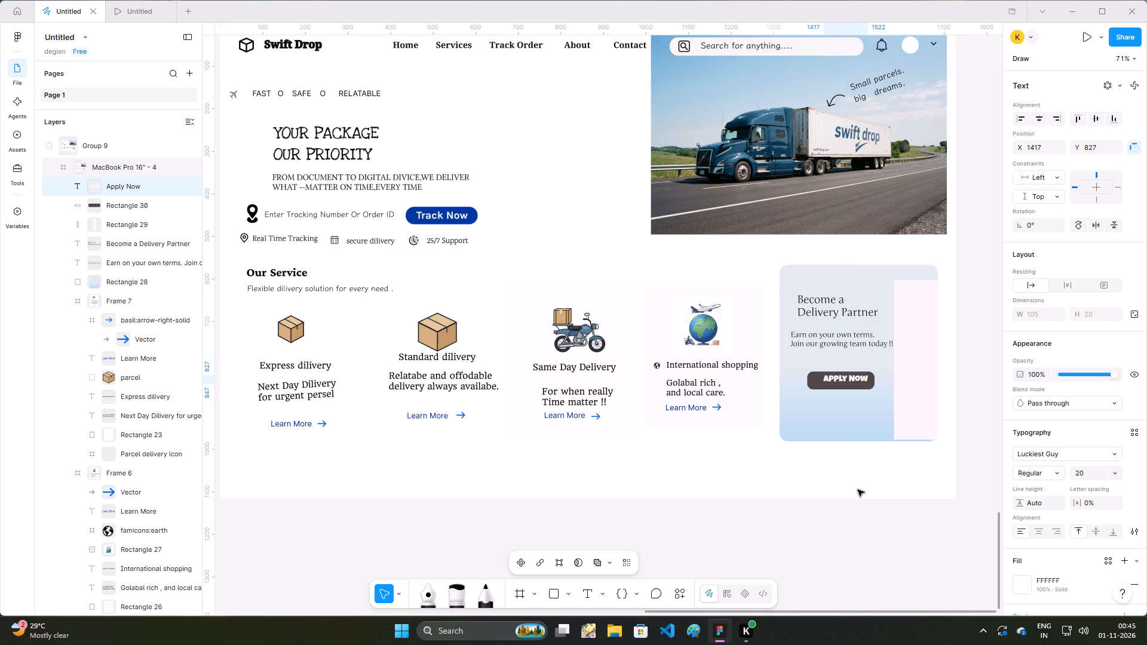
key("Down")
key("Down")
key("Left")
key("Left")
key("Left")
key("Left")
key("Left")
key("Down")
key("Left")
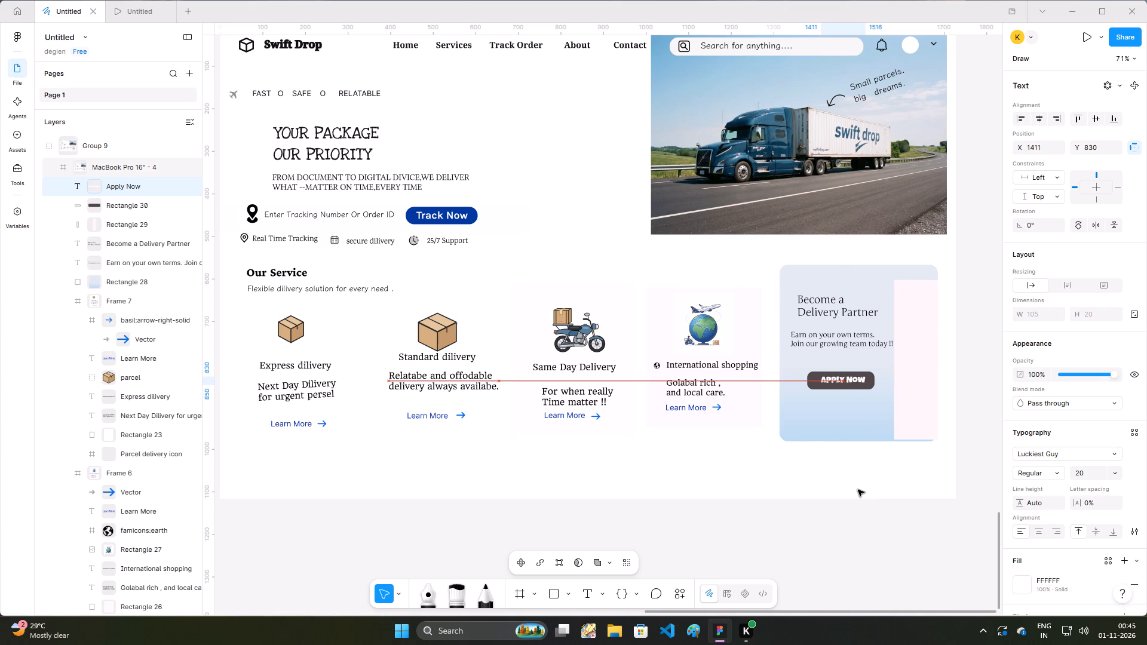
key("Down")
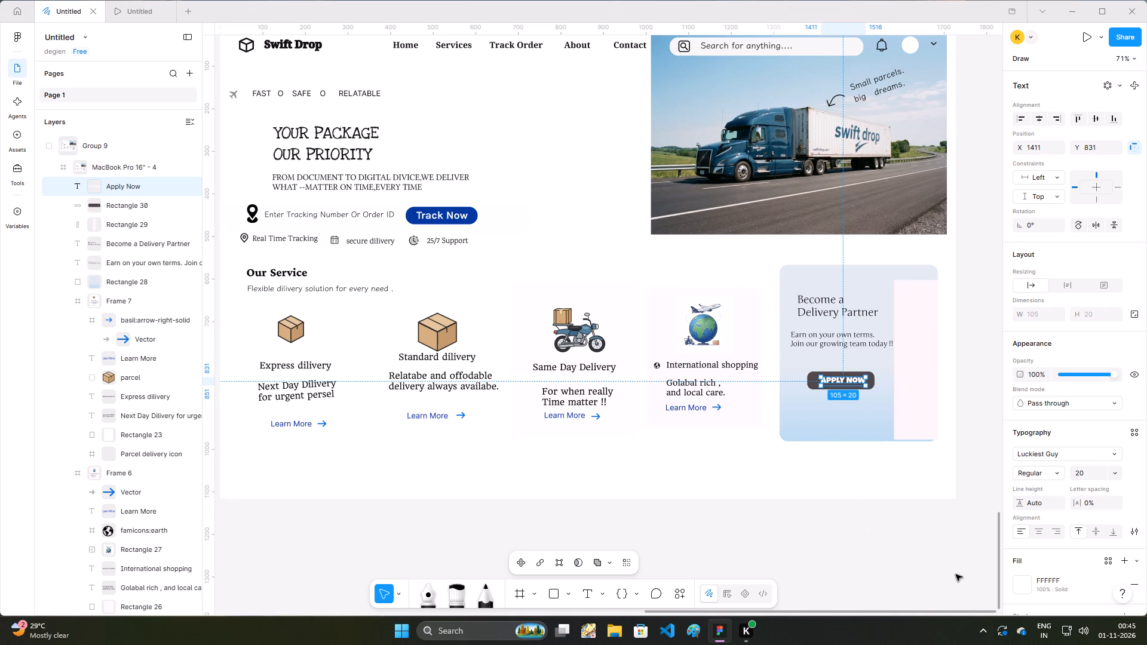
left_click(930, 555)
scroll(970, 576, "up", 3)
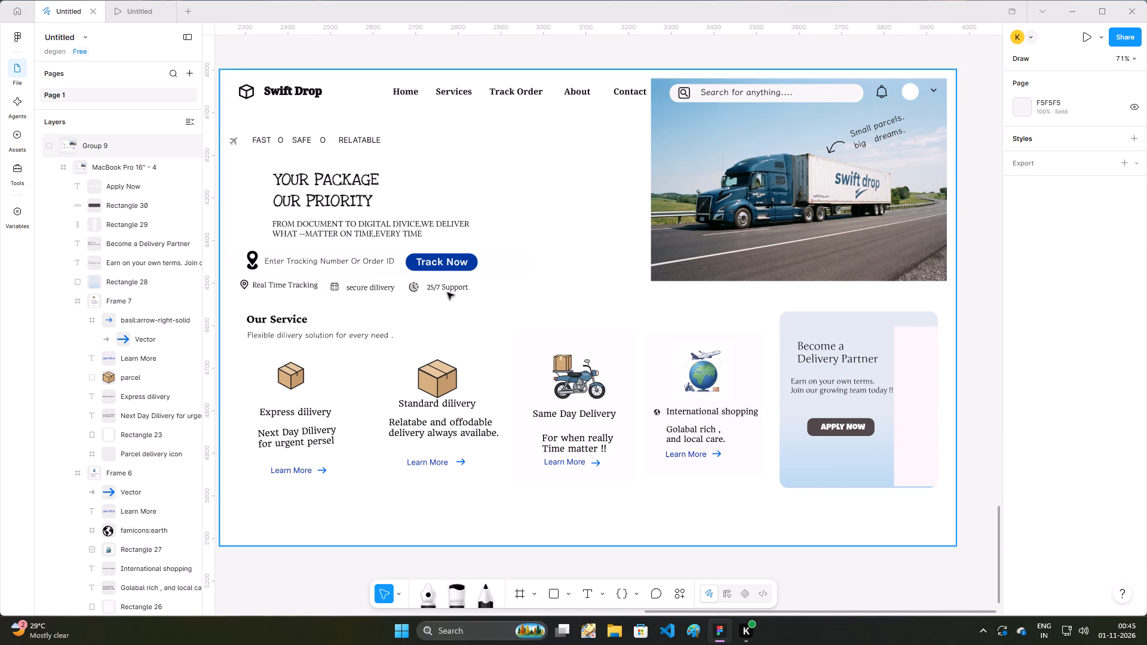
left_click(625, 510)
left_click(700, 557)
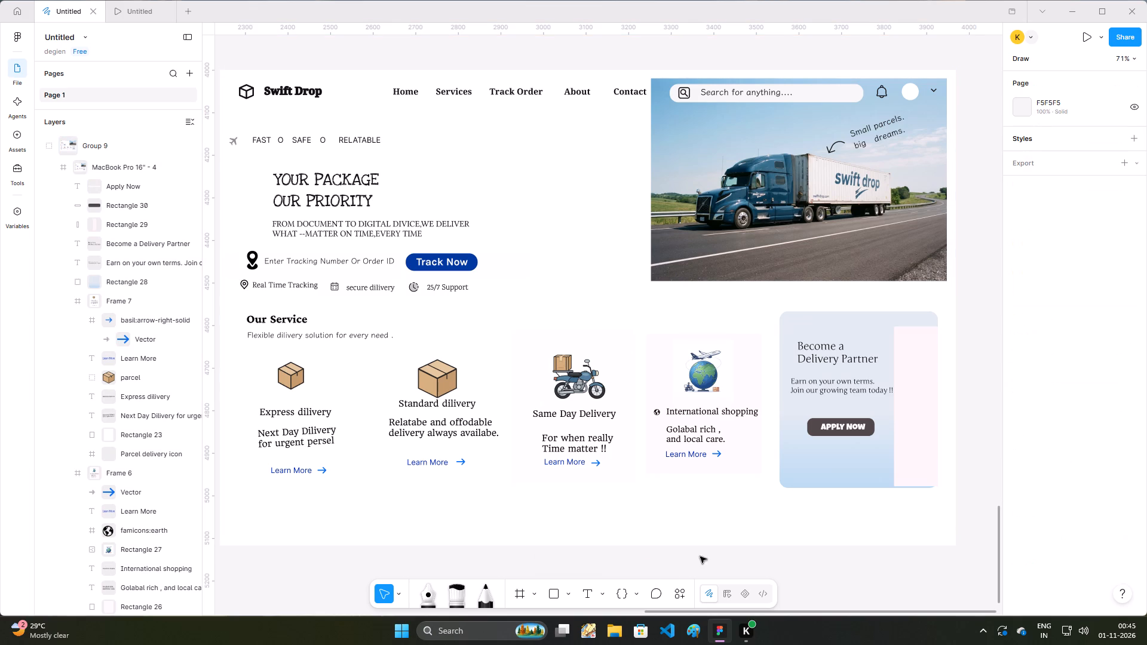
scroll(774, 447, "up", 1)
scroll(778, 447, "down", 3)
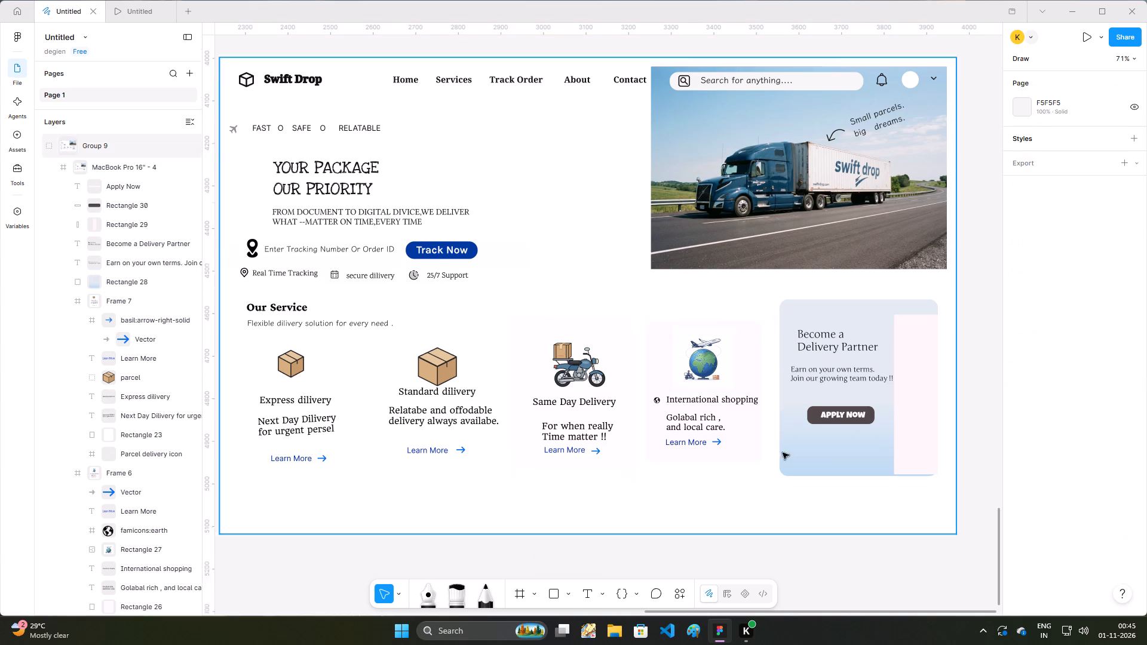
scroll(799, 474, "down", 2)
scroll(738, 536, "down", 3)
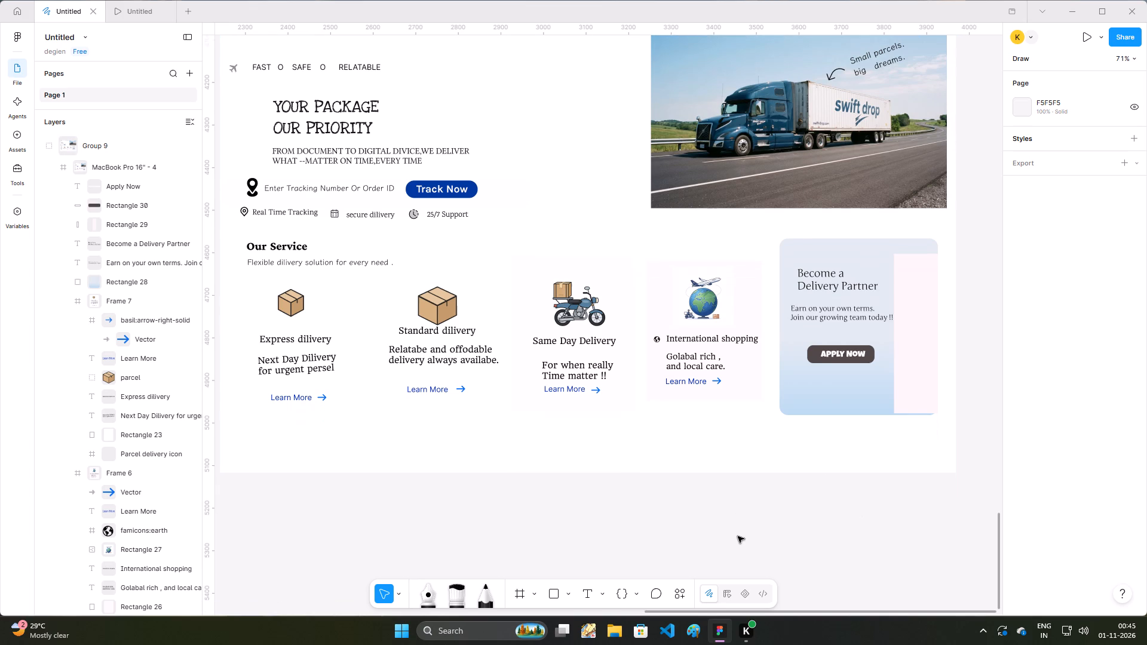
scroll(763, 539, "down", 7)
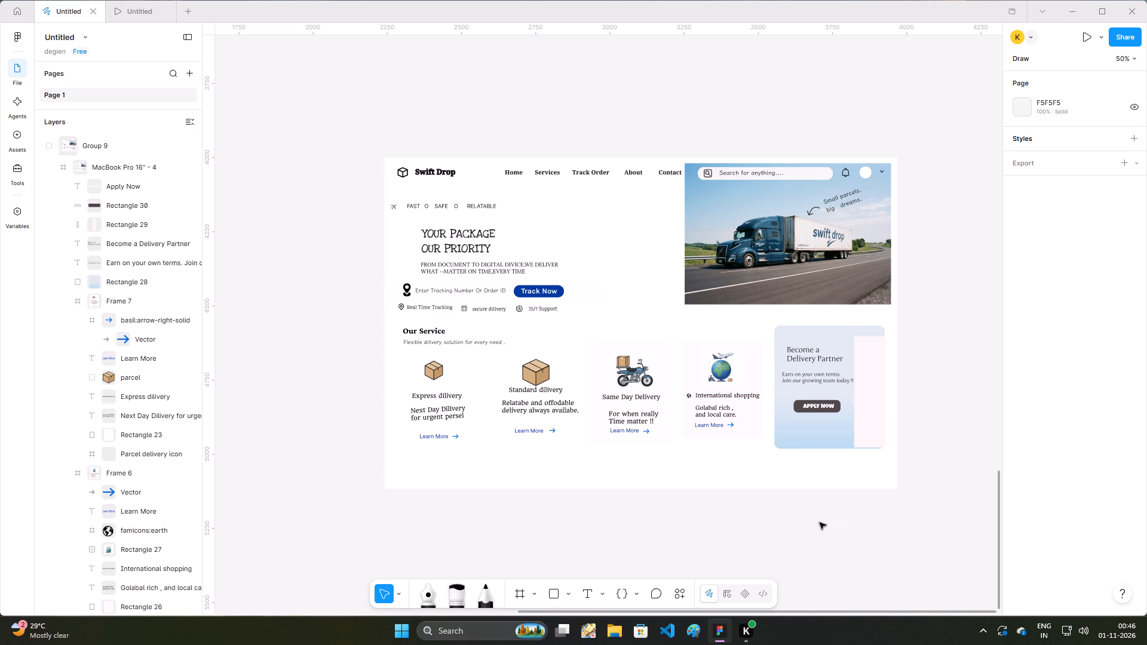
Draw a grey rectangle about 1630 × 1060 on the empty canvas beside the Swift Drop page, starting at about X 4048, Y 4028.
scroll(812, 520, "down", 2)
key("Right")
key("Right")
key("Right")
key("Right")
key("Right")
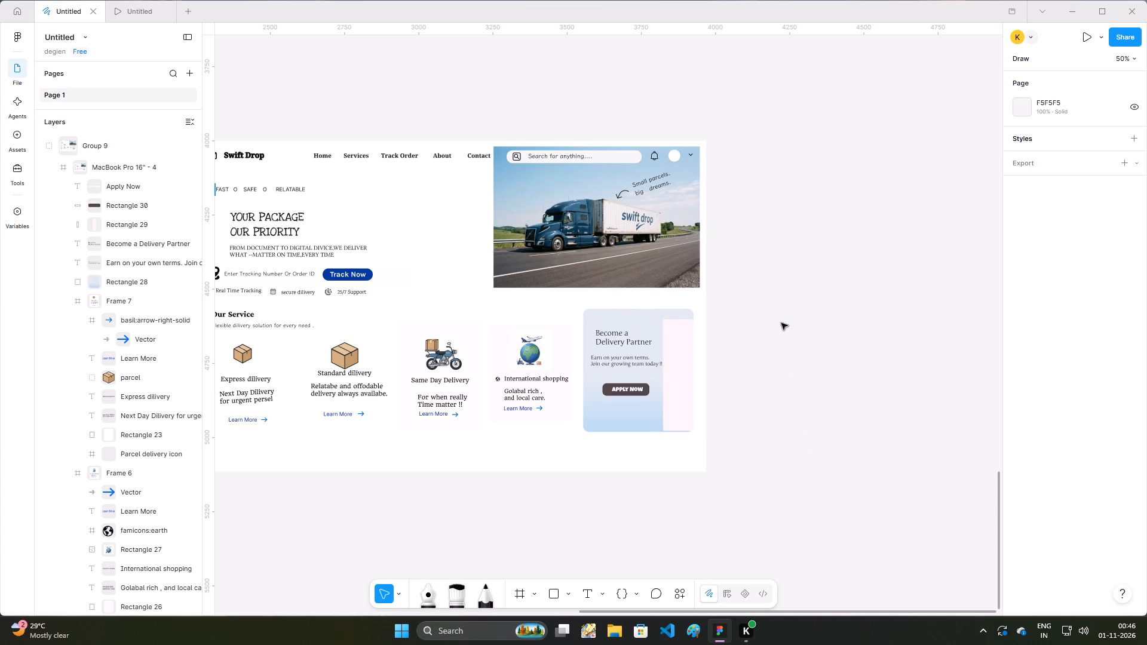
key("r")
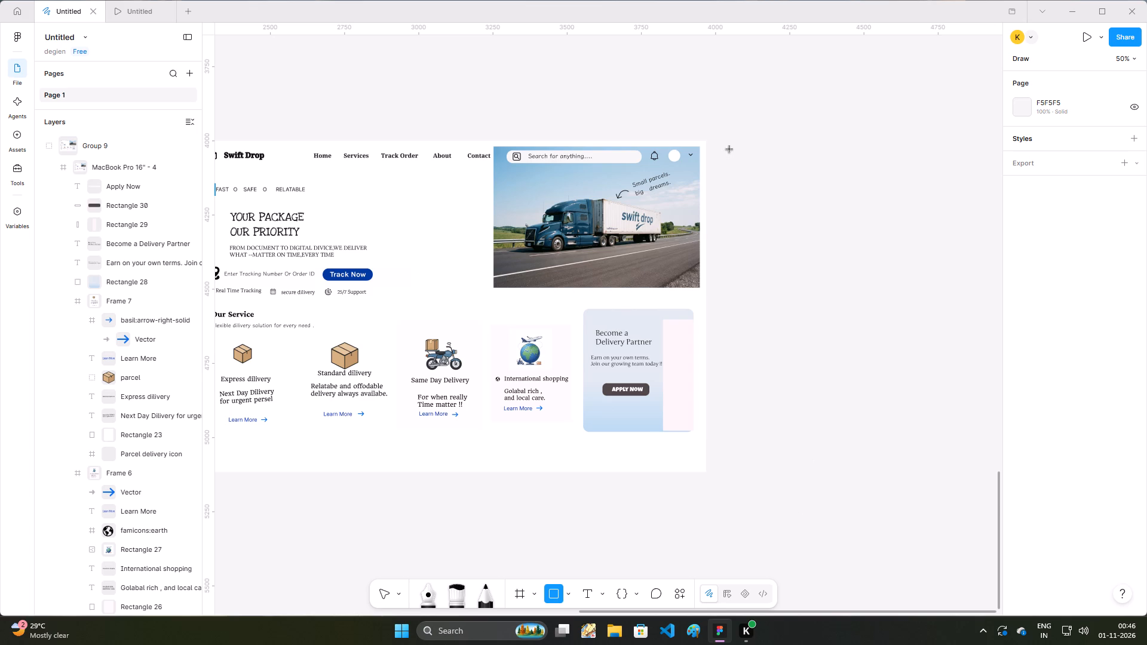
left_click_drag(729, 149, 1057, 360)
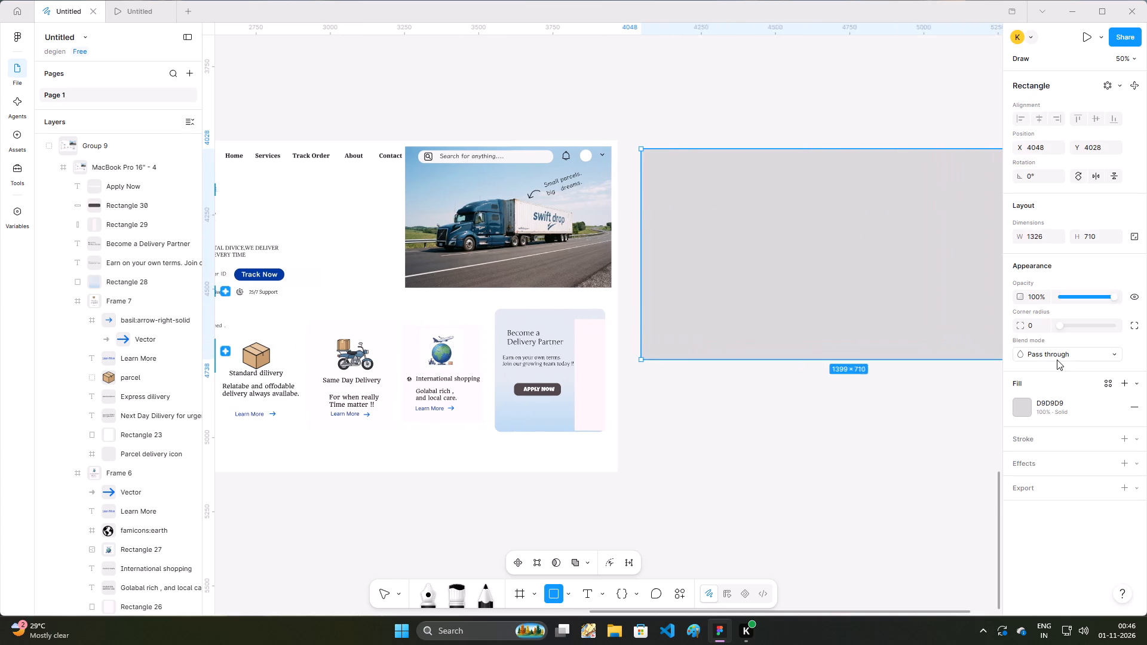
left_click_drag(1057, 360, 901, 382)
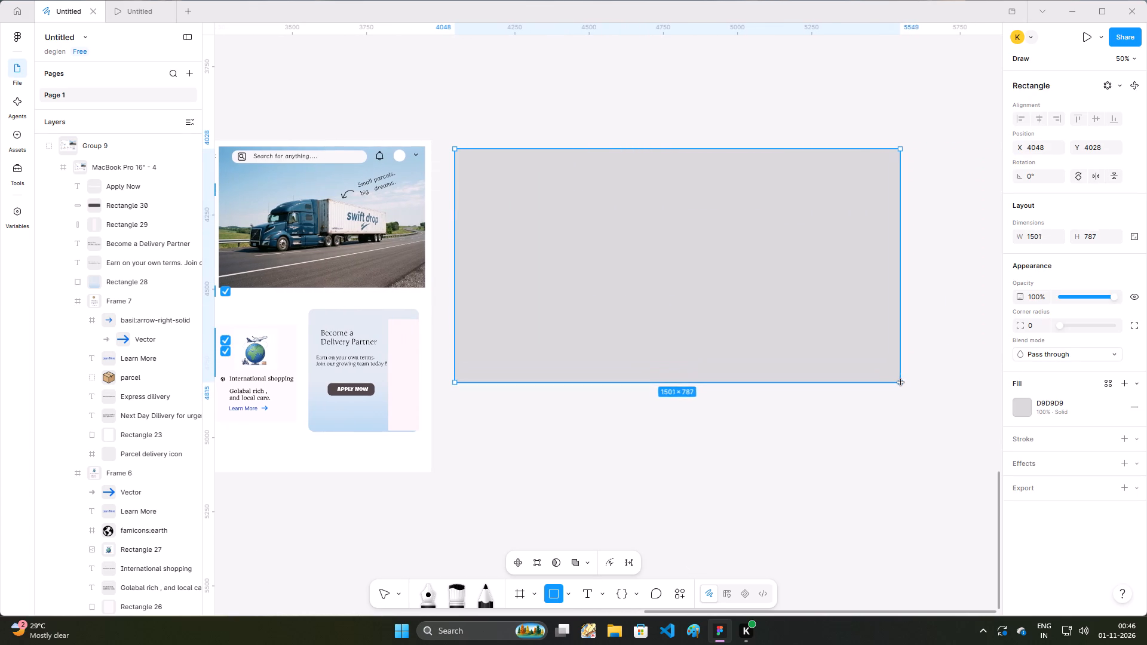
left_click_drag(901, 382, 911, 411)
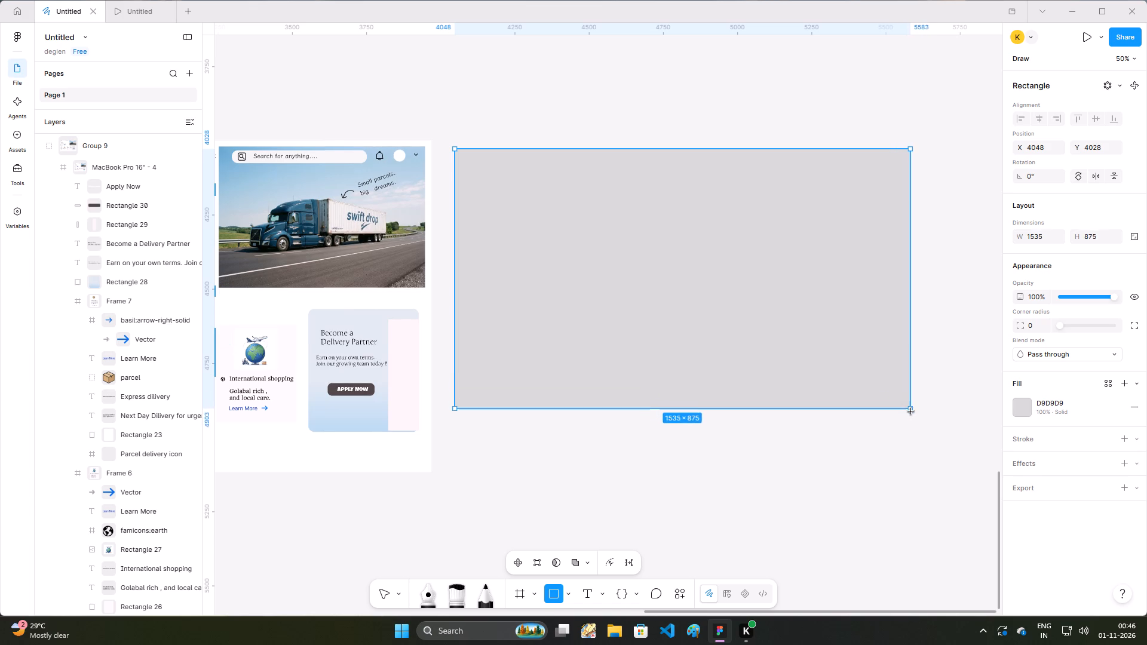
left_click_drag(911, 411, 936, 419)
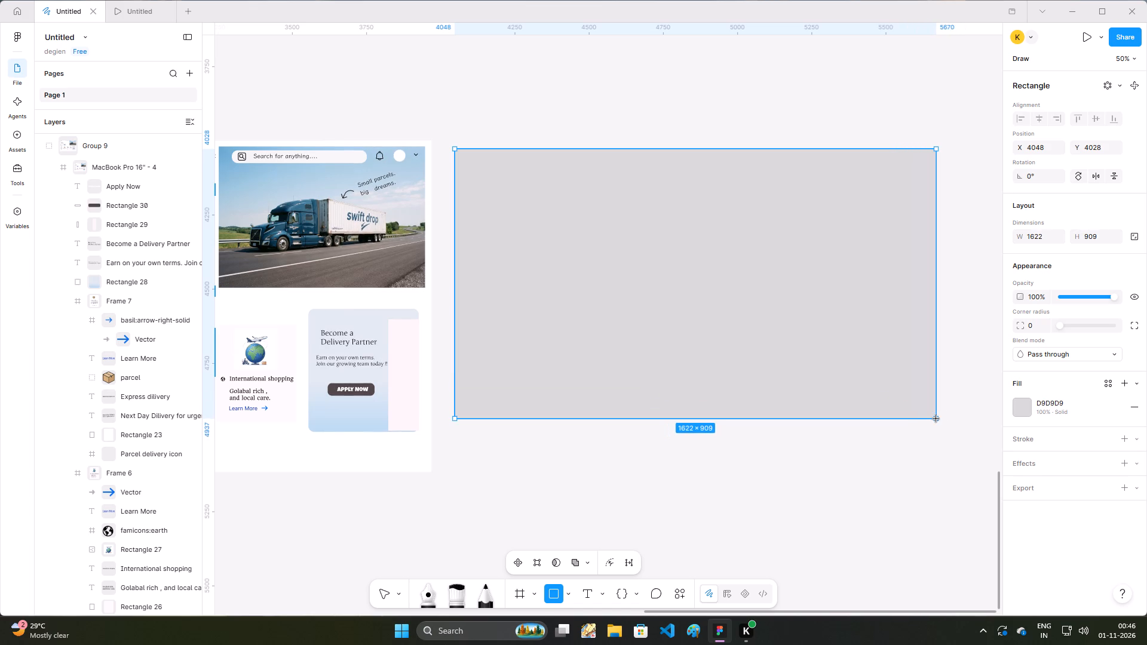
left_click_drag(936, 419, 668, 406)
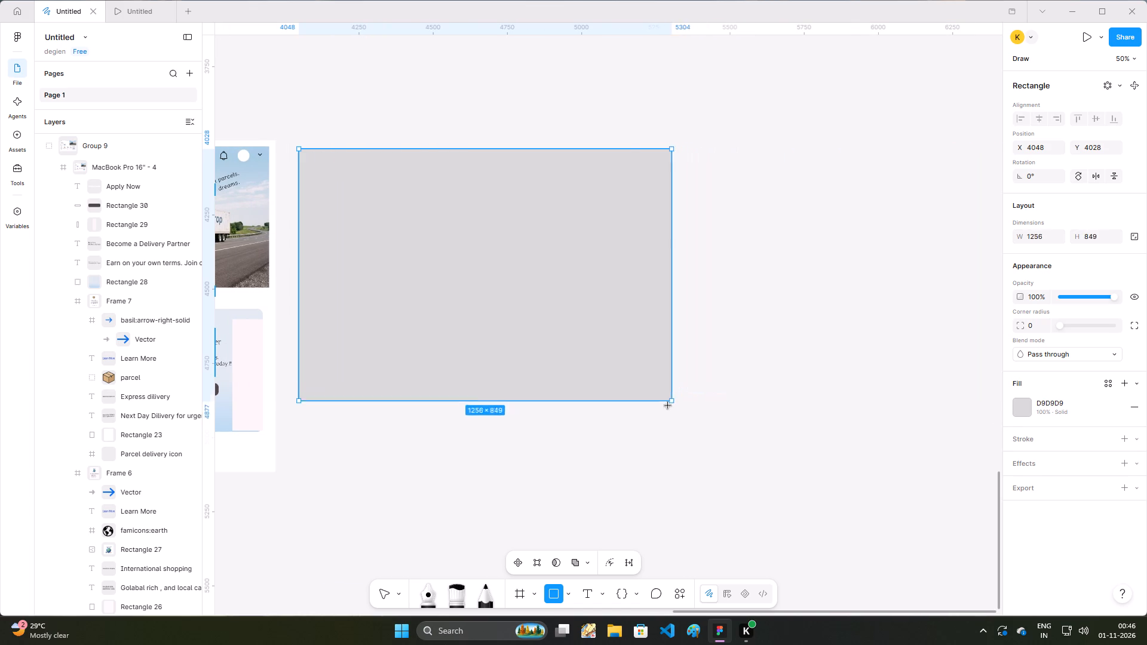
left_click_drag(668, 406, 762, 458)
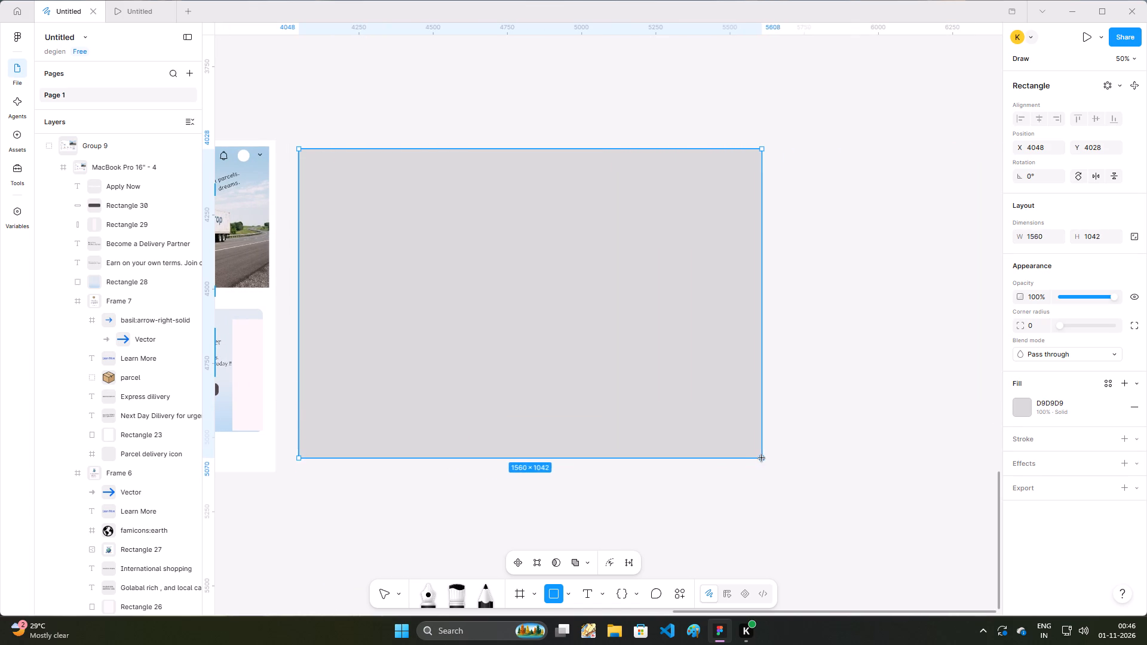
left_click_drag(762, 458, 783, 463)
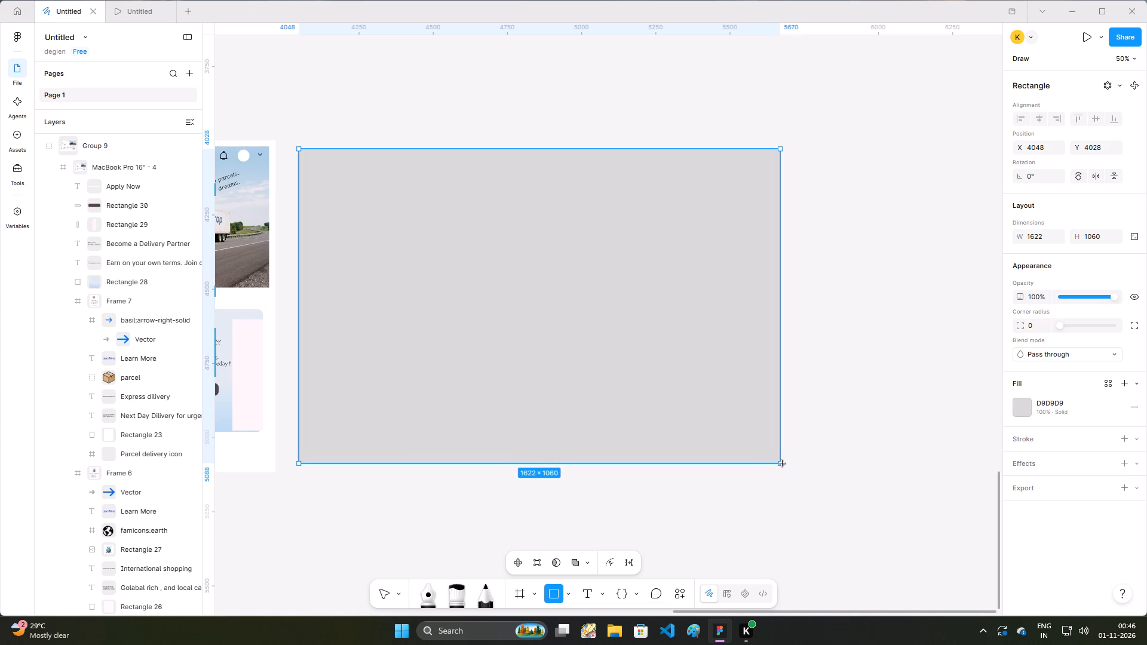
left_click_drag(783, 463, 783, 463)
left_click(733, 488)
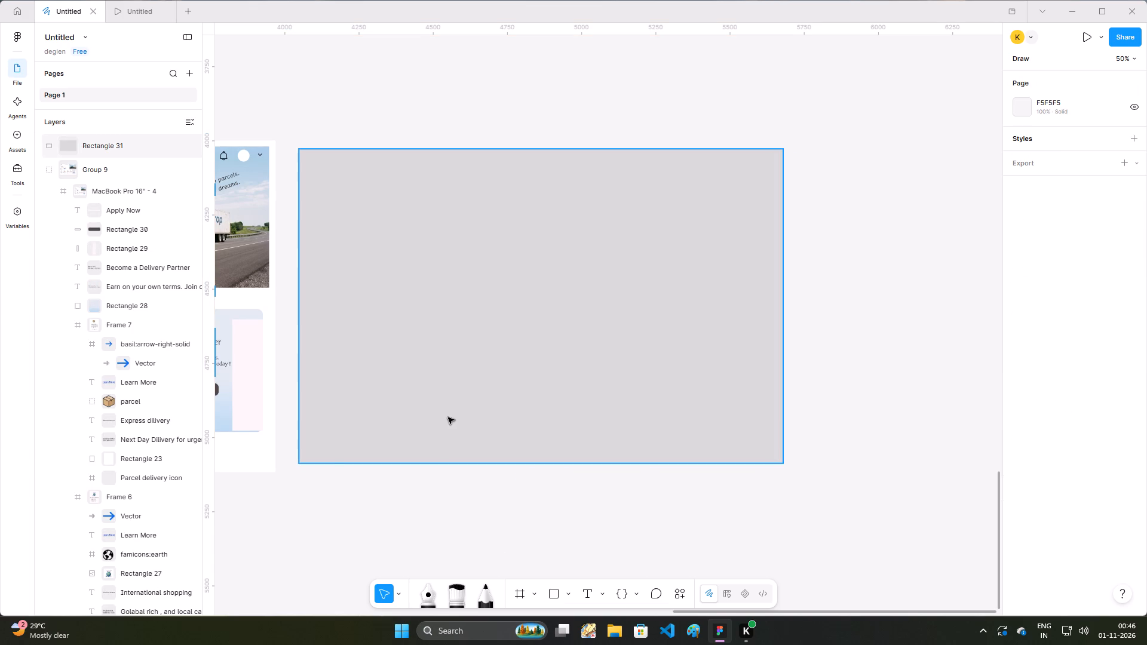
Start a text layer near the grey rectangle's upper-left corner at X 4148, Y 4088, with font size 25.
key("Left")
key("Left")
key("Left")
key("Left")
key("Up")
key("Up")
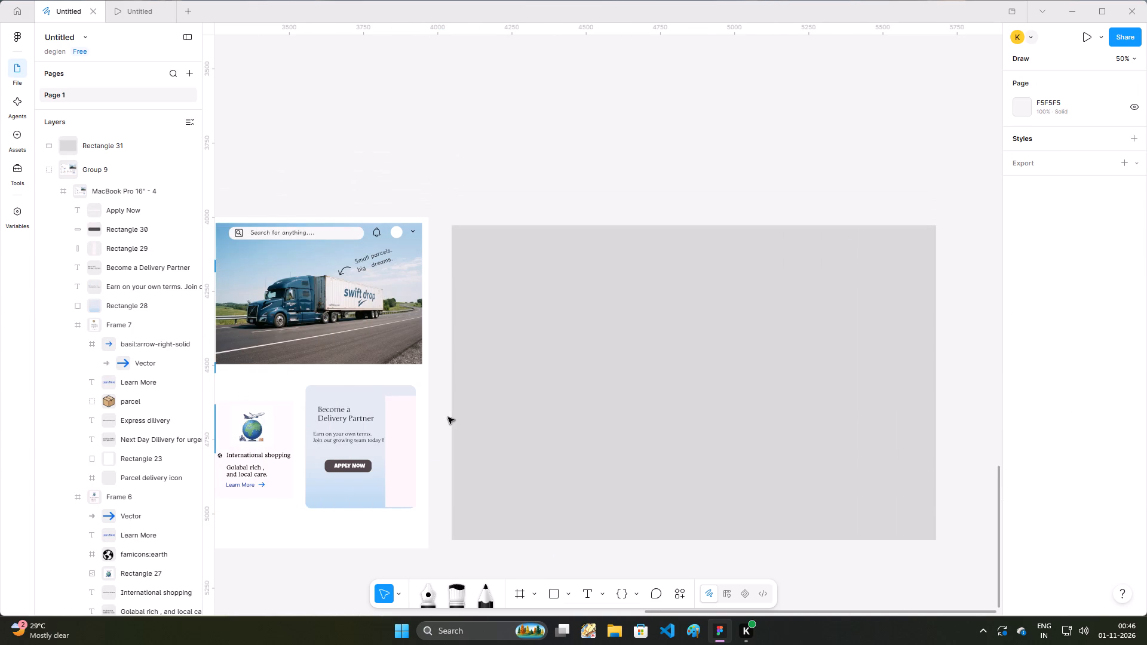
key("Down")
key("Down")
key("Right")
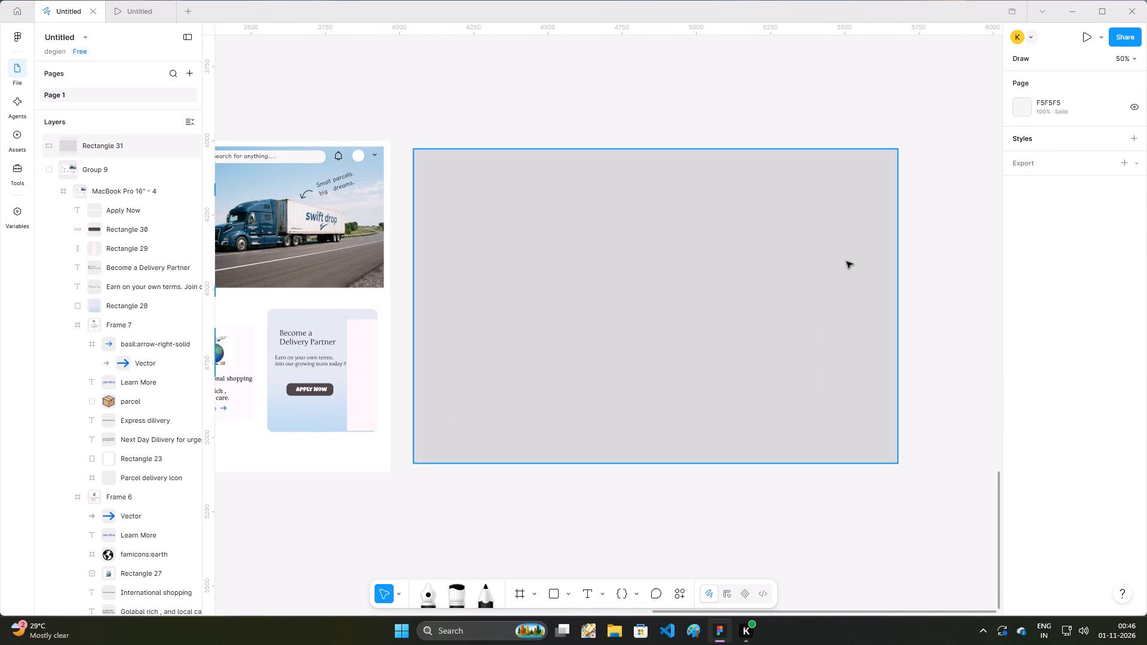
key("t")
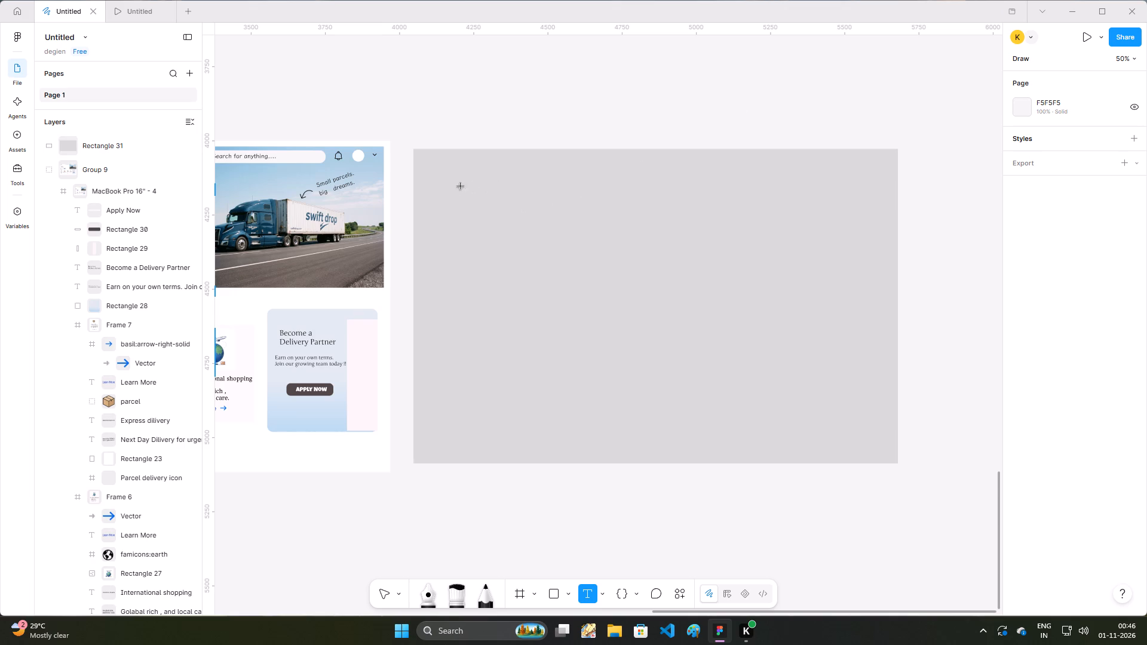
left_click(443, 167)
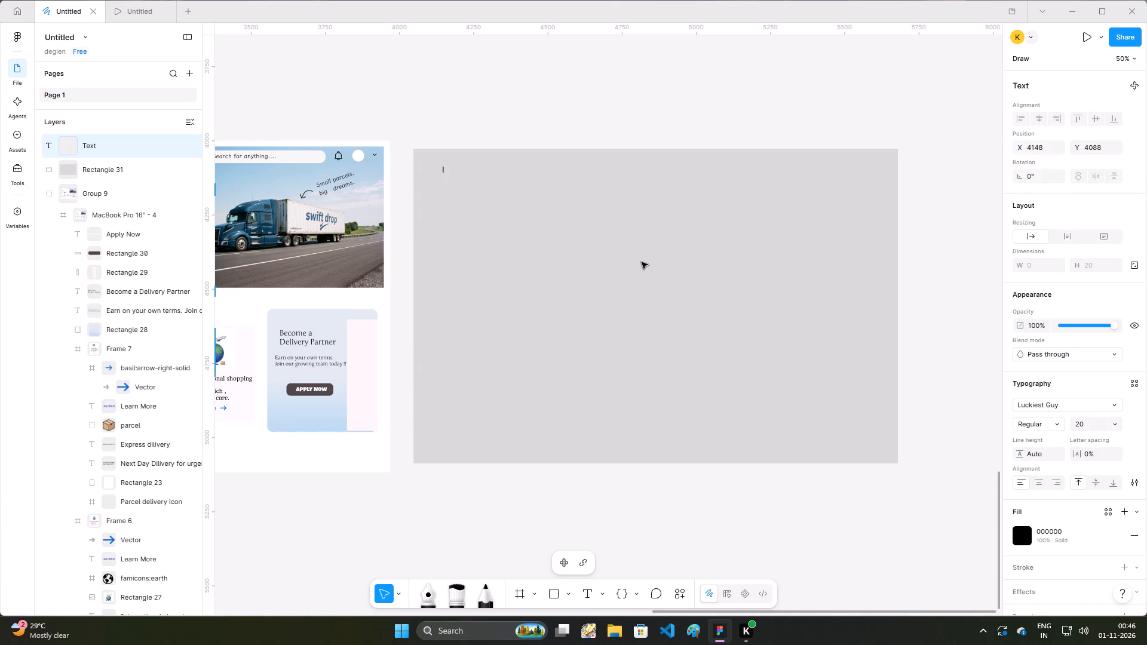
left_click(1081, 426)
left_click(1078, 427)
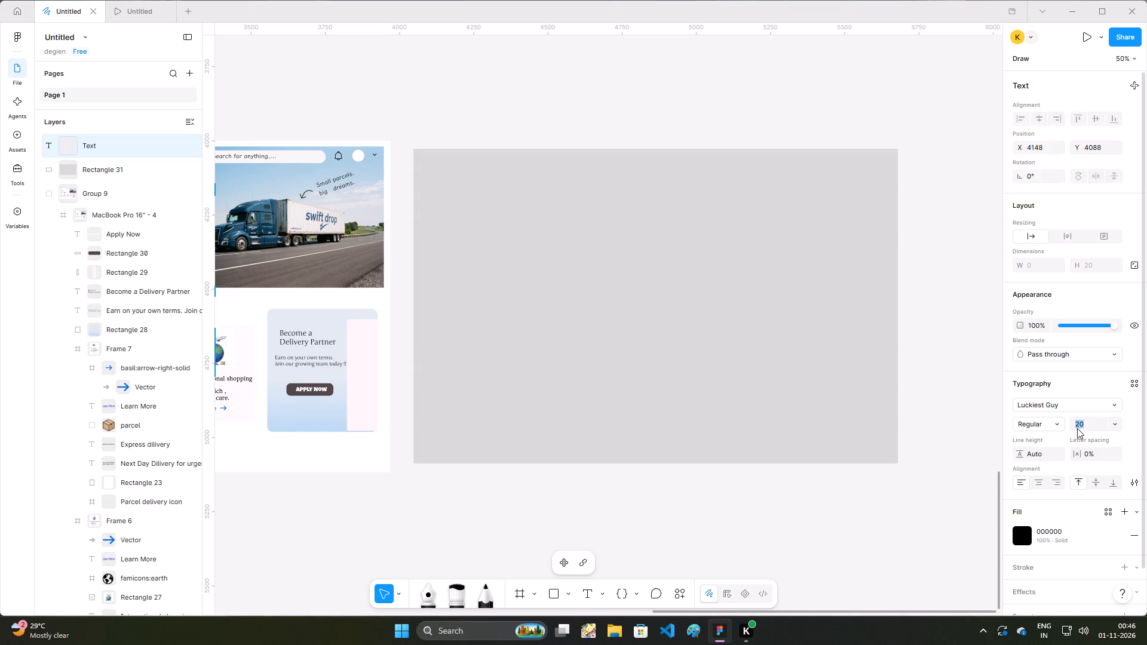
type("25")
key("Return")
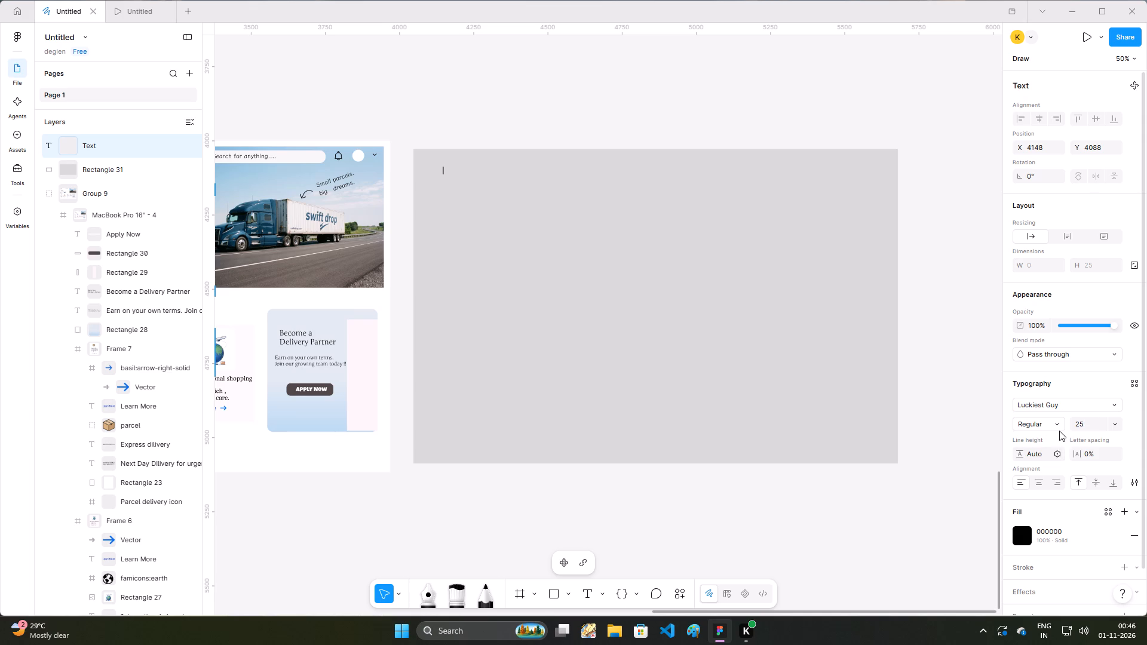
Change the new text layer's font to Noto Serif.
left_click(1060, 428)
left_click(1062, 407)
left_click(1062, 404)
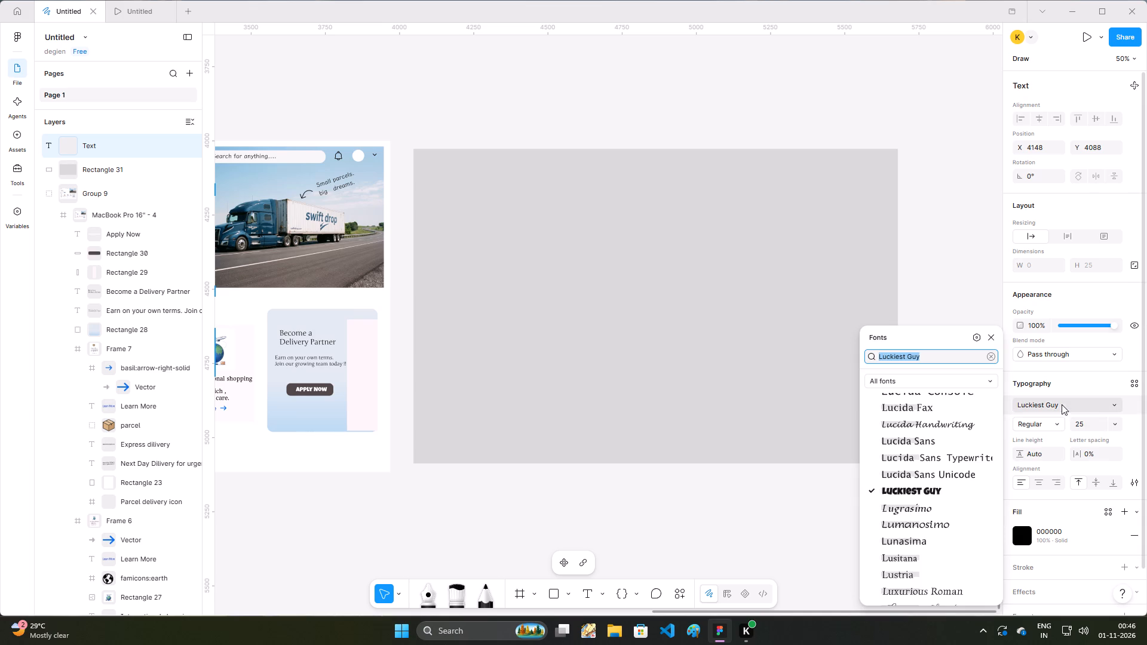
scroll(918, 478, "down", 8)
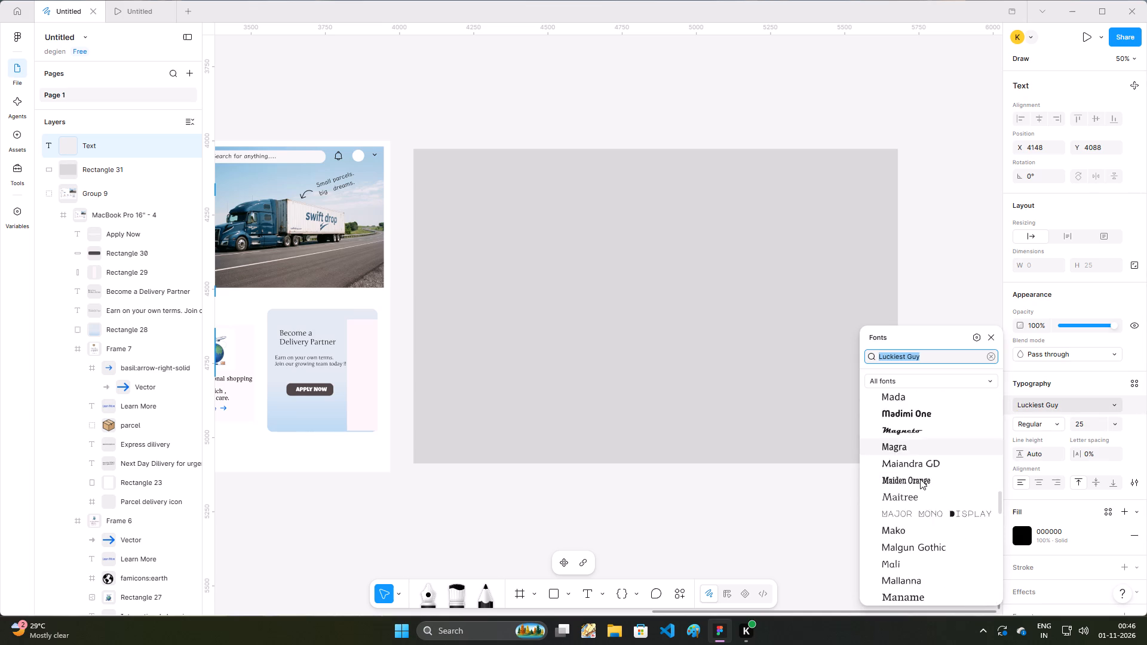
scroll(915, 441, "down", 4)
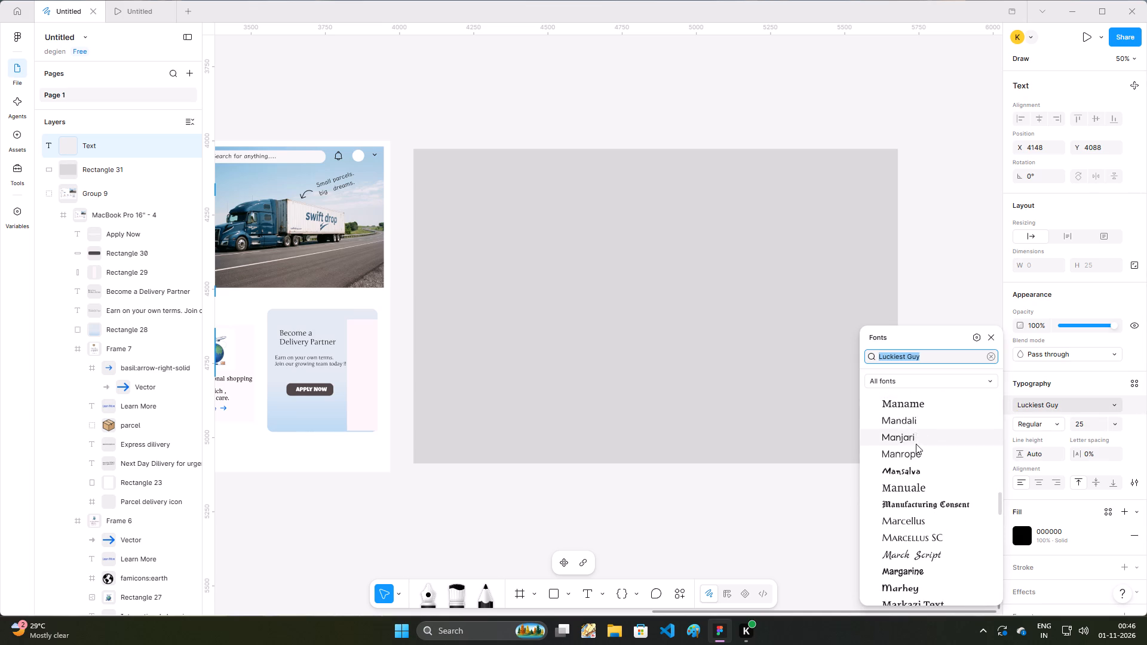
scroll(916, 444, "down", 8)
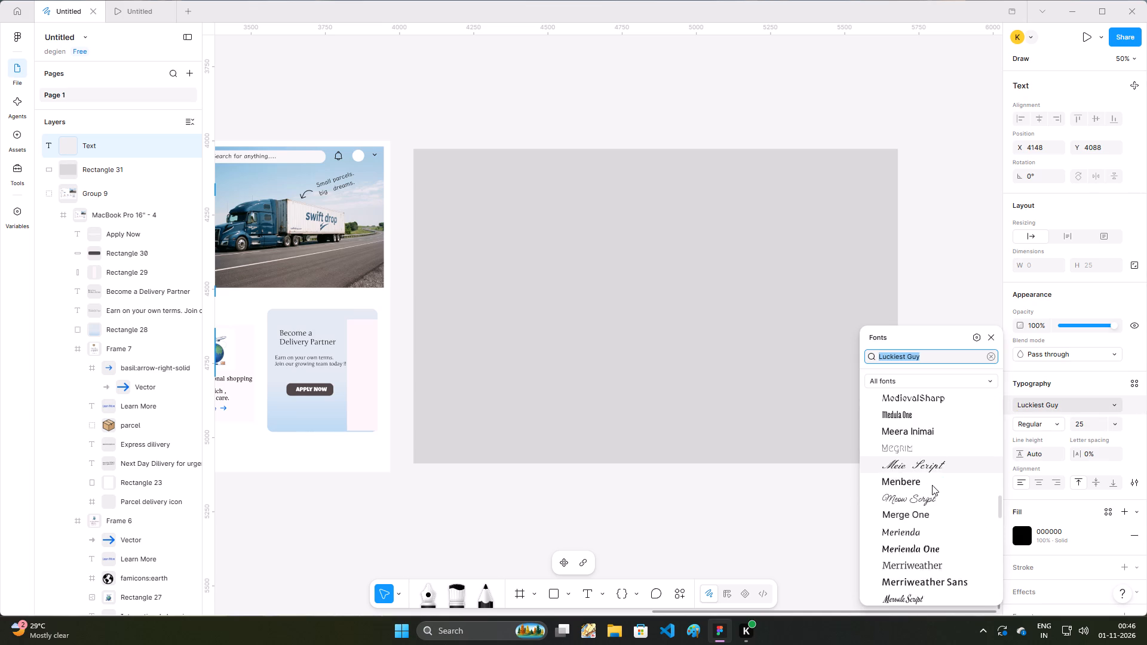
scroll(932, 485, "down", 4)
scroll(932, 485, "up", 1)
scroll(932, 485, "down", 4)
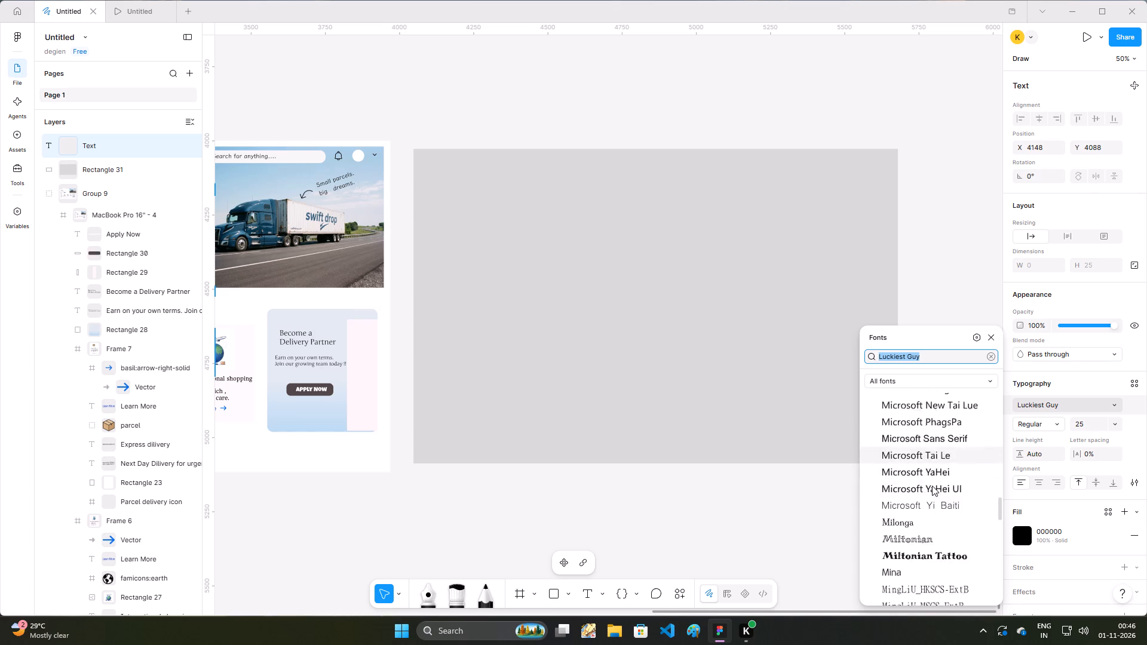
scroll(932, 486, "down", 9)
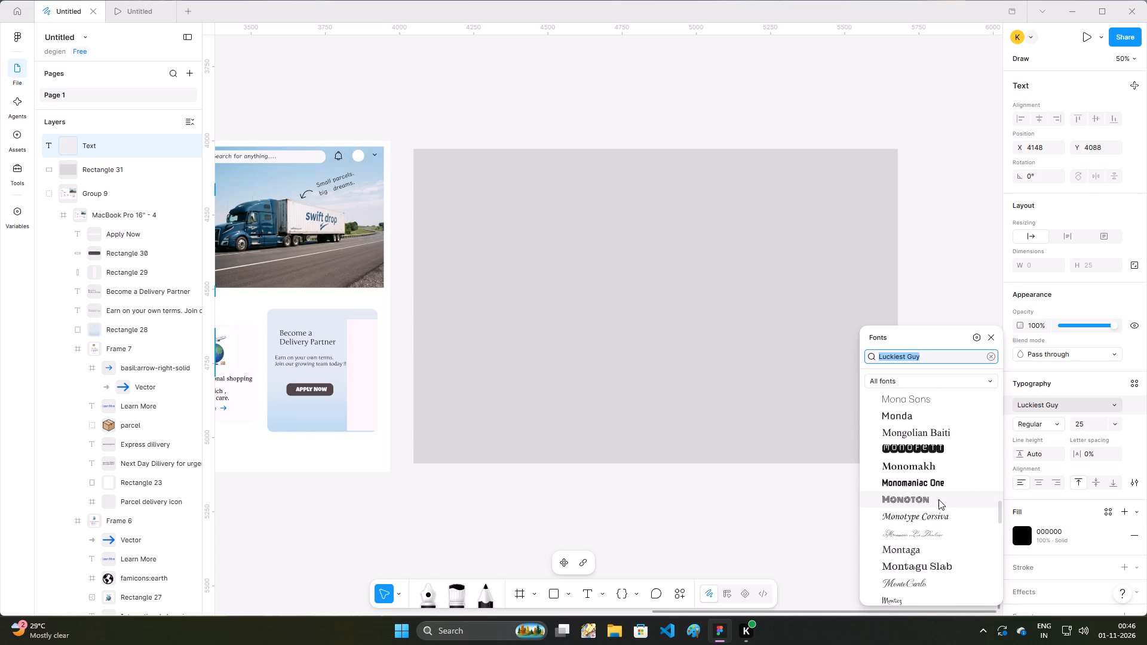
scroll(939, 499, "down", 13)
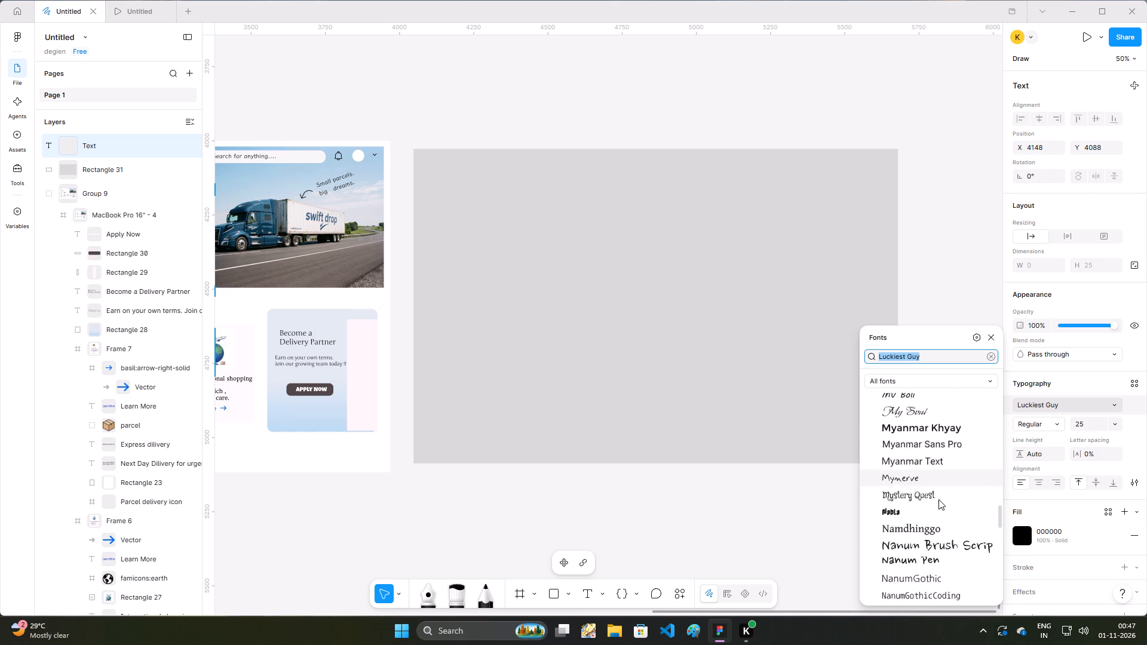
scroll(939, 499, "down", 10)
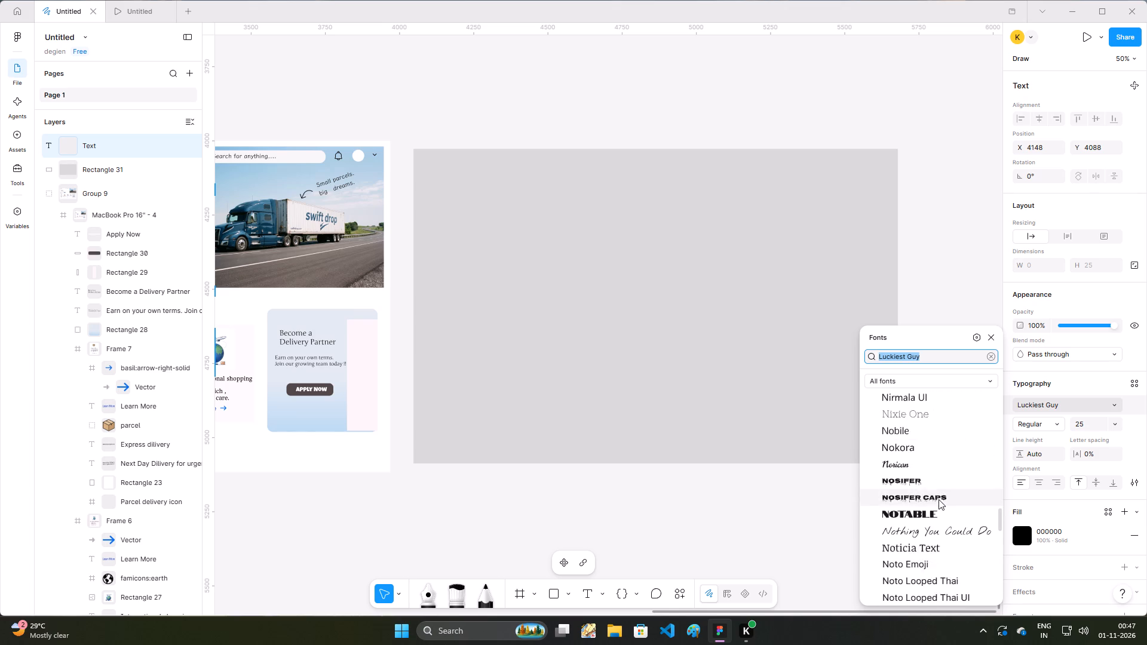
scroll(939, 499, "down", 12)
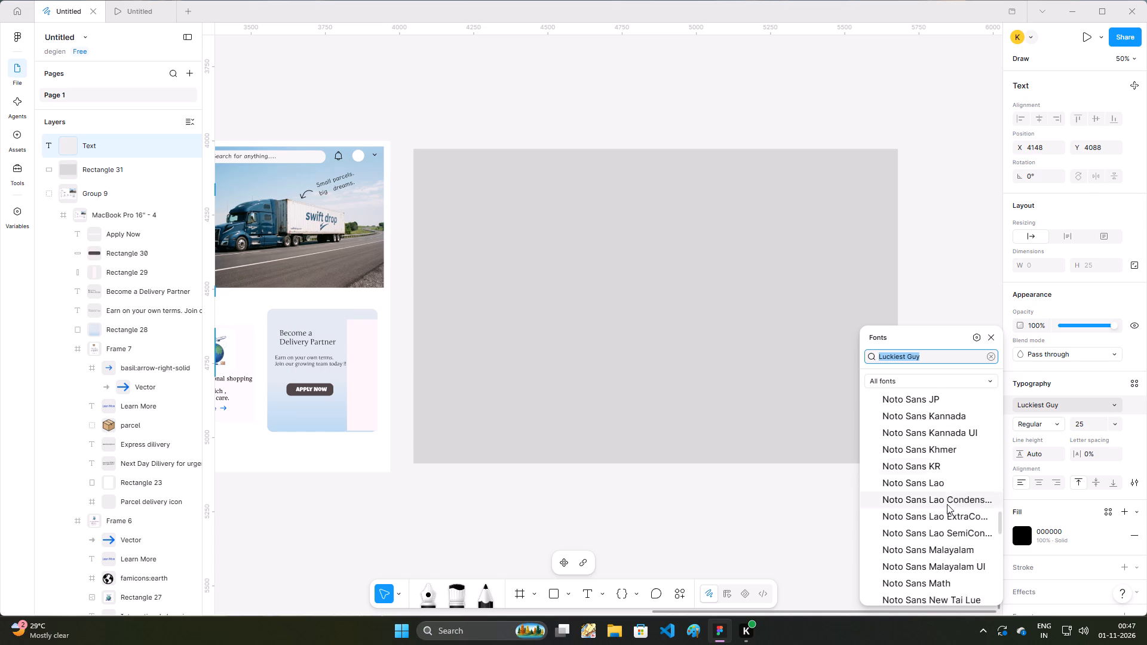
scroll(947, 504, "down", 3)
left_click(927, 501)
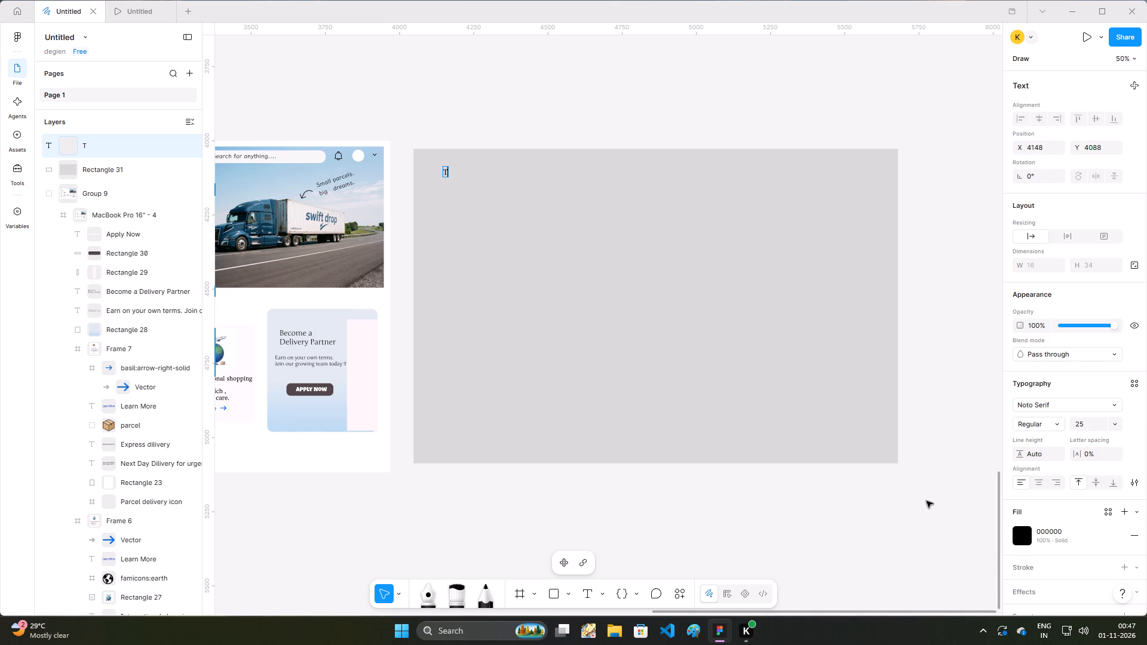
Enter "Track your package" as the heading text on the grey rectangle.
type("ra")
type("ck")
key("space")
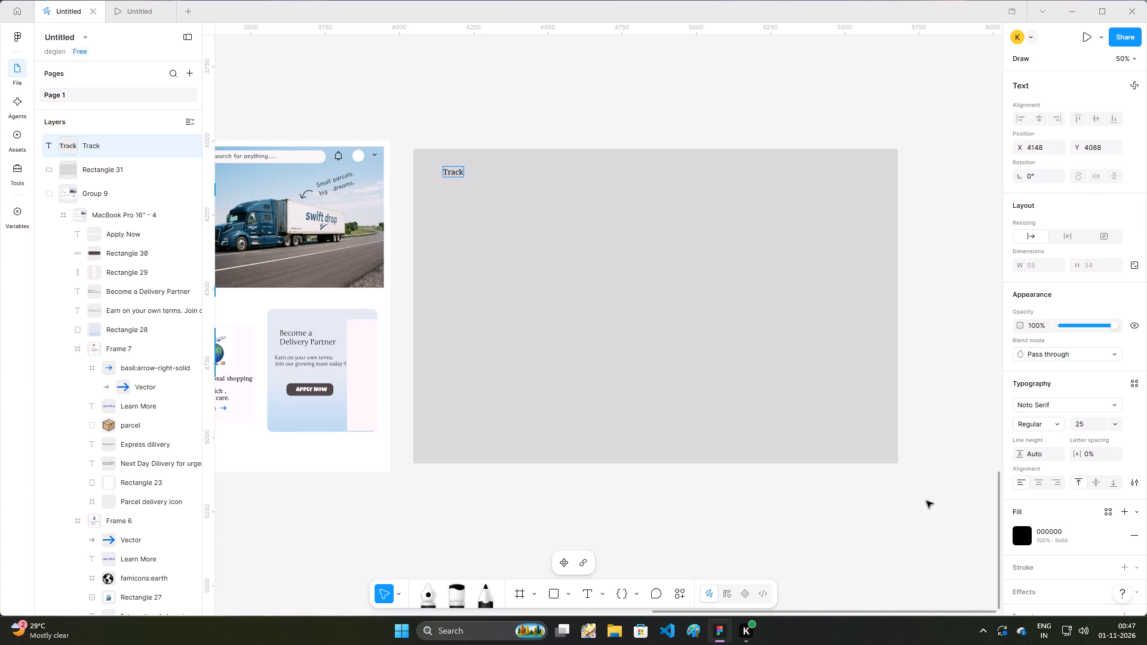
type("yo")
type("ur")
key("space")
type("pa")
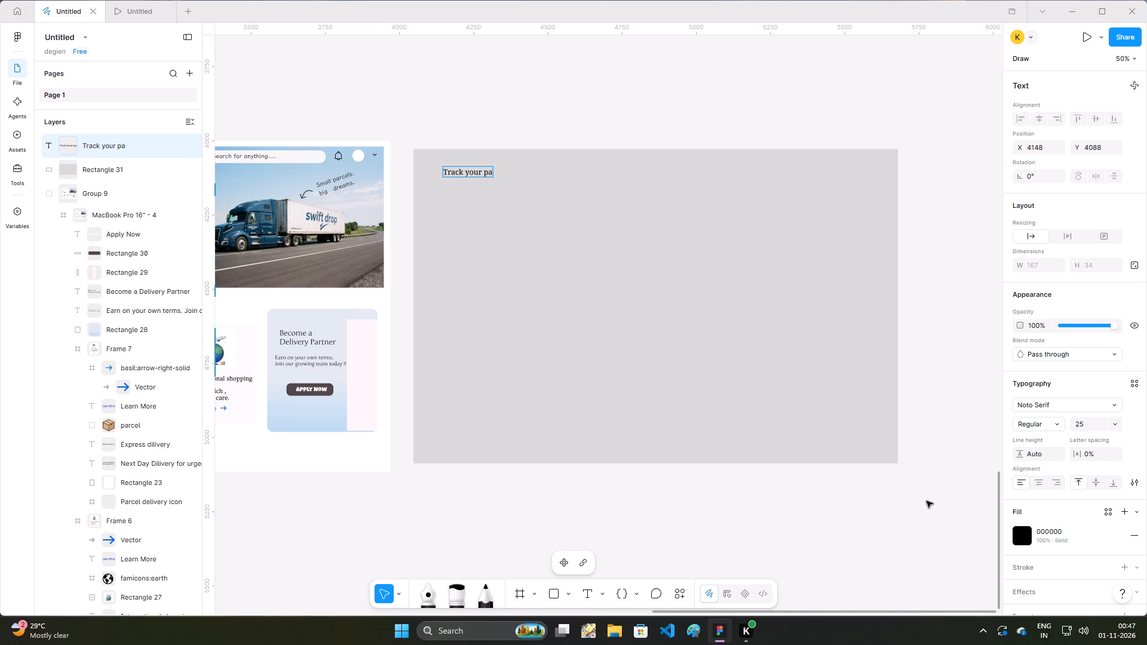
key("a")
key("BackSpace")
type("ckage")
Capitalise the last two words so the heading reads "Track Your Package".
key("Left")
key("Left")
key("Left")
key("Left")
key("Left")
key("Left")
key("BackSpace")
key("p")
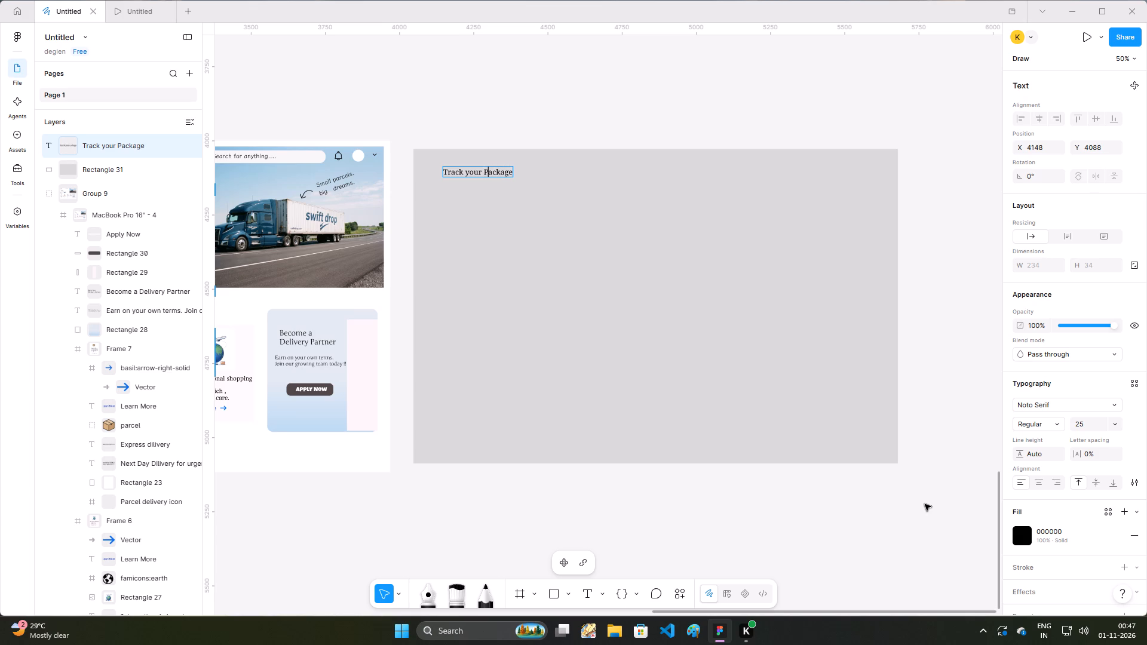
key("Left")
key("Left")
key("Left")
key("Left")
key("Left")
key("BackSpace")
key("y")
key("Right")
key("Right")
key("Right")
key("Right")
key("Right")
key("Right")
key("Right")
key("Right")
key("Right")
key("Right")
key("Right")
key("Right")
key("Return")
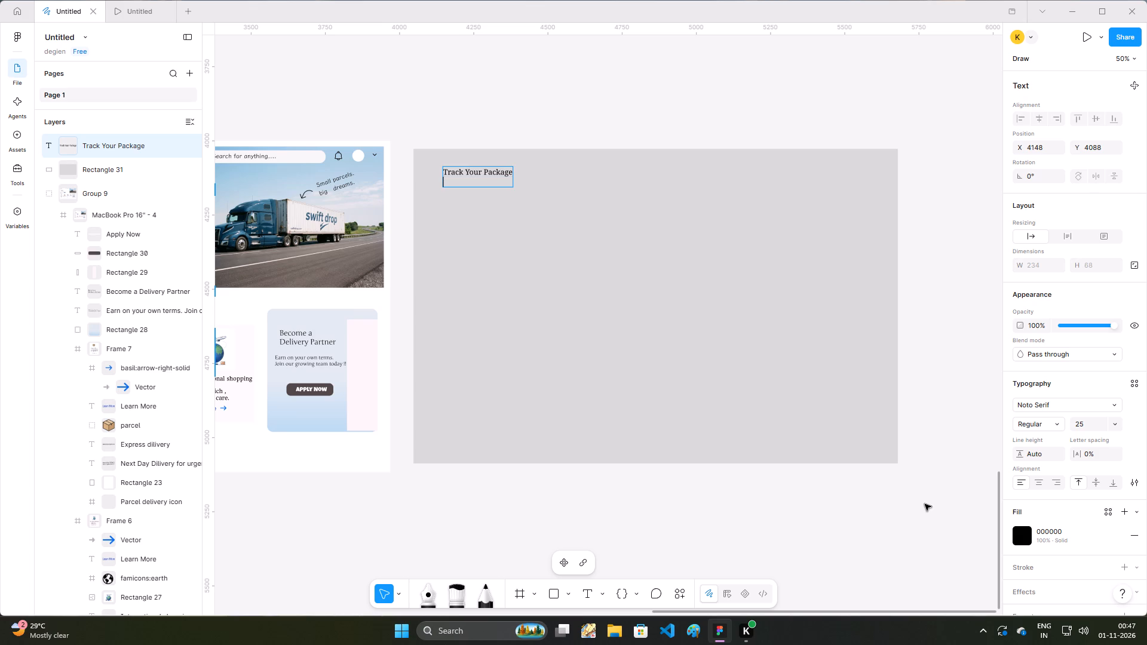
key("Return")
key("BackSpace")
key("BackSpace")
Finish editing the "Track Your Package" heading text.
left_click(564, 248)
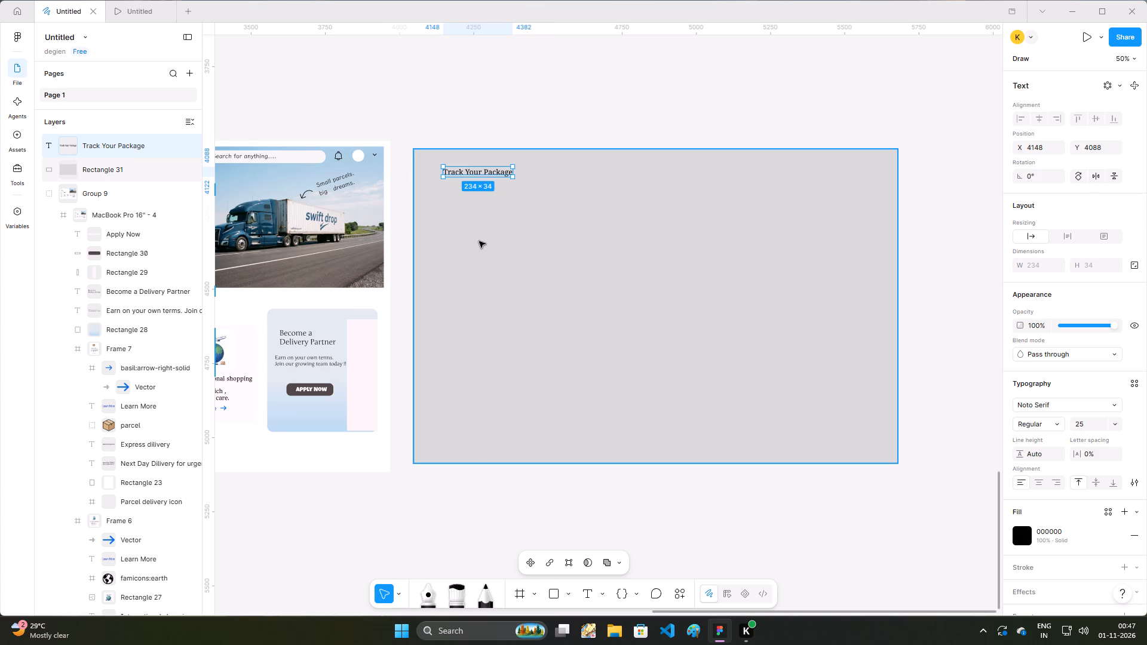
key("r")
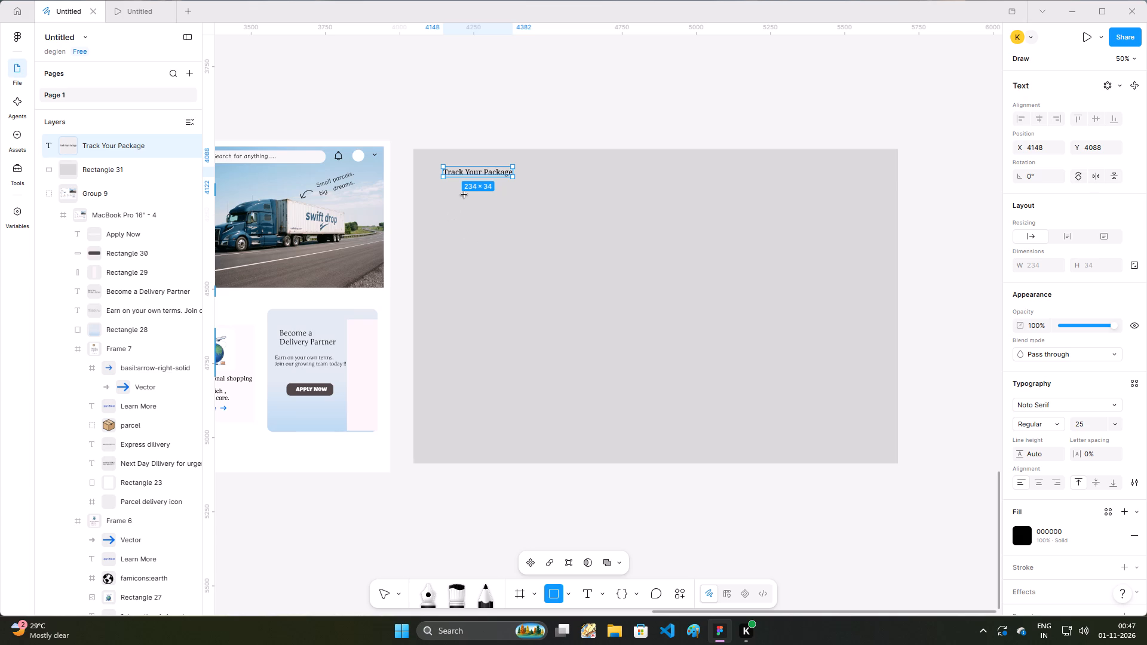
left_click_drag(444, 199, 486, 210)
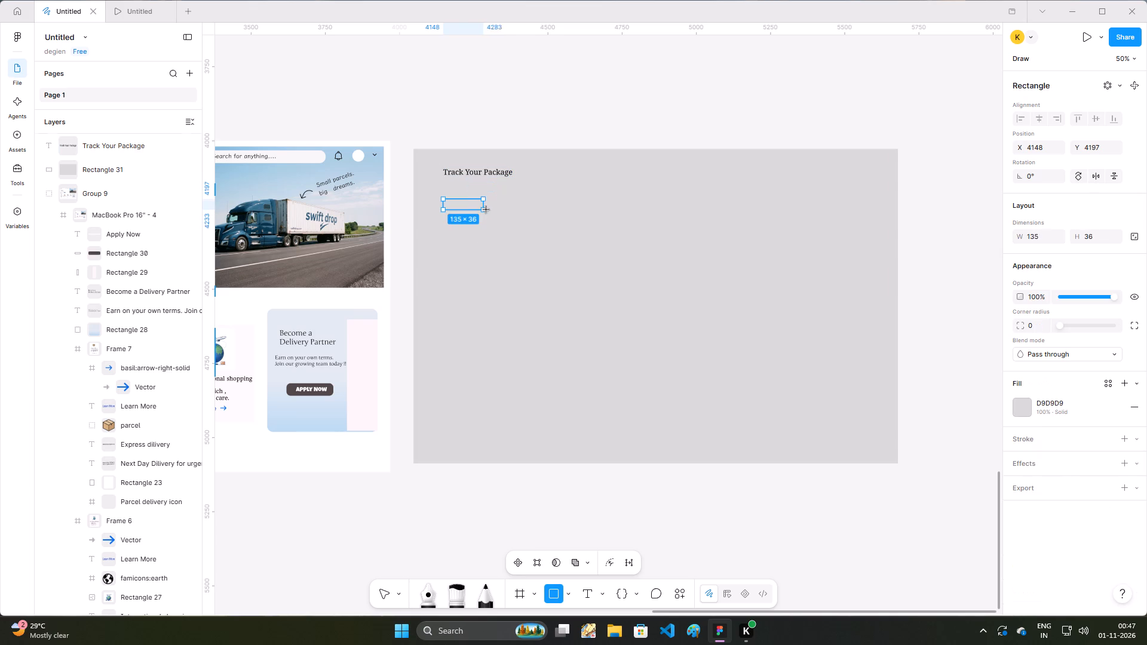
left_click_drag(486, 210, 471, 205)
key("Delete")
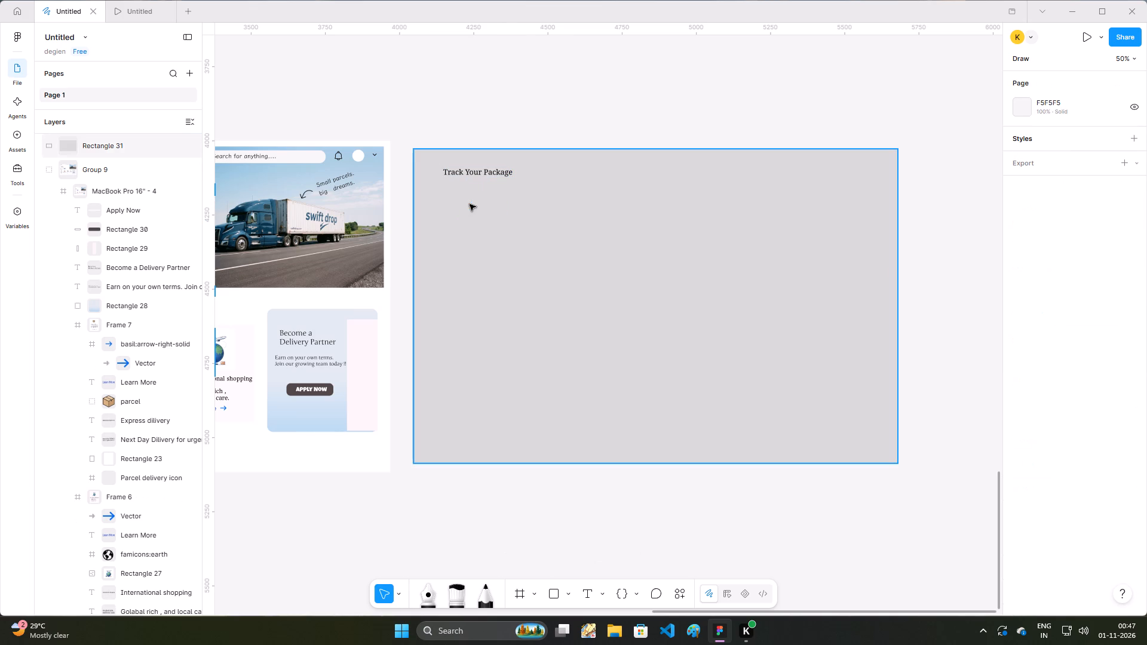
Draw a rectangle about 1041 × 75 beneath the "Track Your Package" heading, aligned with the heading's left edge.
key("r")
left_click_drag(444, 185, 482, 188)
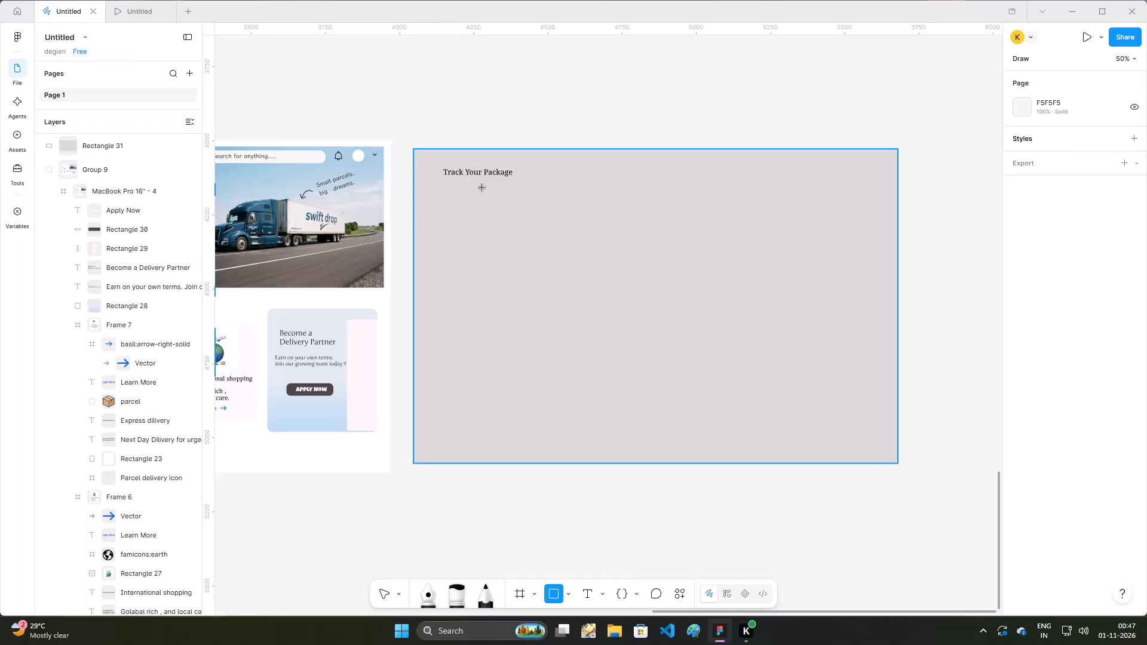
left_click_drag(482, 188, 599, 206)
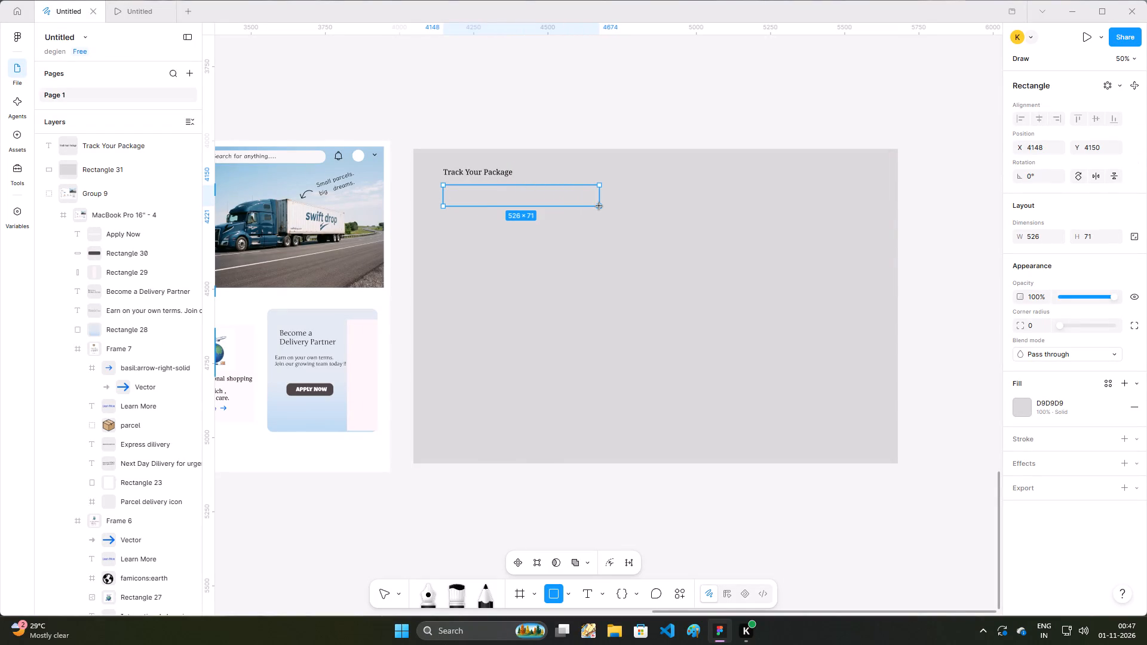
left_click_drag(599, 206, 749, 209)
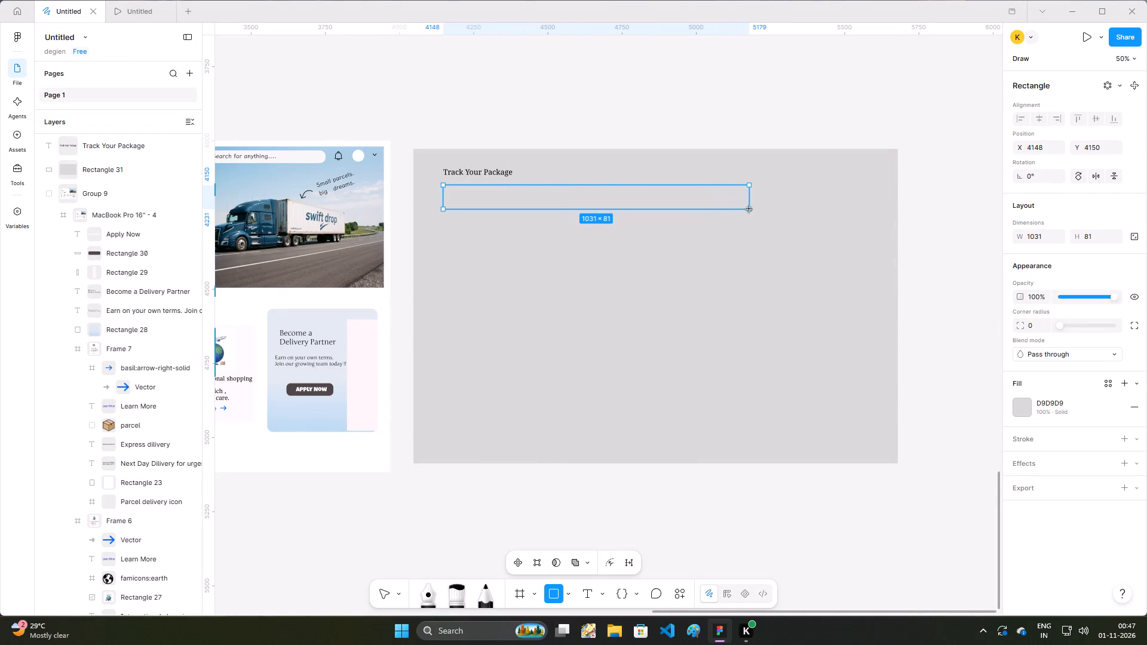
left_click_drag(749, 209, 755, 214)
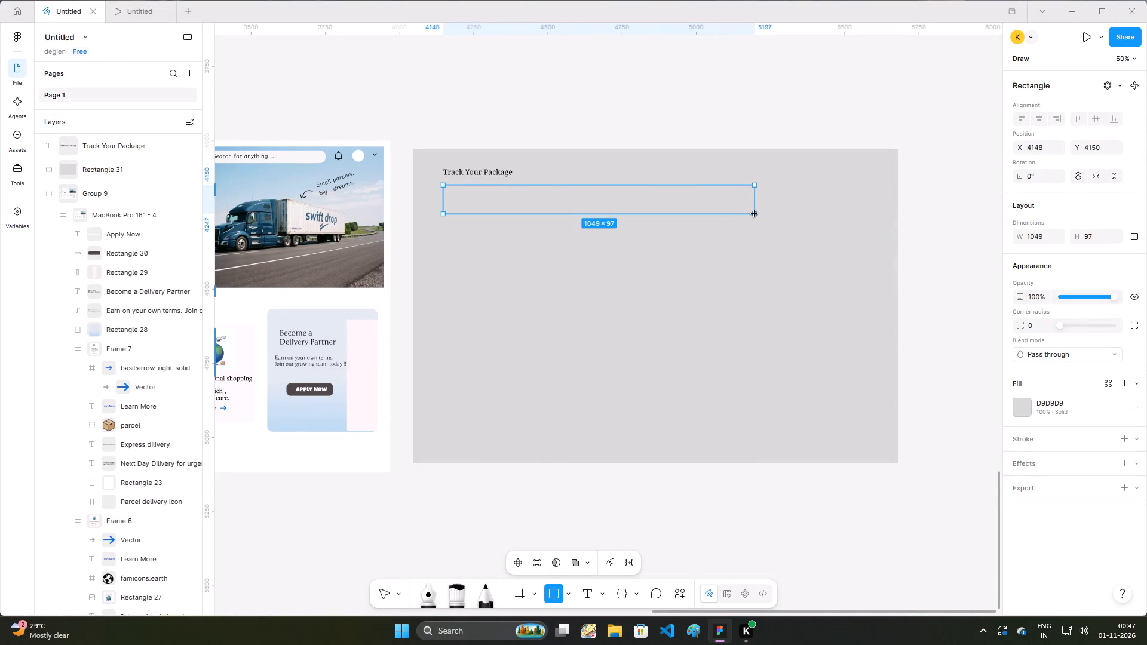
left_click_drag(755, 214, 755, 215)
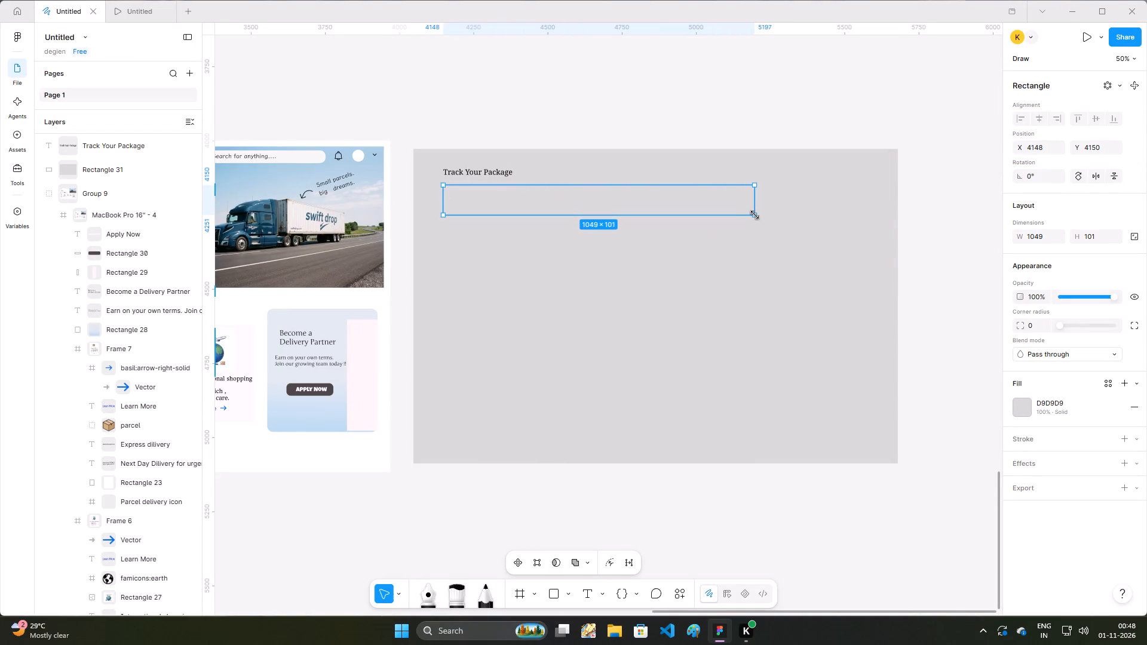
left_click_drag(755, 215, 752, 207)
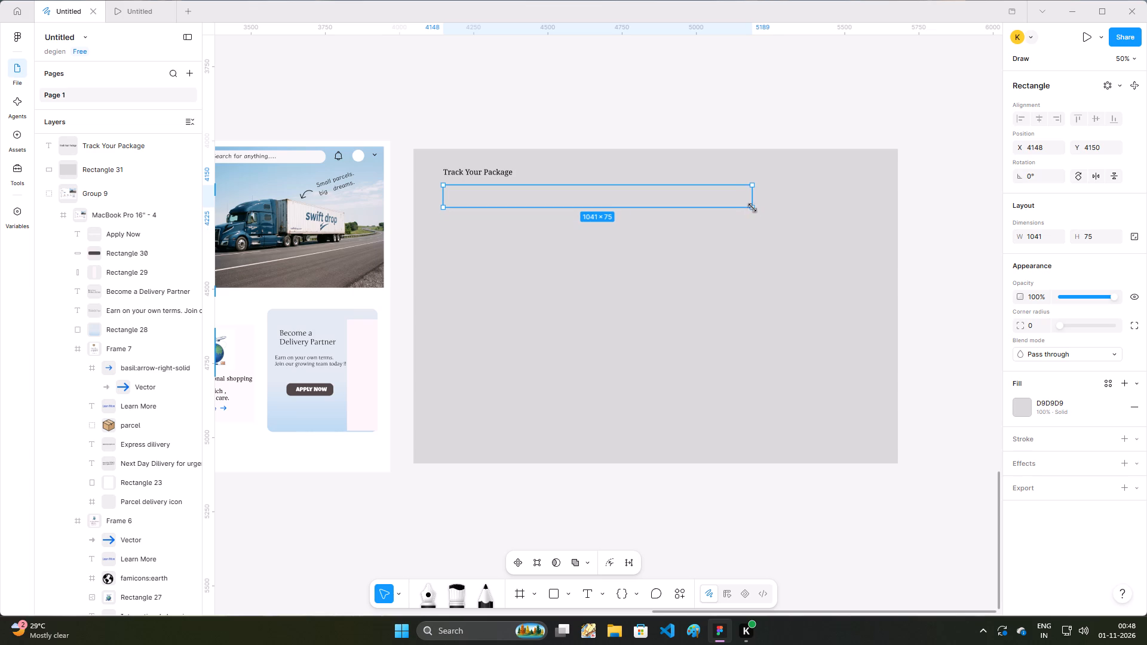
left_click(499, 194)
Find "LOCATION" icons with the Iconify plugin and import the akar-icons location pin onto the grey panel.
left_click(20, 165)
left_click(96, 69)
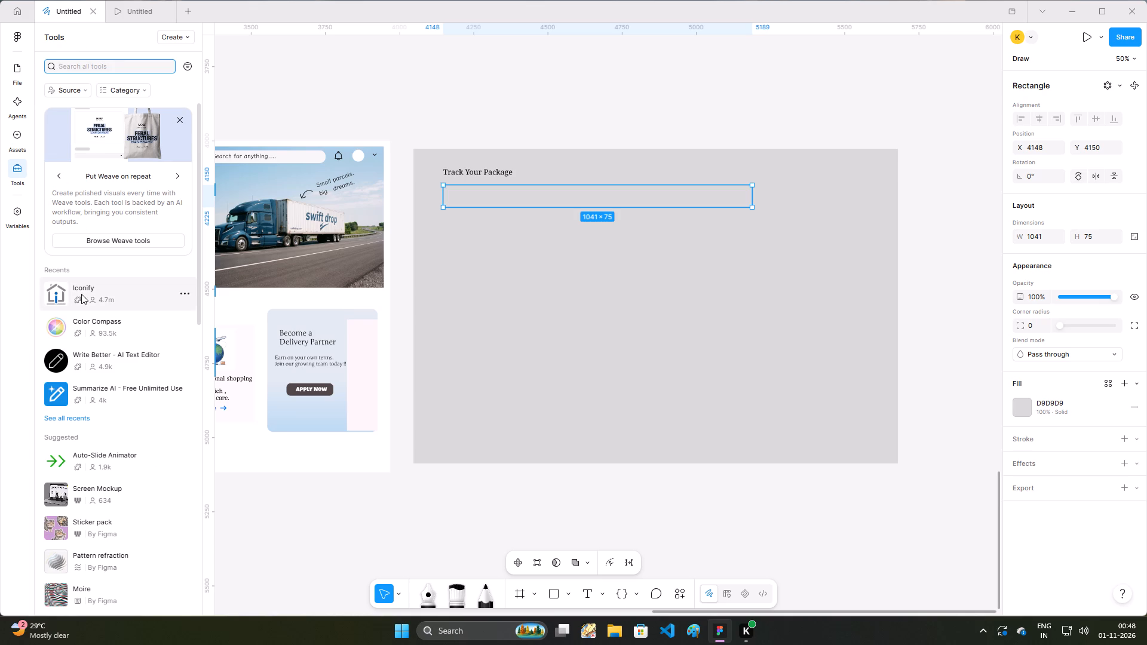
left_click(81, 294)
left_click(263, 379)
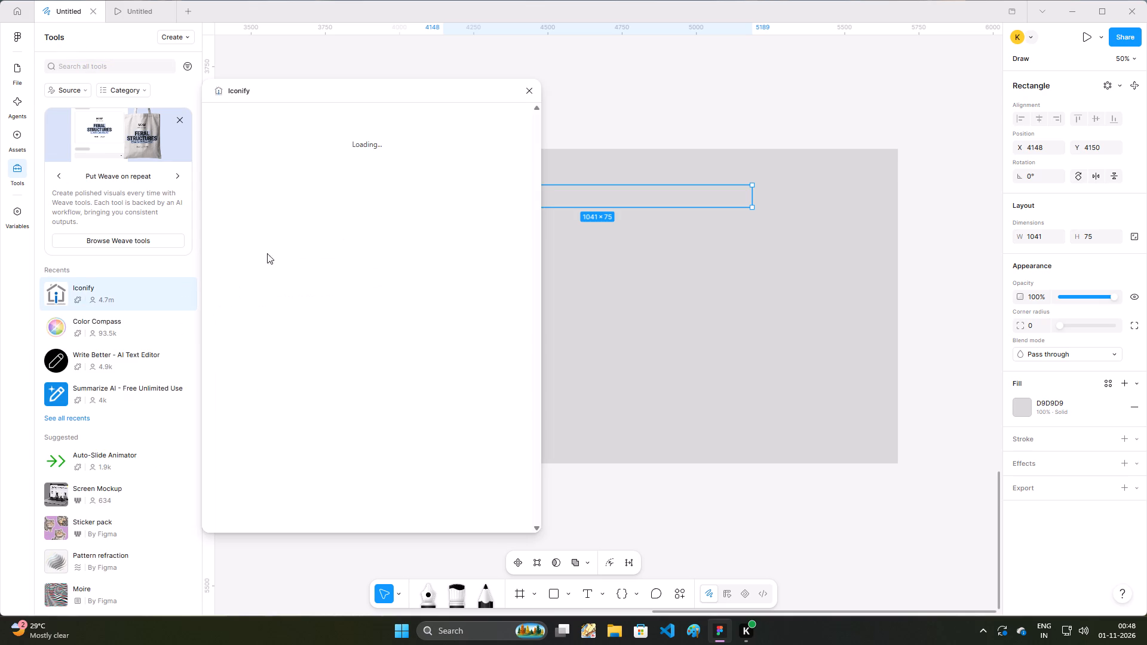
left_click(293, 138)
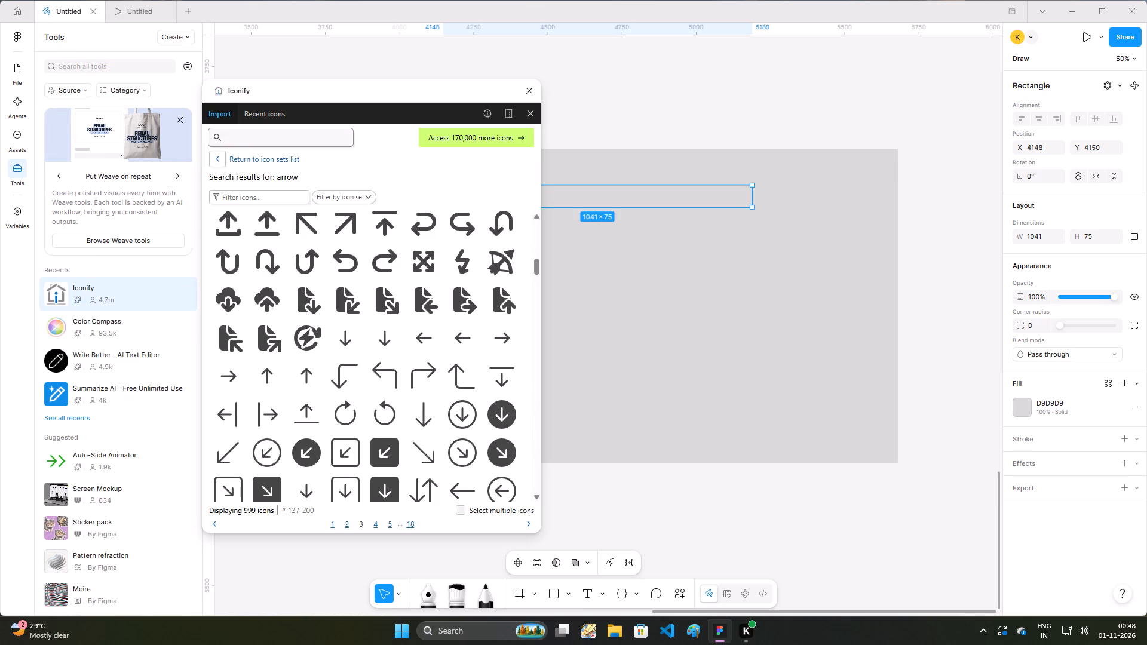
type("LOCATION")
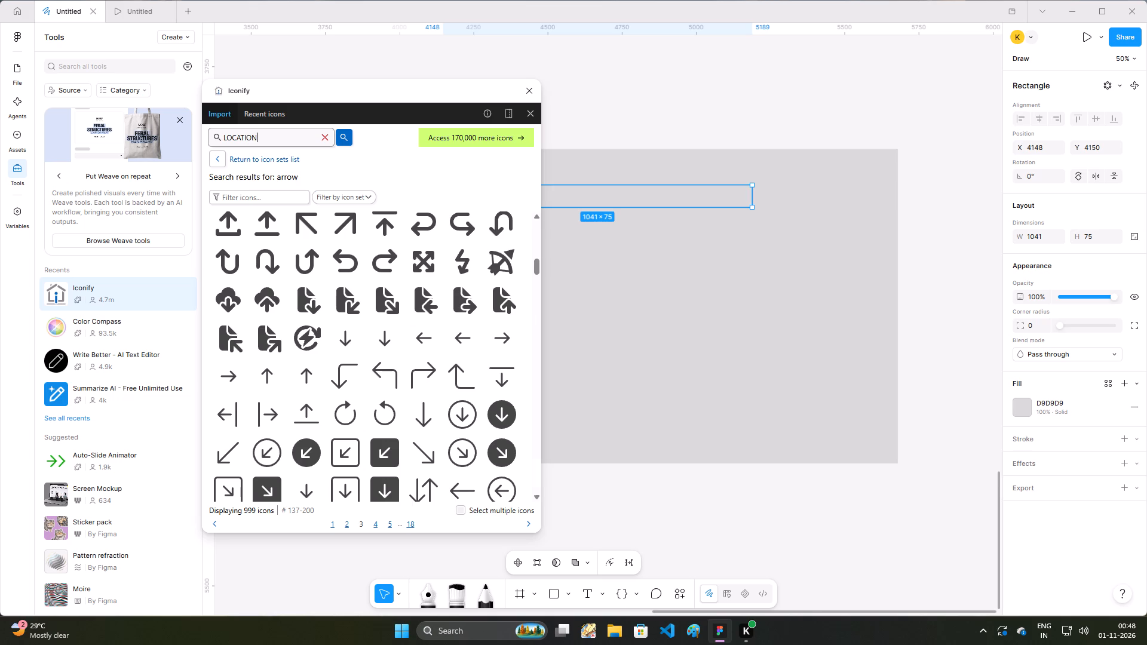
key("Return")
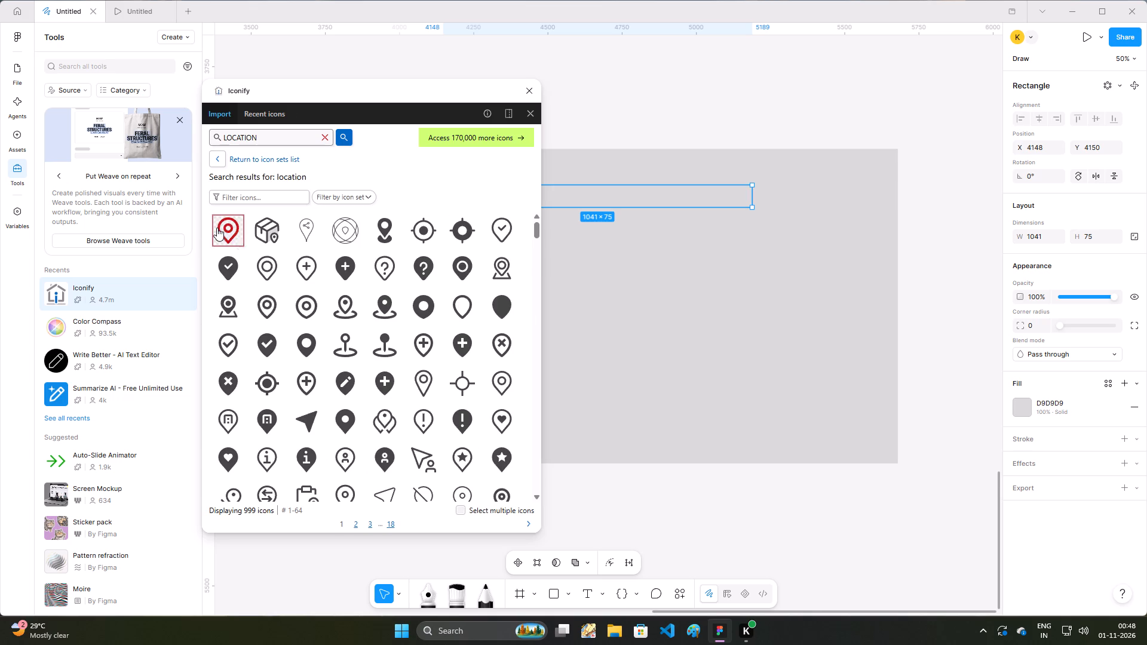
left_click(217, 228)
left_click_drag(217, 229, 583, 192)
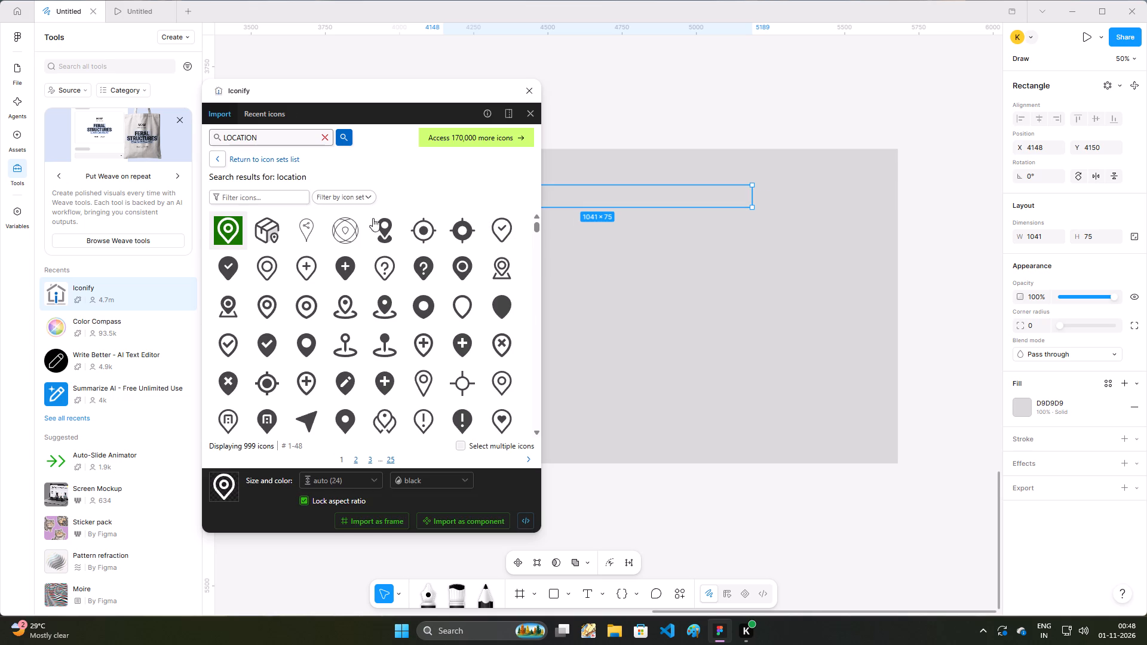
left_click_drag(229, 223, 578, 186)
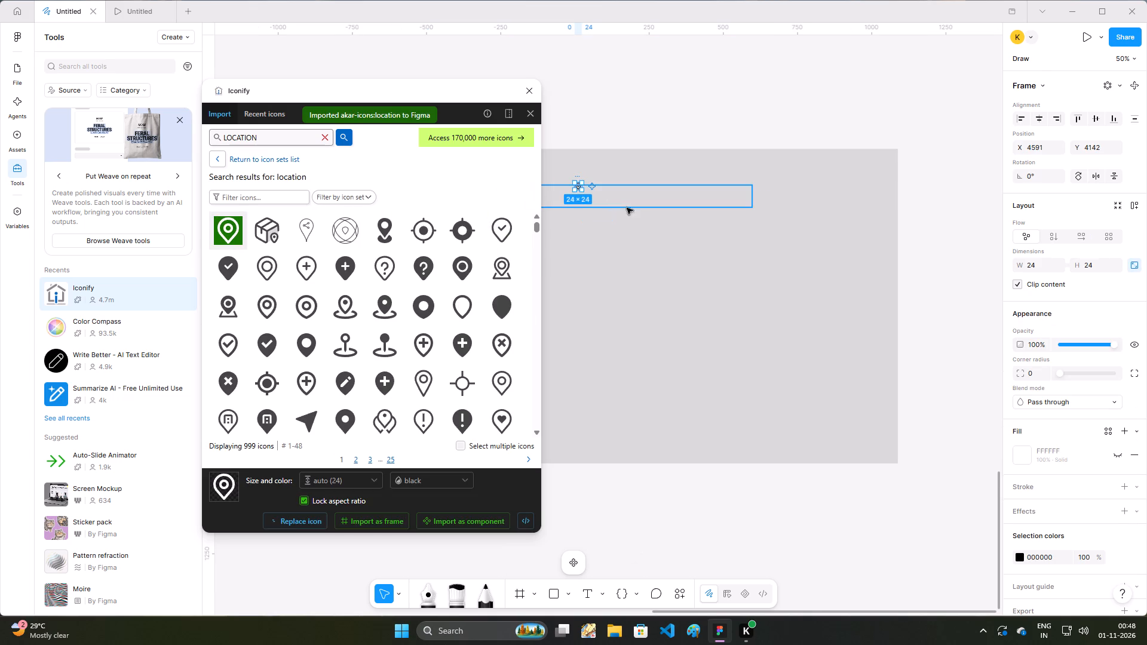
Scale the location pin icon to about 48 × 48 and place it inside the left end of the search bar rectangle.
left_click_drag(584, 193, 593, 197)
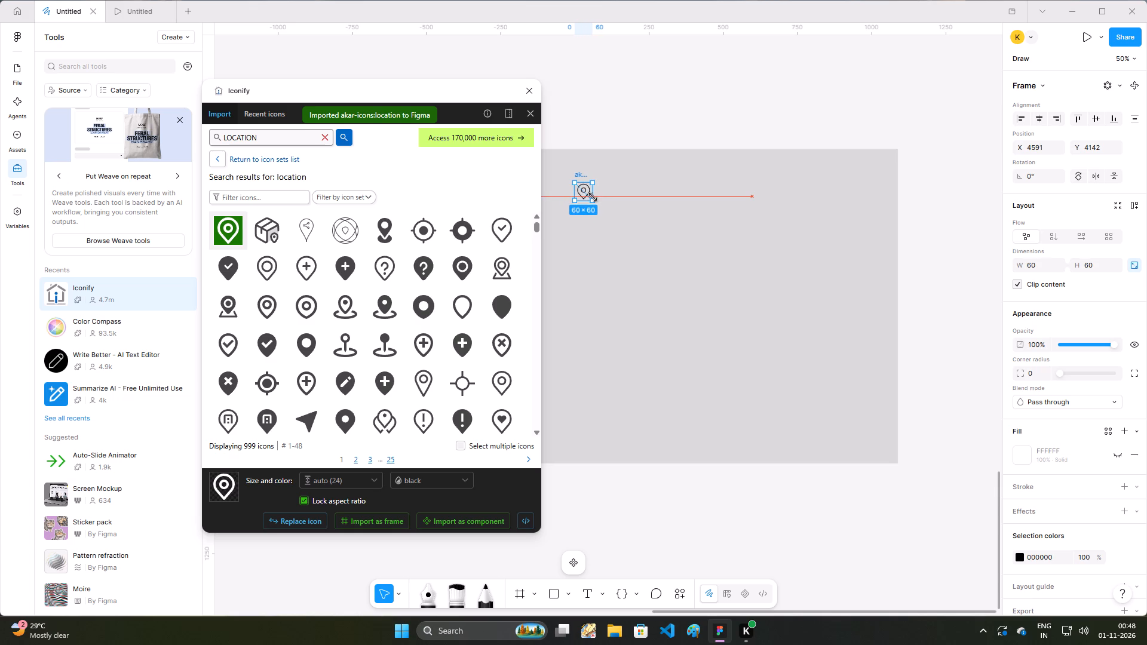
left_click_drag(593, 197, 589, 195)
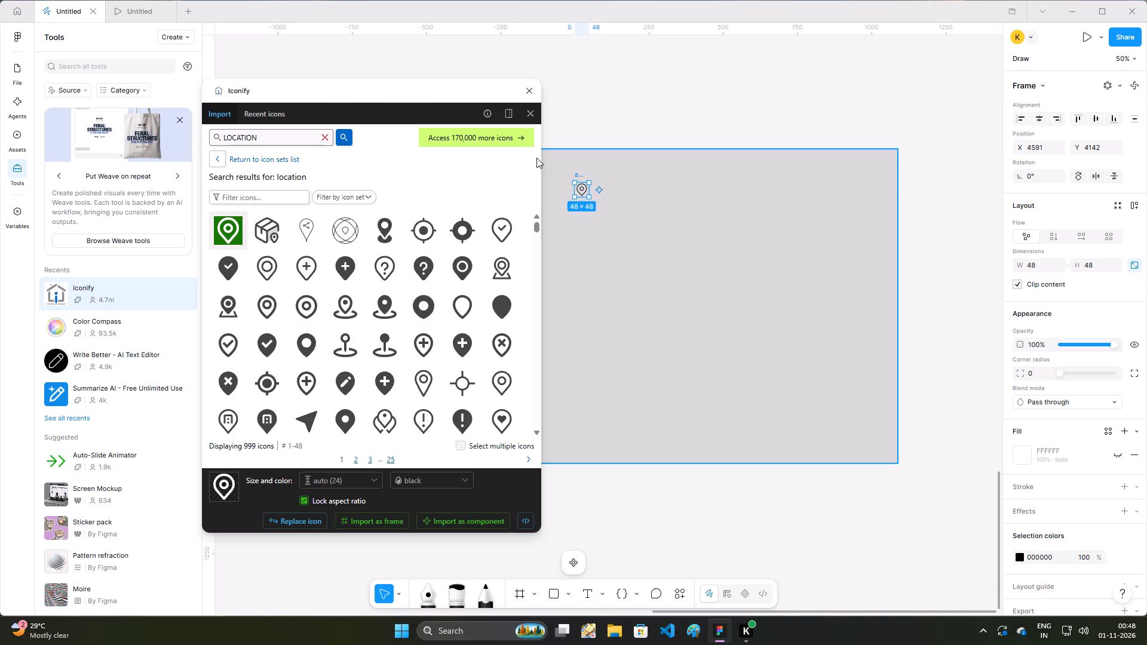
left_click(536, 113)
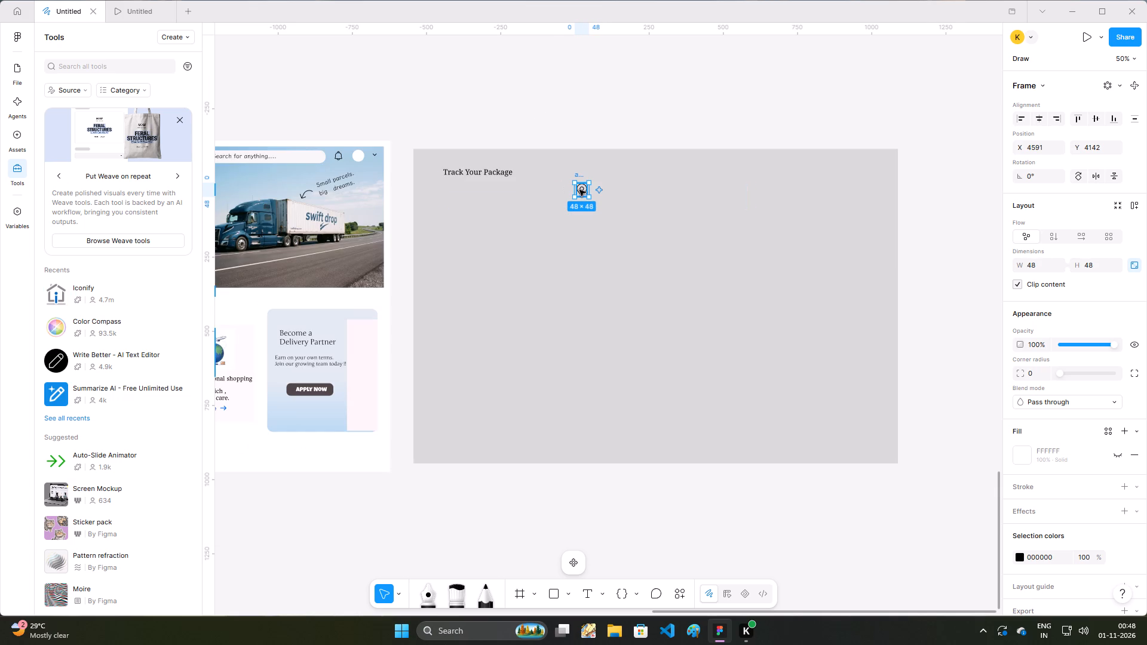
left_click_drag(579, 190, 459, 198)
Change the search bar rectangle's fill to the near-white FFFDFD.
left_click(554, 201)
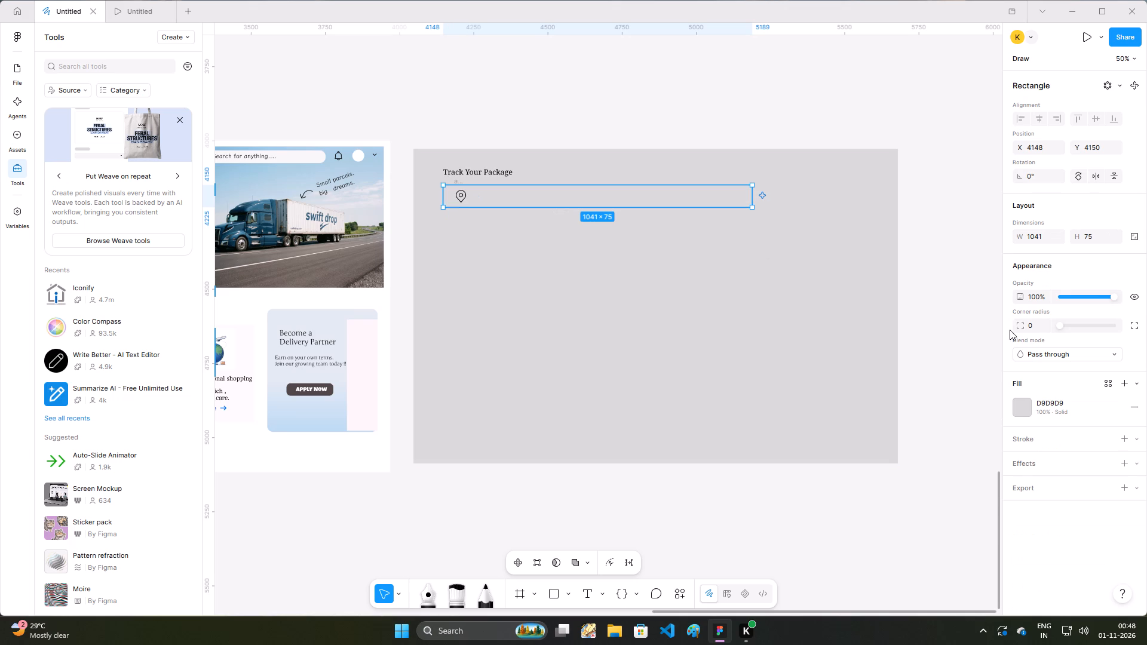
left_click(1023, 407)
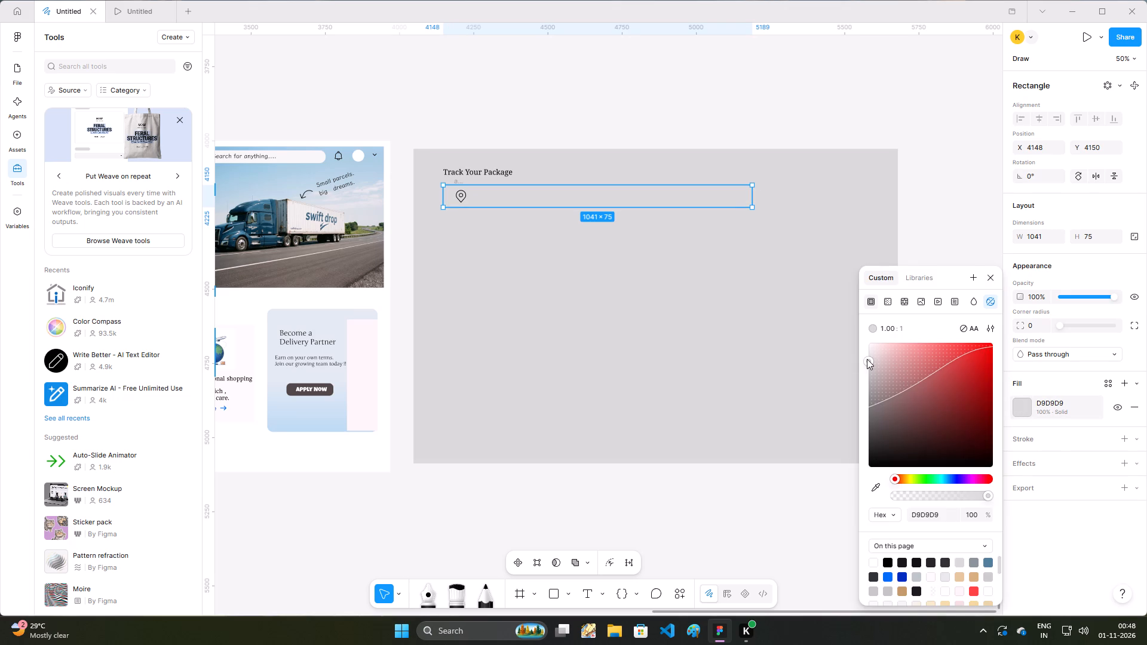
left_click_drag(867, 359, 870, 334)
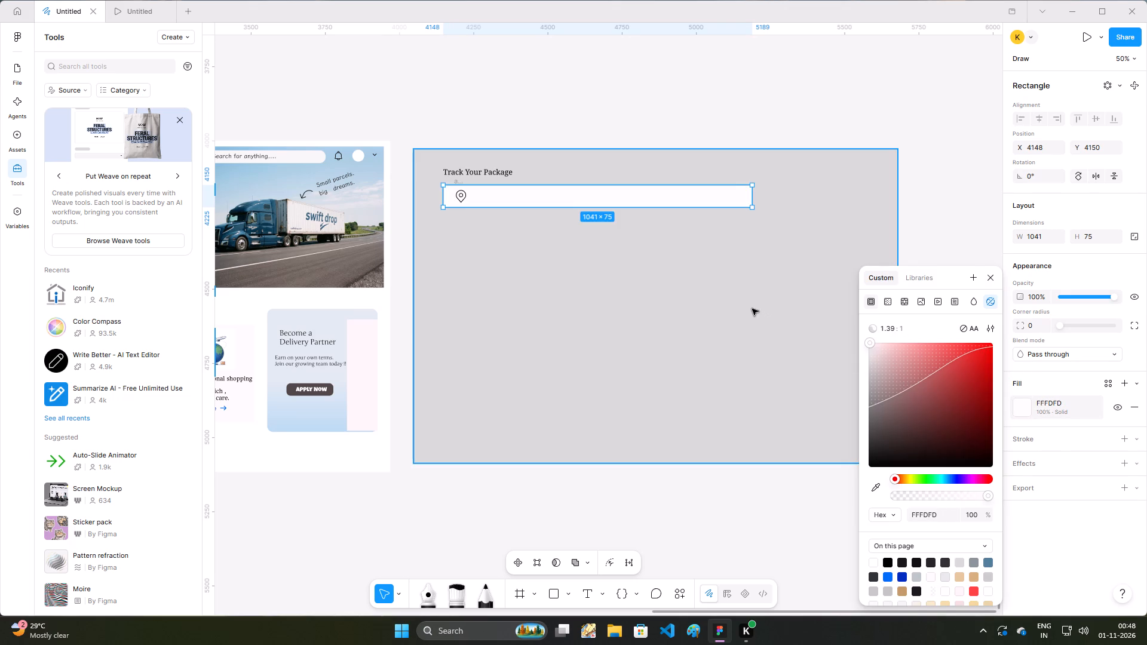
Shift the large grey rectangle slightly to about X 4076, Y 4029.
left_click(752, 309)
left_click_drag(463, 200, 462, 201)
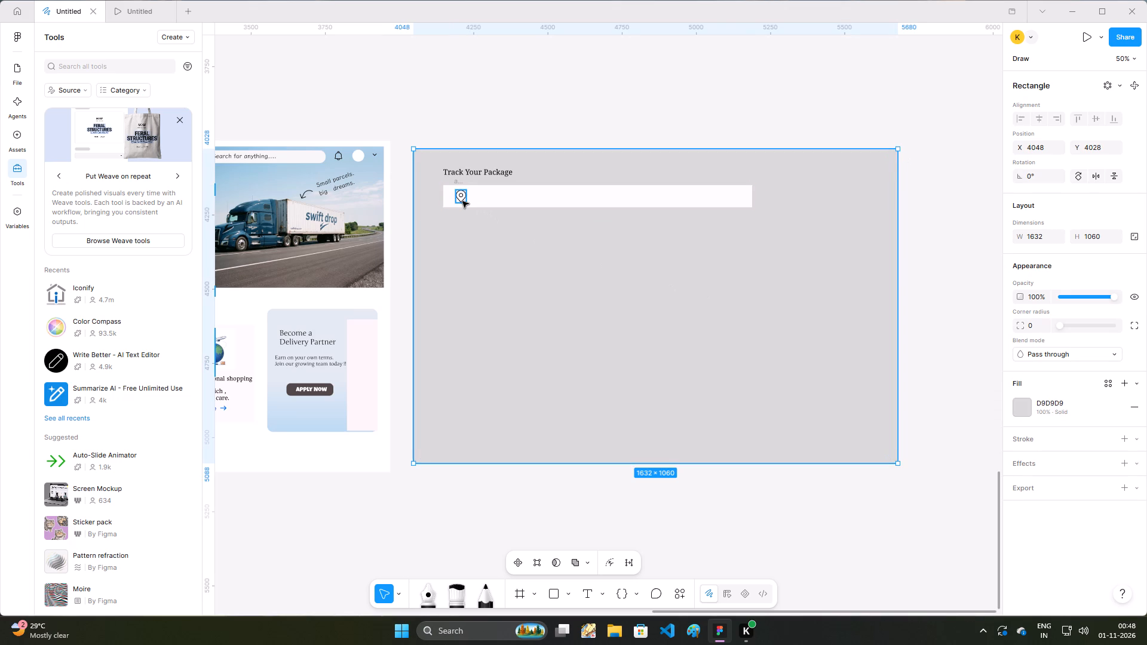
left_click_drag(462, 201, 455, 198)
left_click_drag(461, 198, 480, 201)
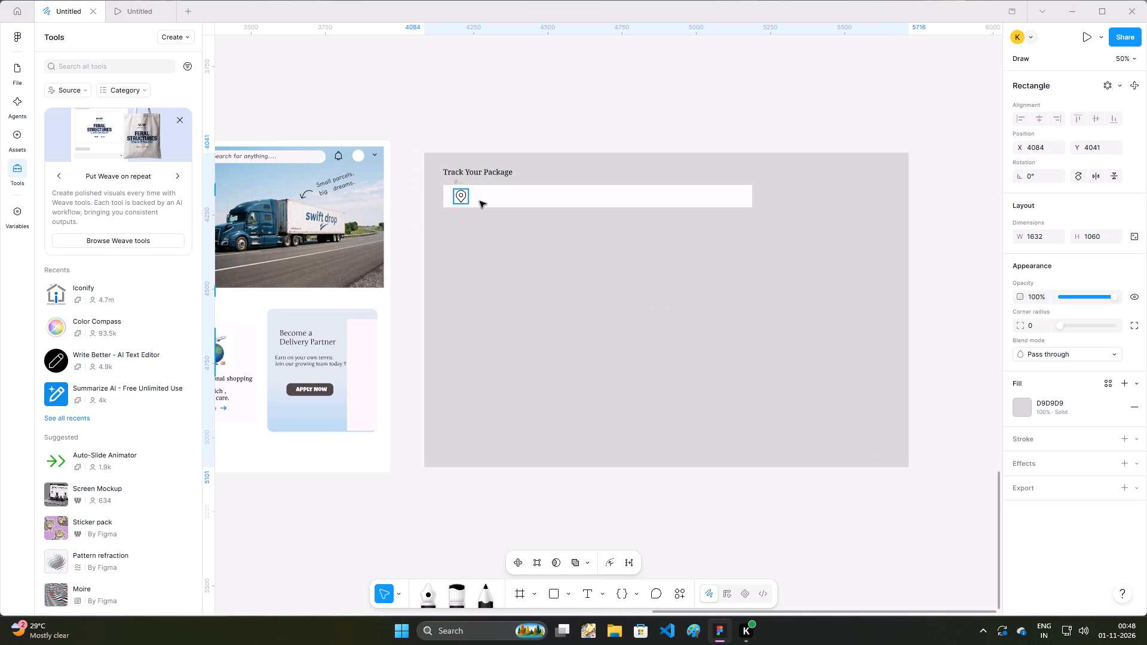
left_click_drag(480, 201, 477, 198)
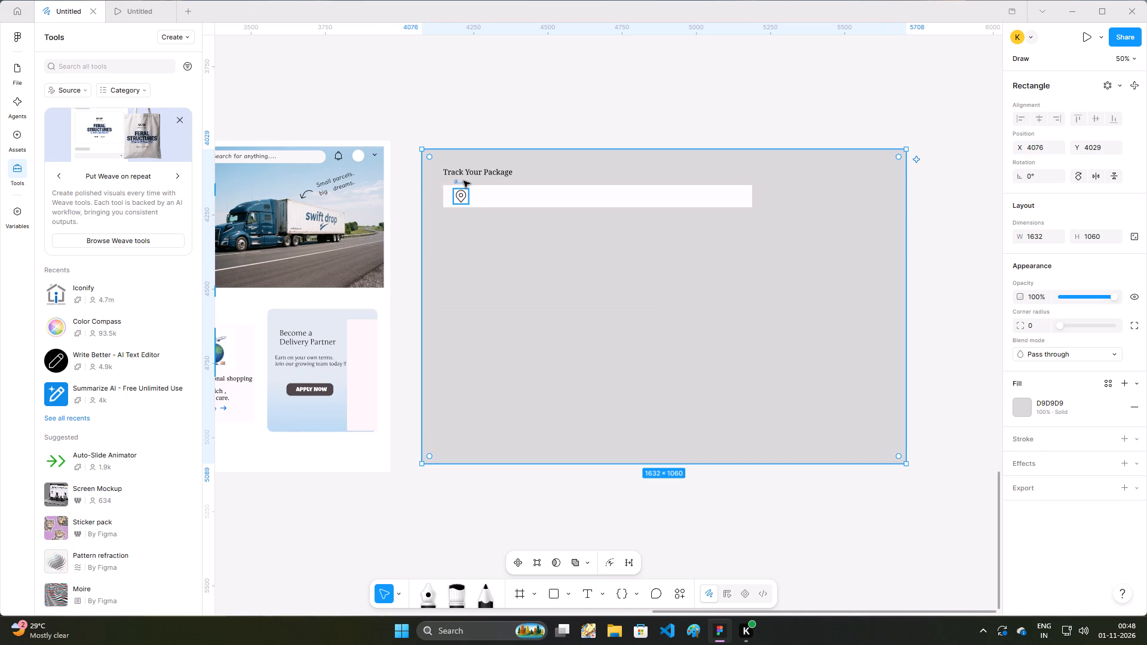
Clear the name label above the location pin icon's frame.
left_click(464, 181)
double_click(461, 182)
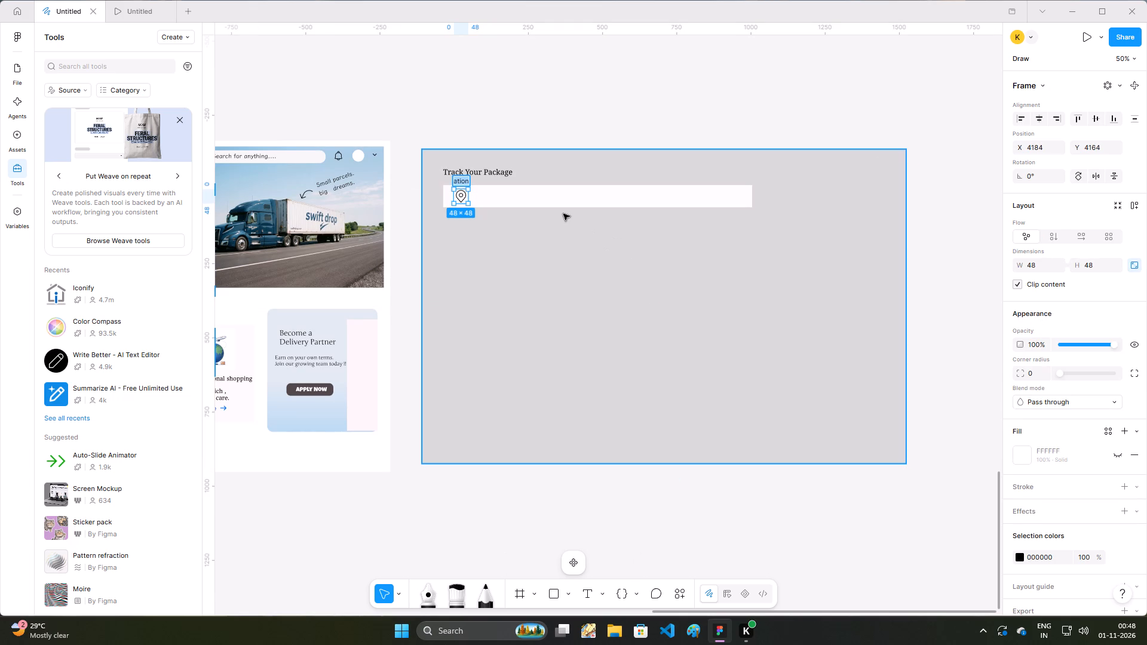
key("Delete")
left_click(504, 195)
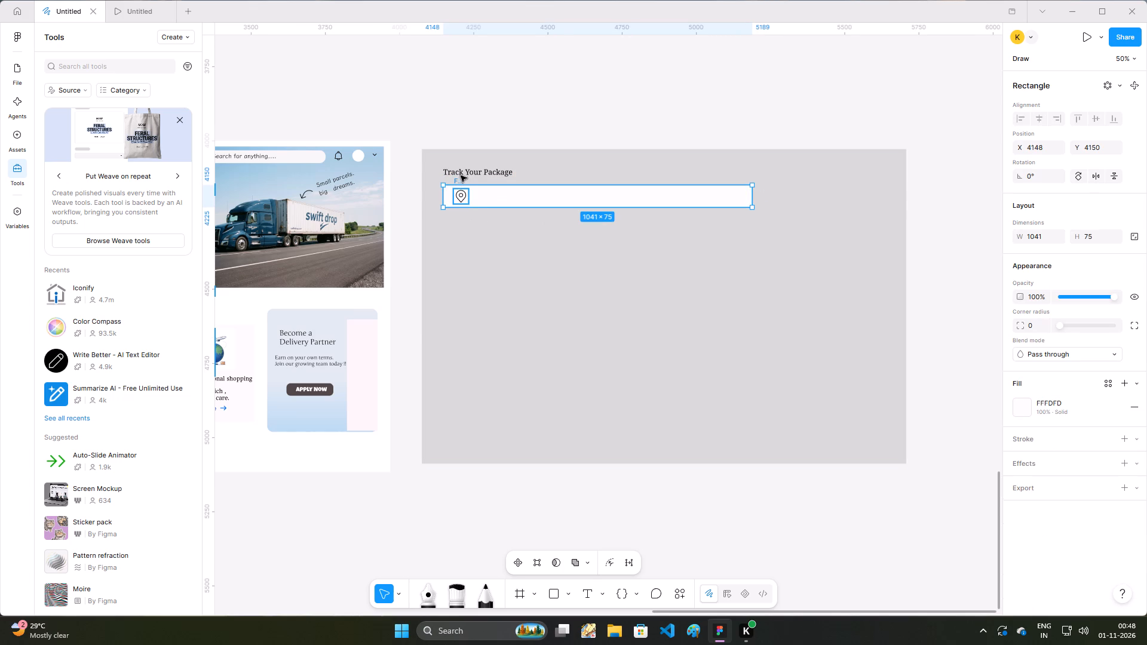
left_click(459, 179)
double_click(459, 182)
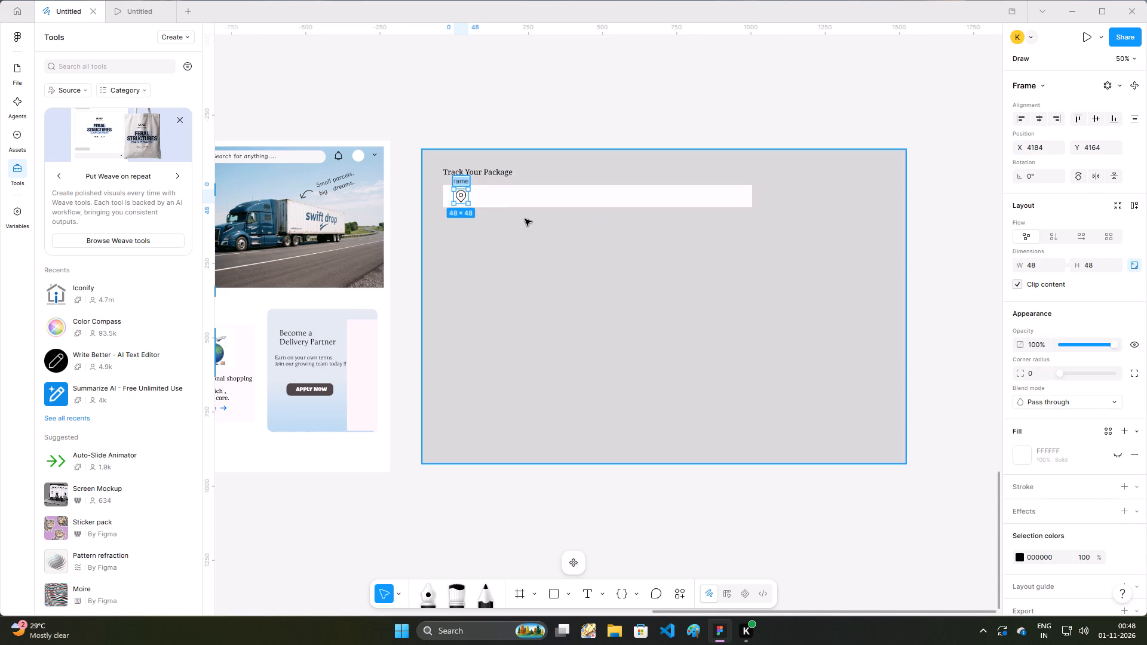
key("Delete")
key("Delete")
key("BackSpace")
key("Delete")
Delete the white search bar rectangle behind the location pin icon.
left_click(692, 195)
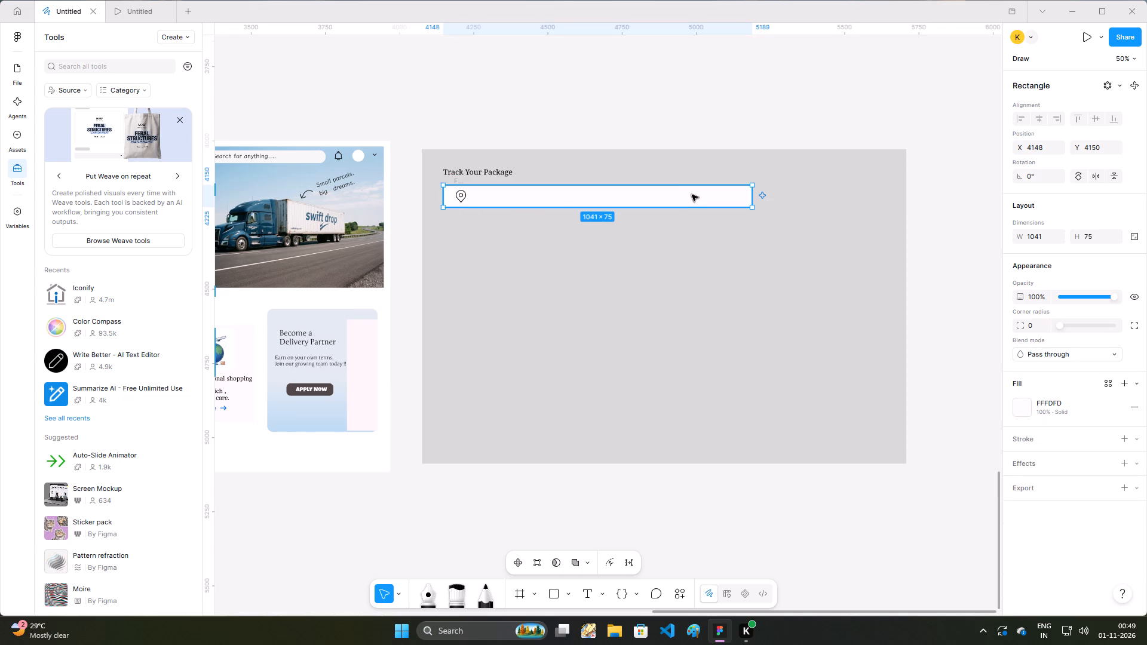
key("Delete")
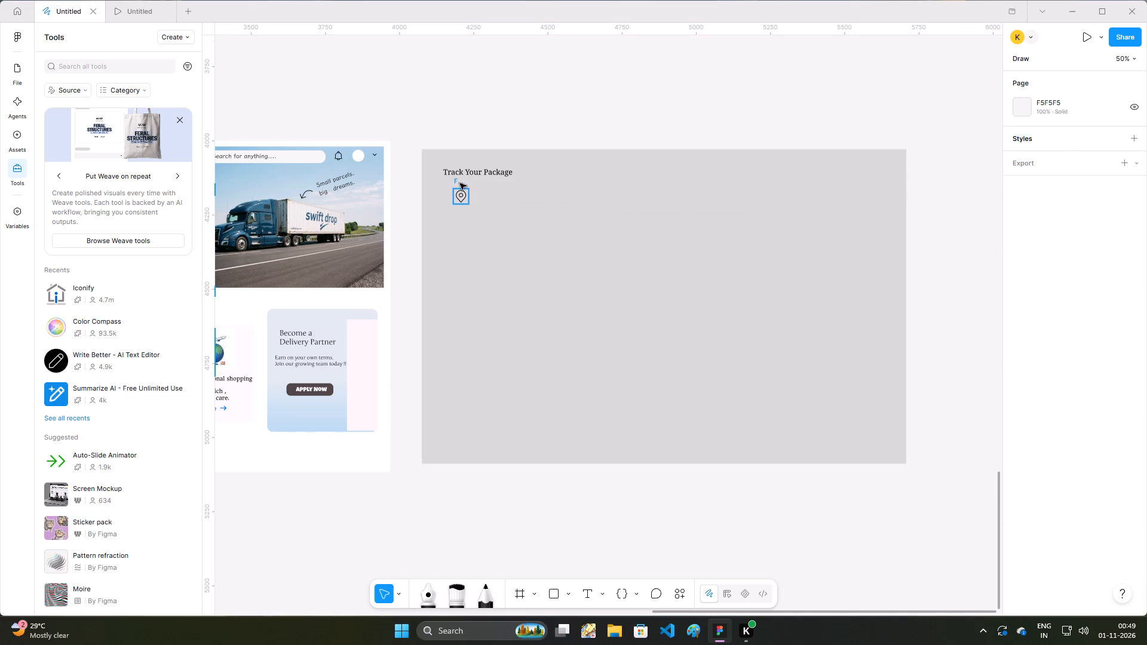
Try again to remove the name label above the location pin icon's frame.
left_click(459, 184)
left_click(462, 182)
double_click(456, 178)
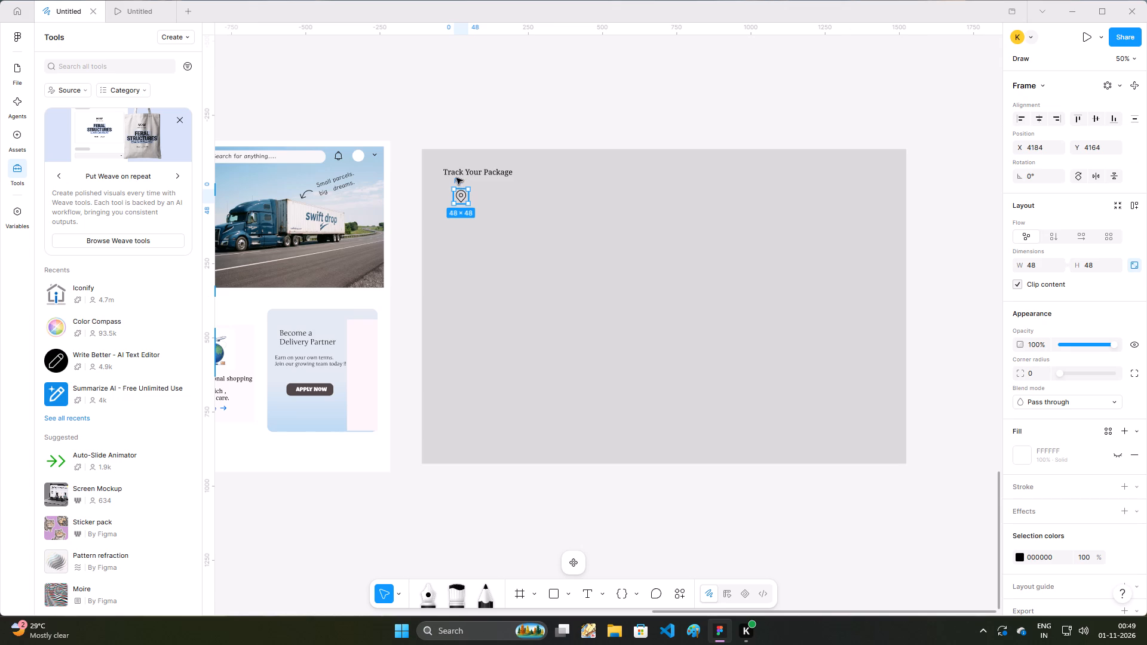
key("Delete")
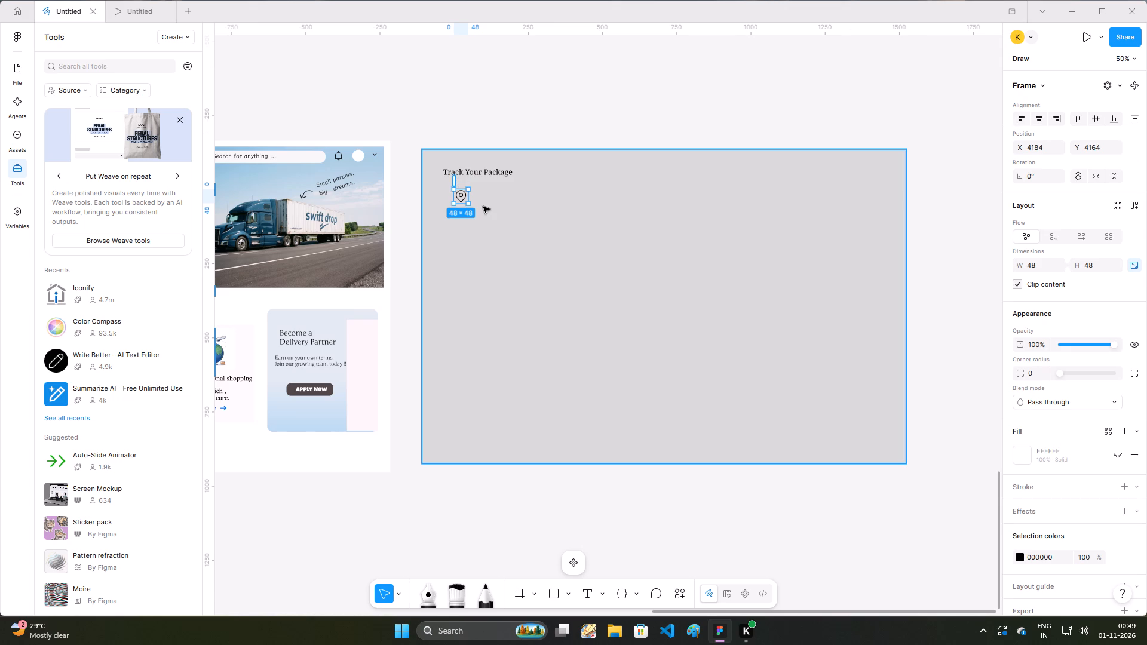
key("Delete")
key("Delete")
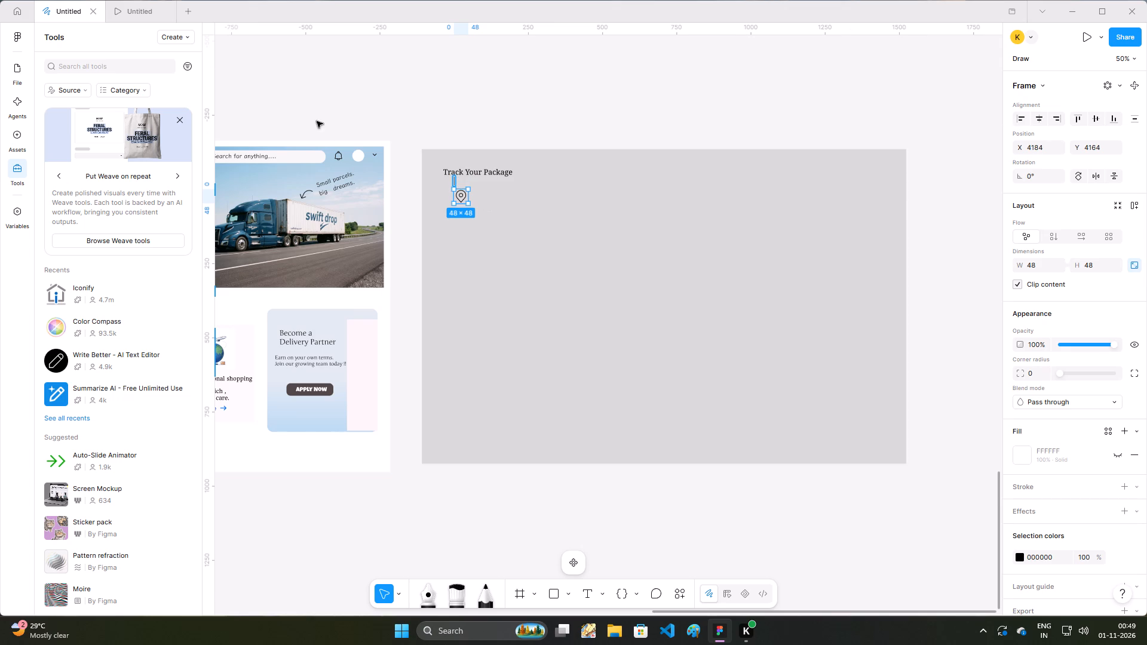
Delete the location pin icon's frame below the "Track Your Package" heading.
left_click(8, 64)
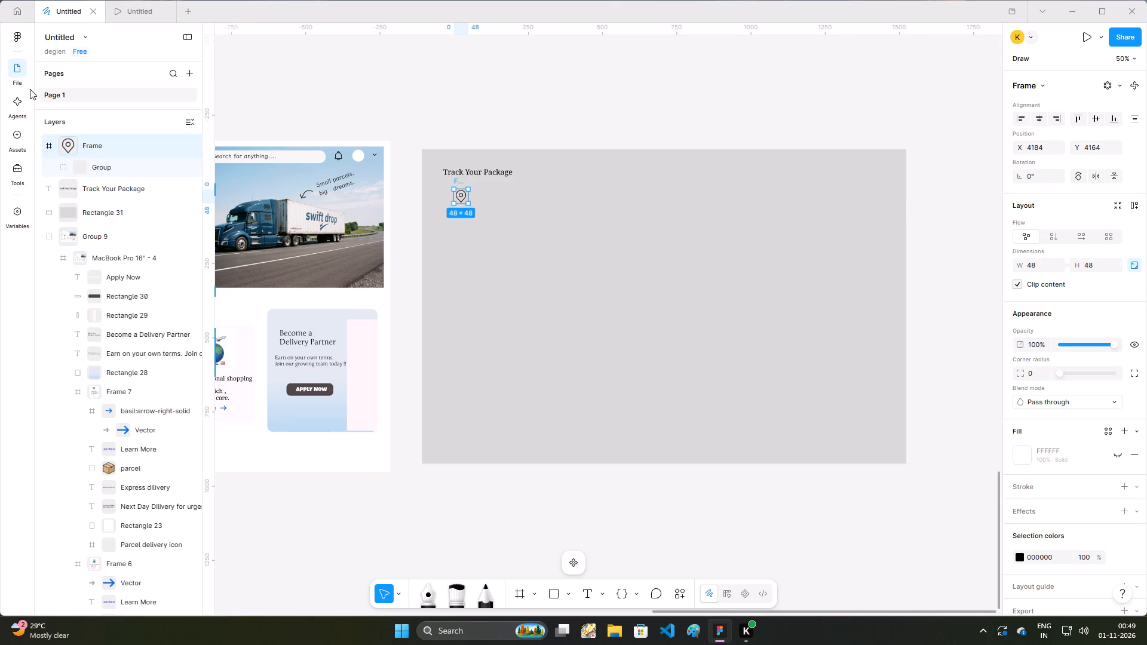
left_click(92, 146)
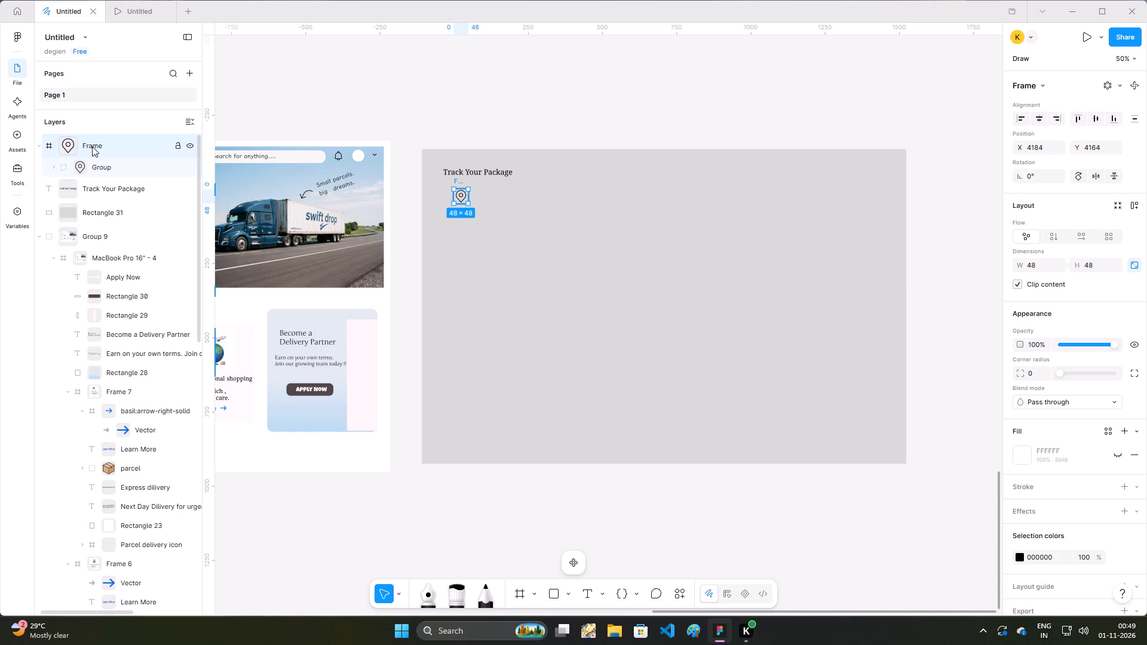
key("Delete")
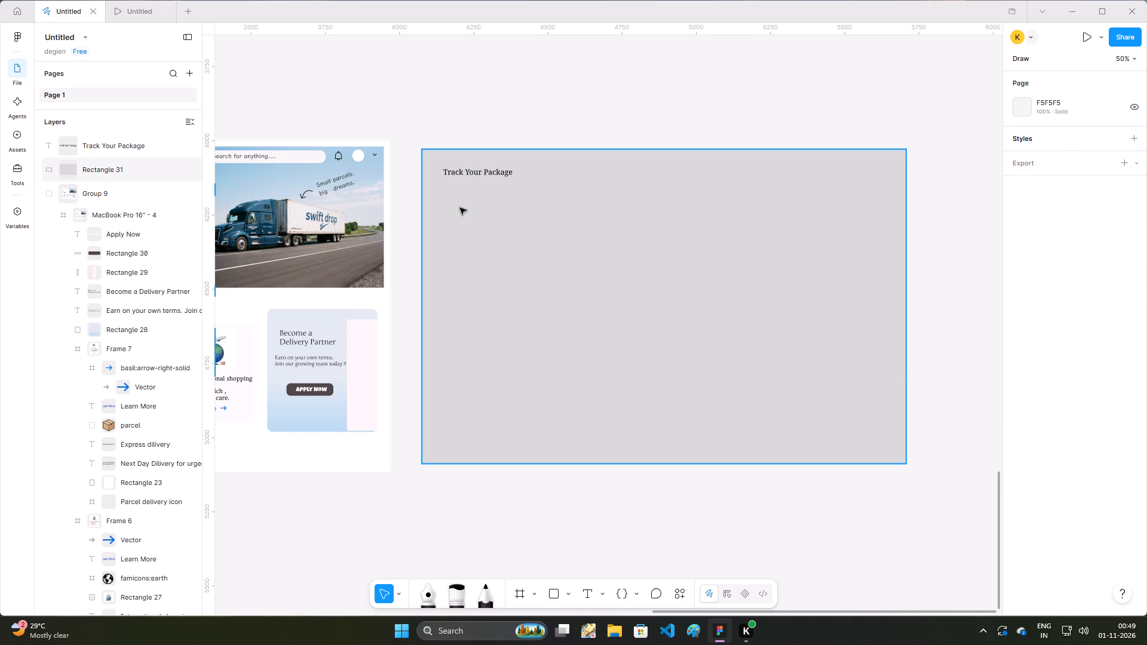
Draw a search bar rectangle about 769 × 67 just below the "Track Your Package" heading.
key("r")
left_click_drag(444, 183, 456, 194)
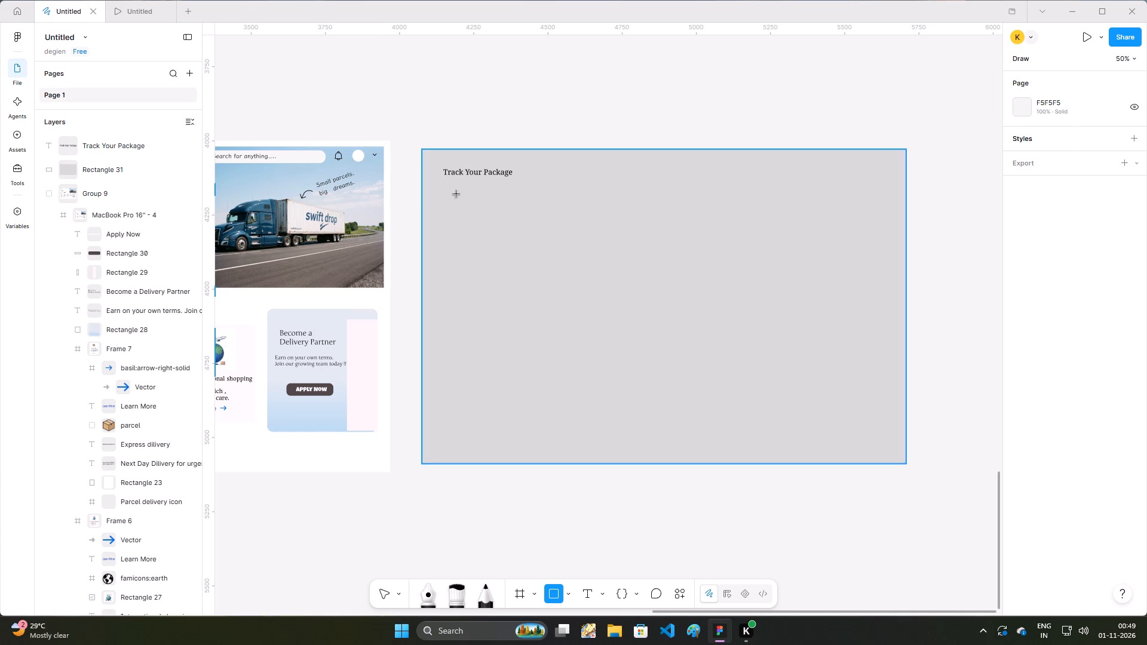
left_click_drag(456, 194, 610, 198)
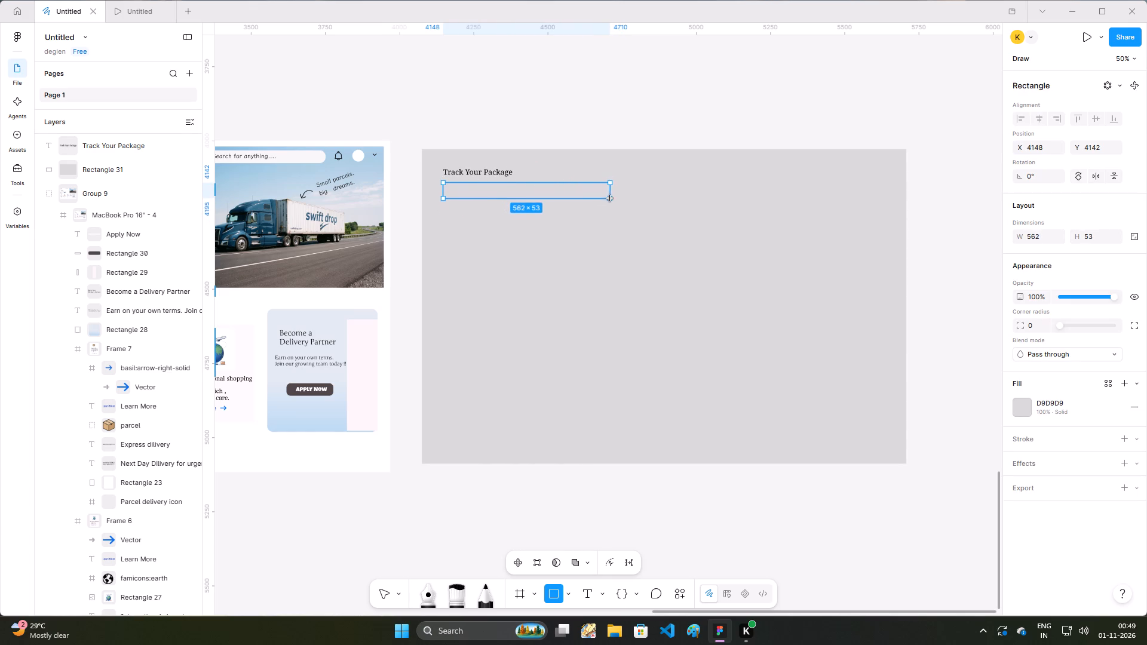
left_click_drag(610, 198, 670, 202)
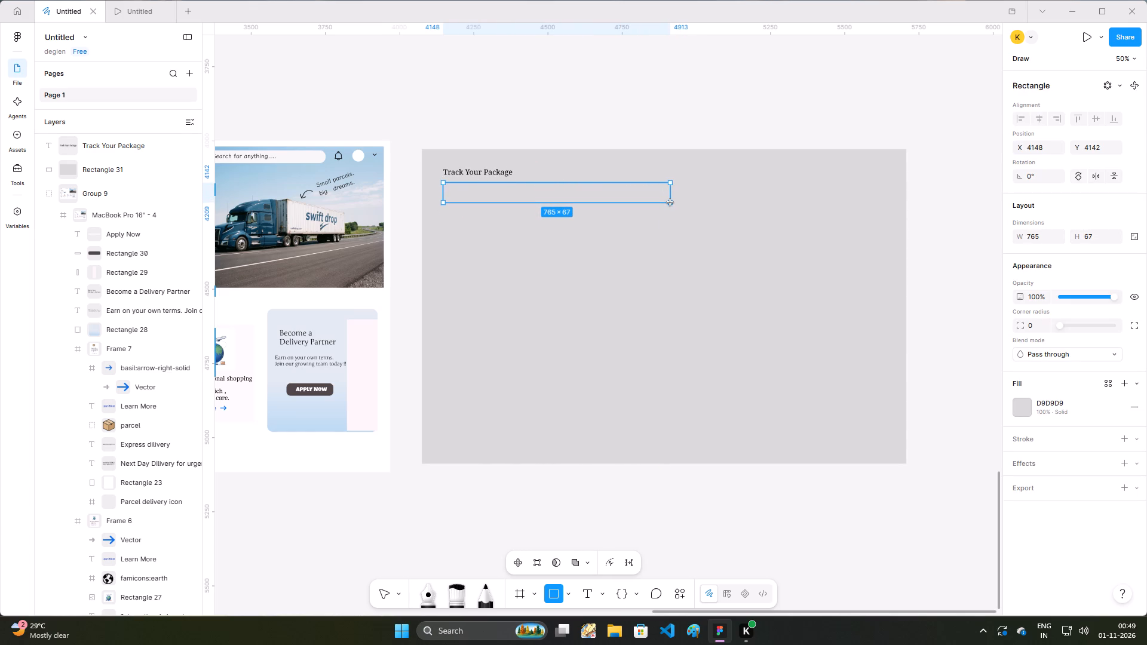
left_click_drag(670, 202, 671, 202)
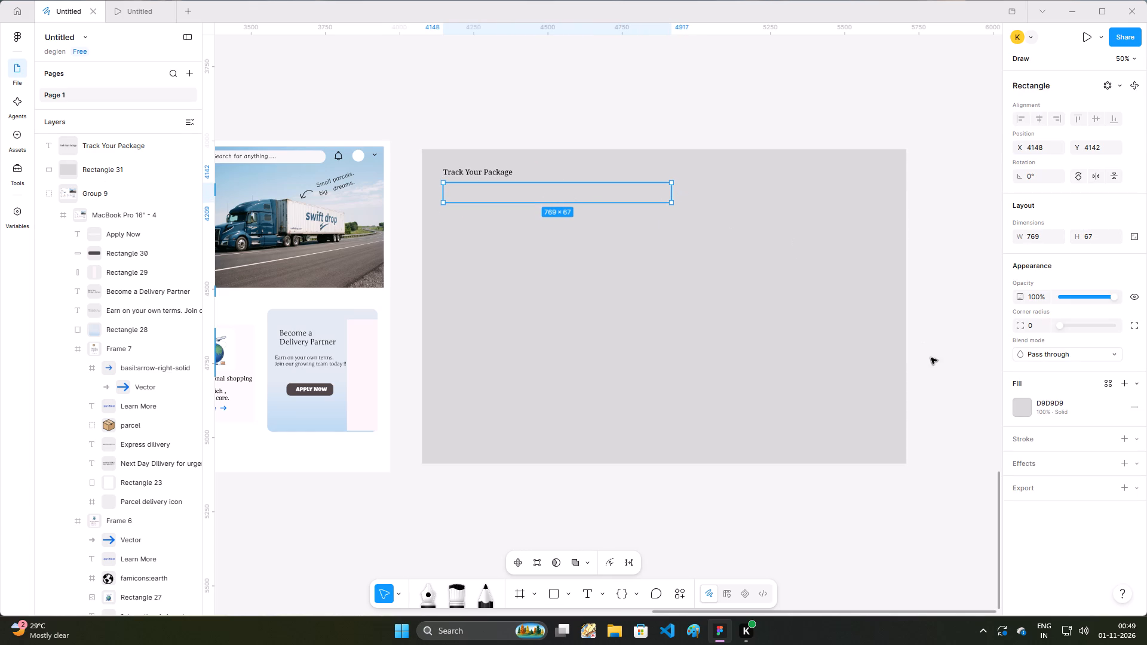
Change the new search bar rectangle's fill to white, FFFFFF.
left_click(1026, 406)
left_click_drag(868, 364, 869, 356)
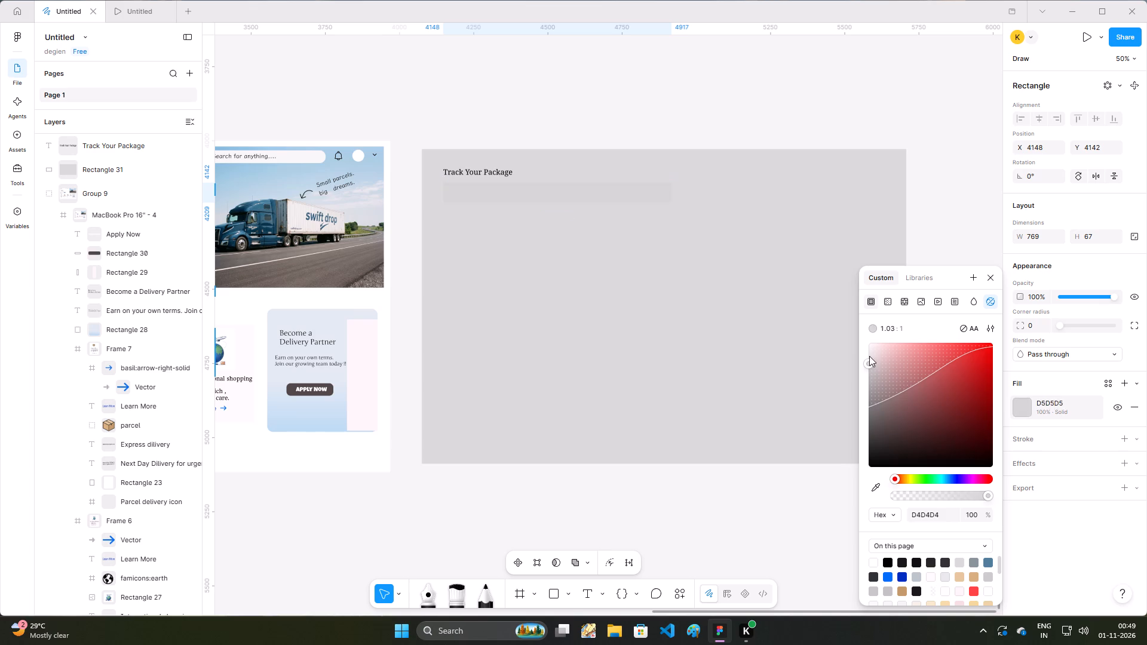
left_click_drag(869, 356, 849, 317)
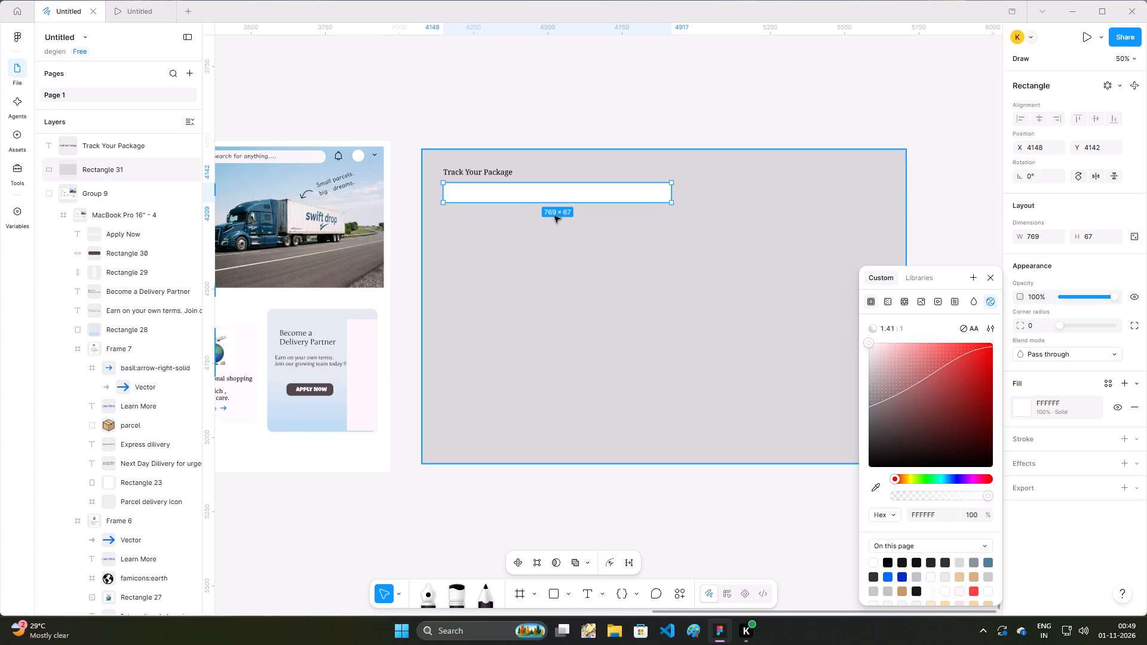
left_click(510, 192)
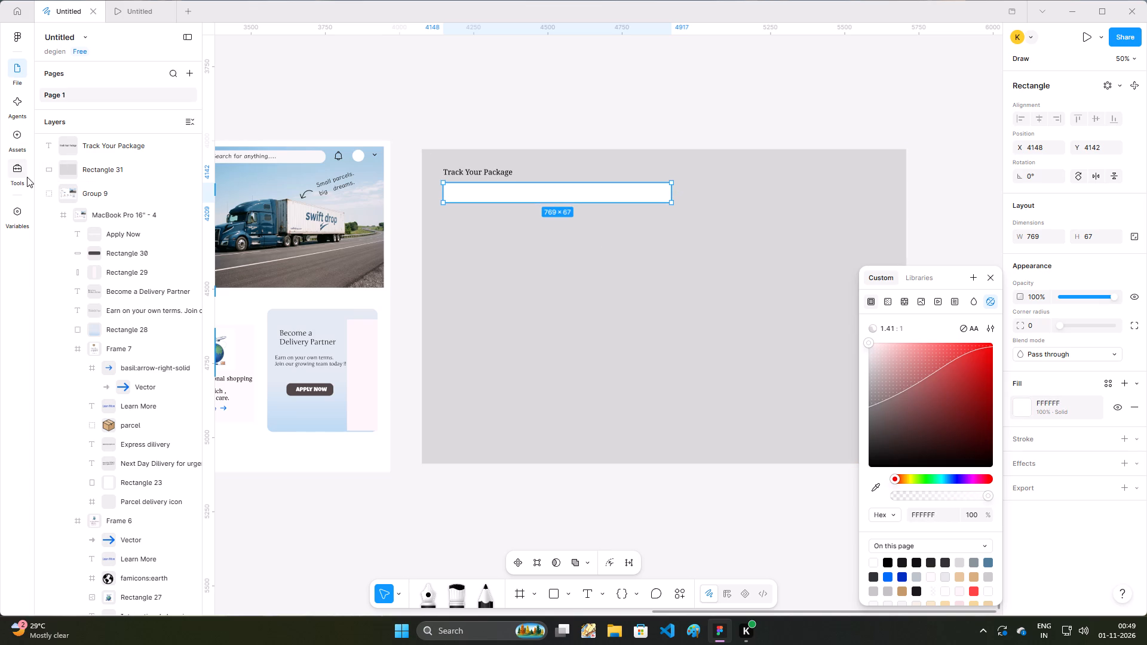
Import the akar-icons location pin with the Iconify plugin and place it on the white search bar.
left_click(27, 177)
left_click(98, 286)
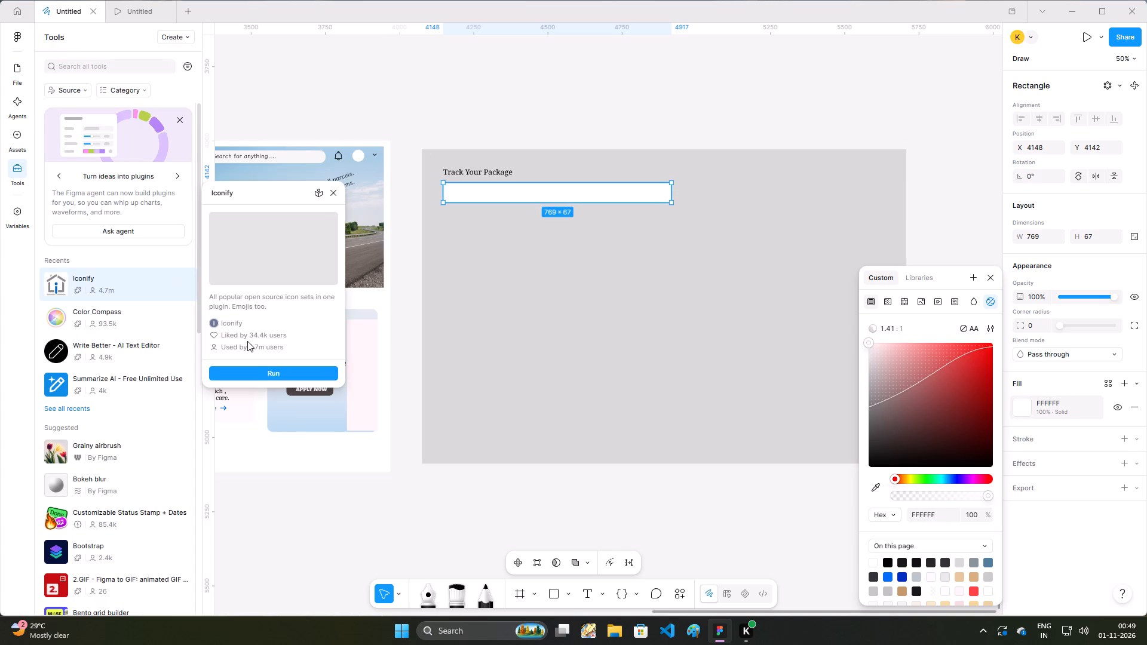
left_click(254, 368)
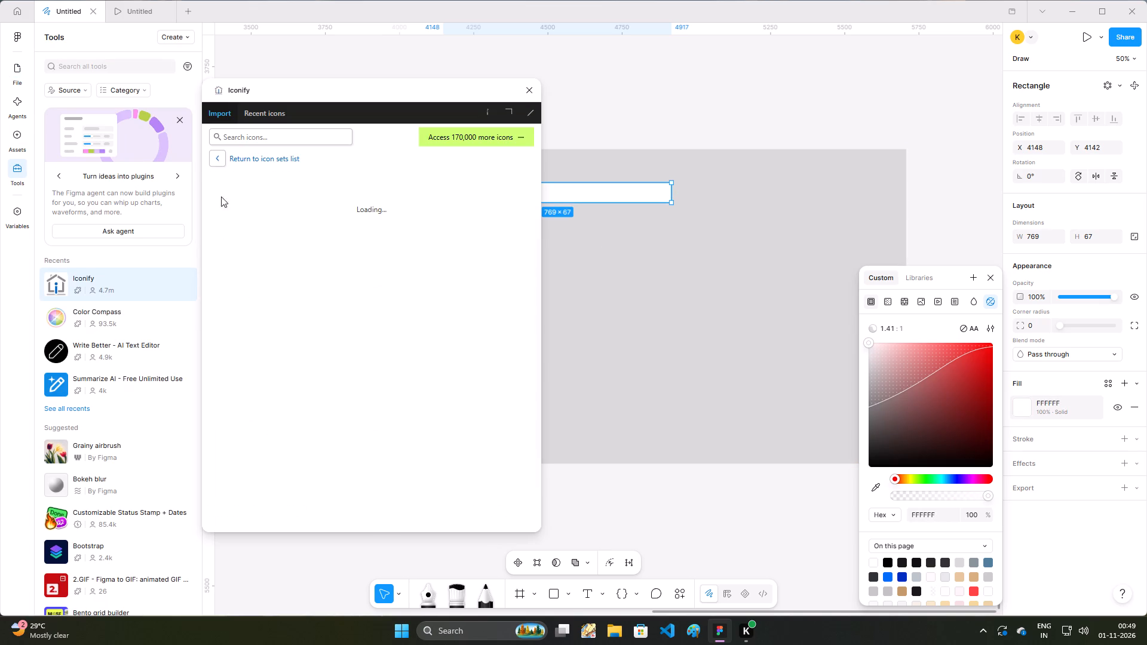
left_click(227, 231)
left_click(227, 231)
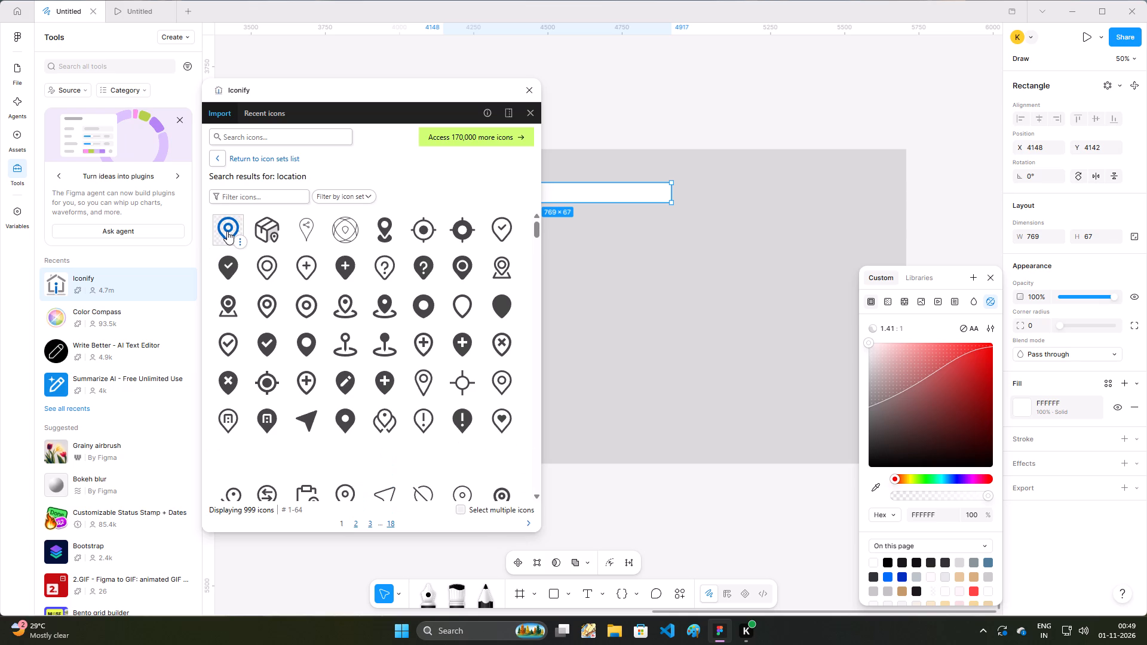
left_click_drag(227, 231, 591, 196)
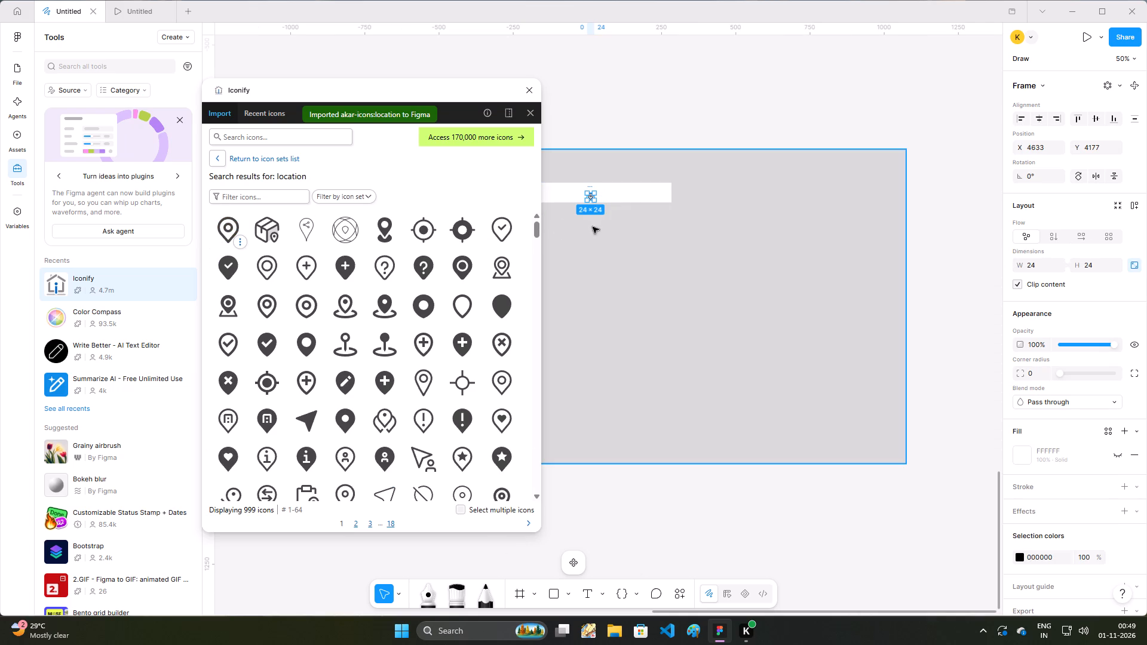
left_click(525, 90)
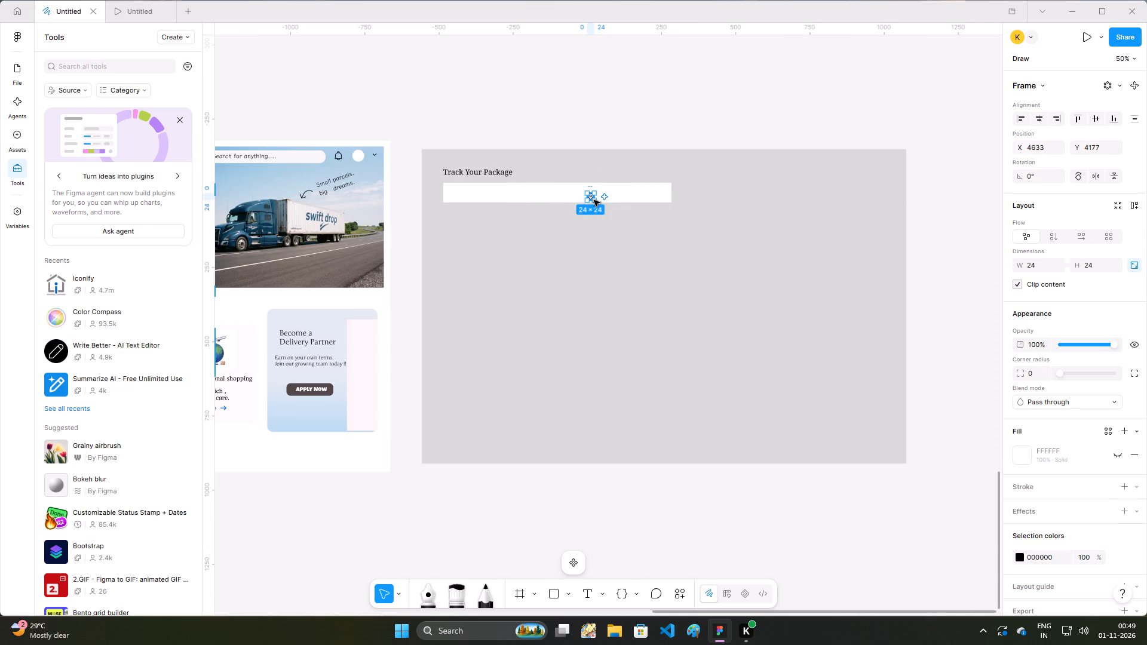
Enlarge the location pin icon to about 50 × 50 and place it at the search bar's left end, about X 4148, Y 4151.
left_click_drag(596, 202, 607, 207)
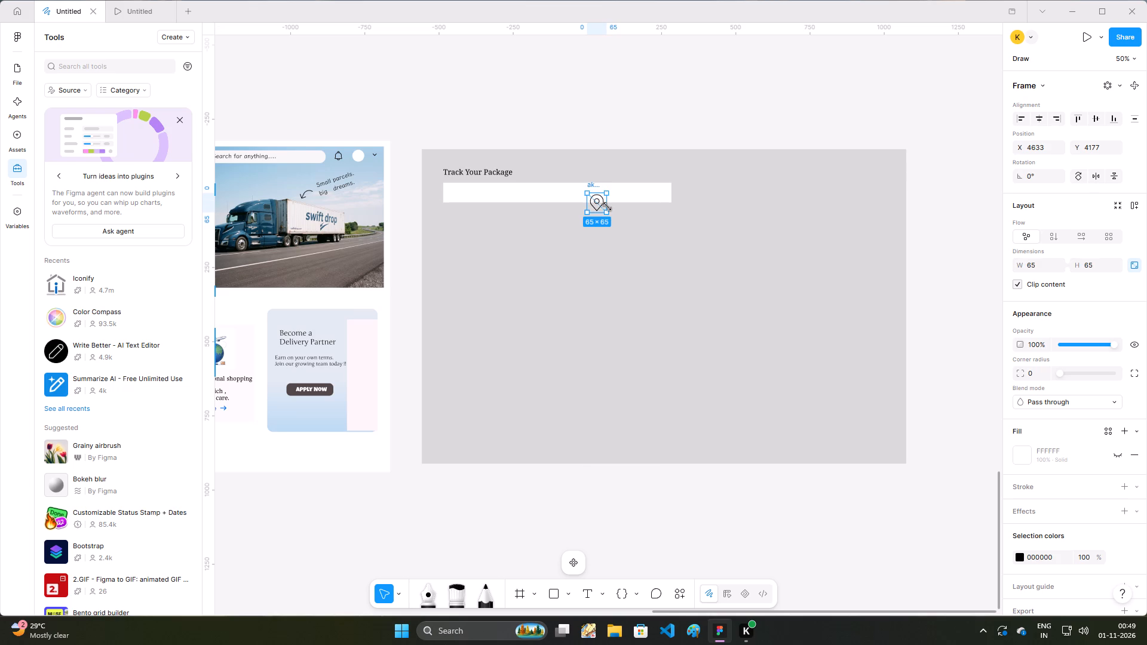
left_click_drag(607, 207, 590, 206)
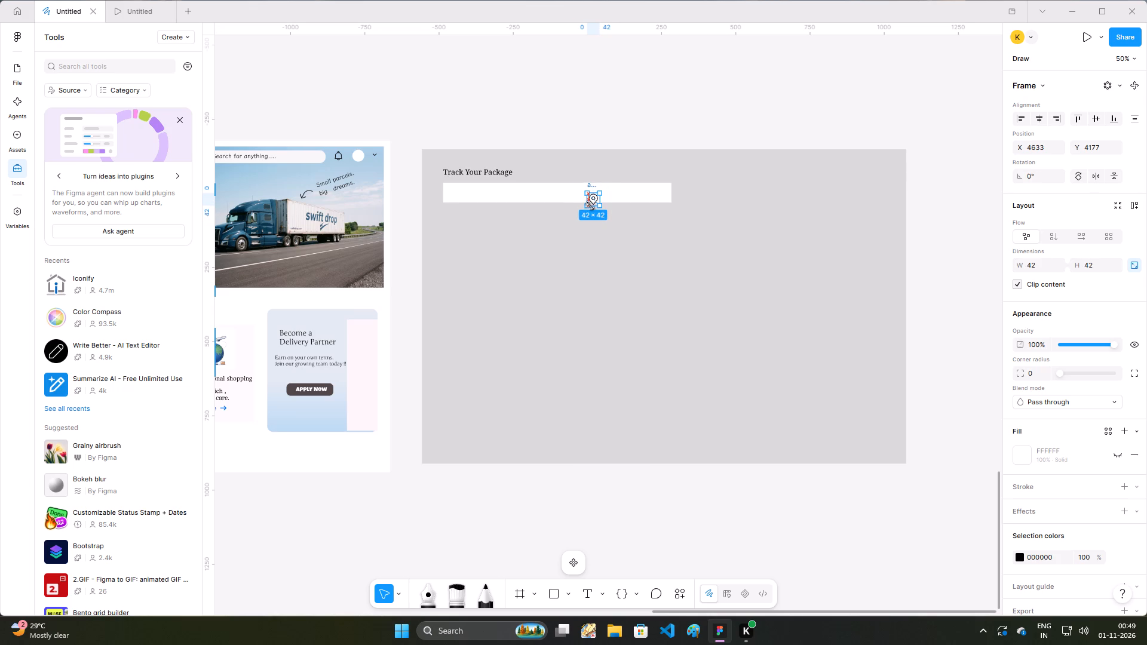
left_click_drag(590, 206, 593, 208)
left_click_drag(596, 202, 474, 191)
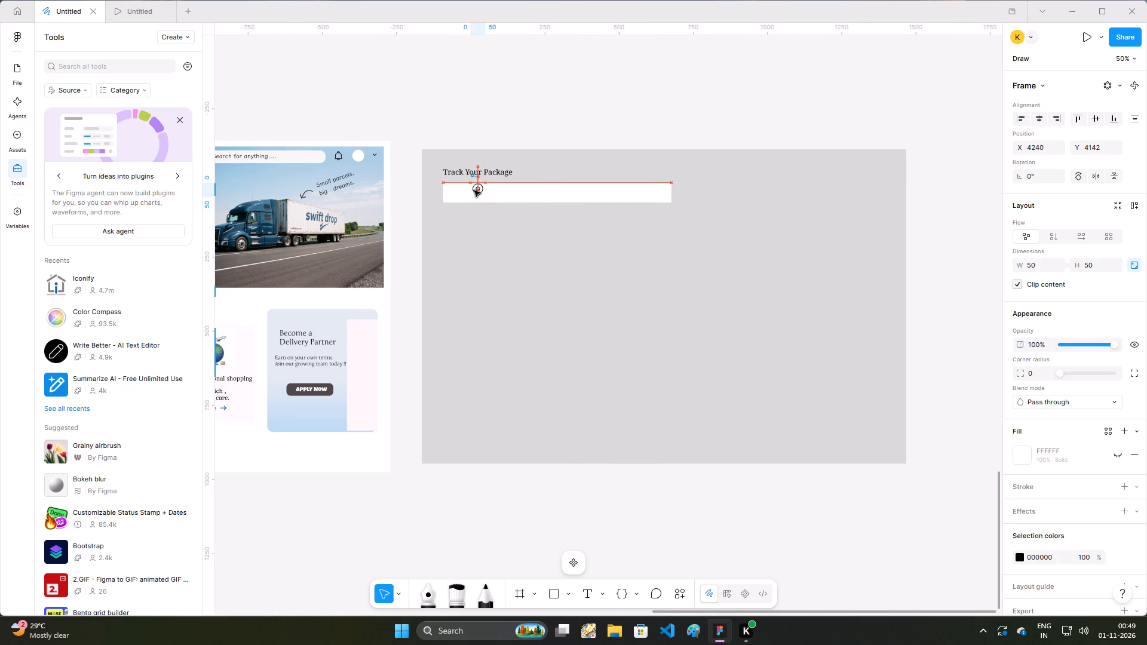
left_click_drag(474, 191, 454, 195)
Set the white search bar rectangle's corner radius to 20.
scroll(953, 378, "down", 2)
scroll(1124, 494, "down", 2)
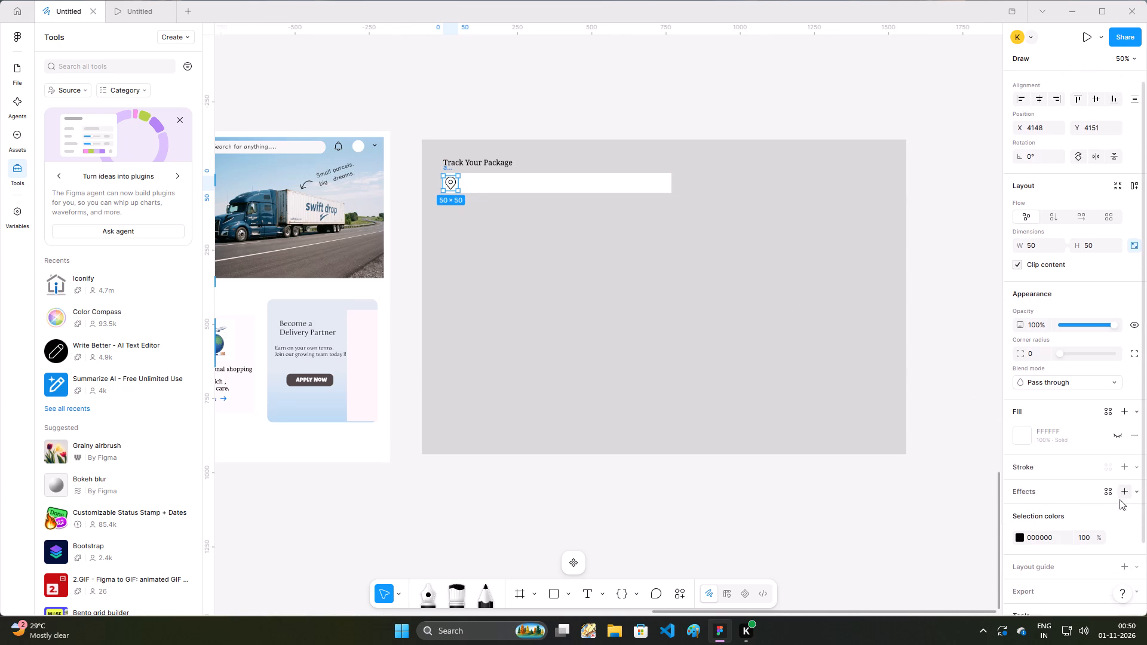
scroll(1117, 502, "down", 3)
scroll(1117, 512, "up", 3)
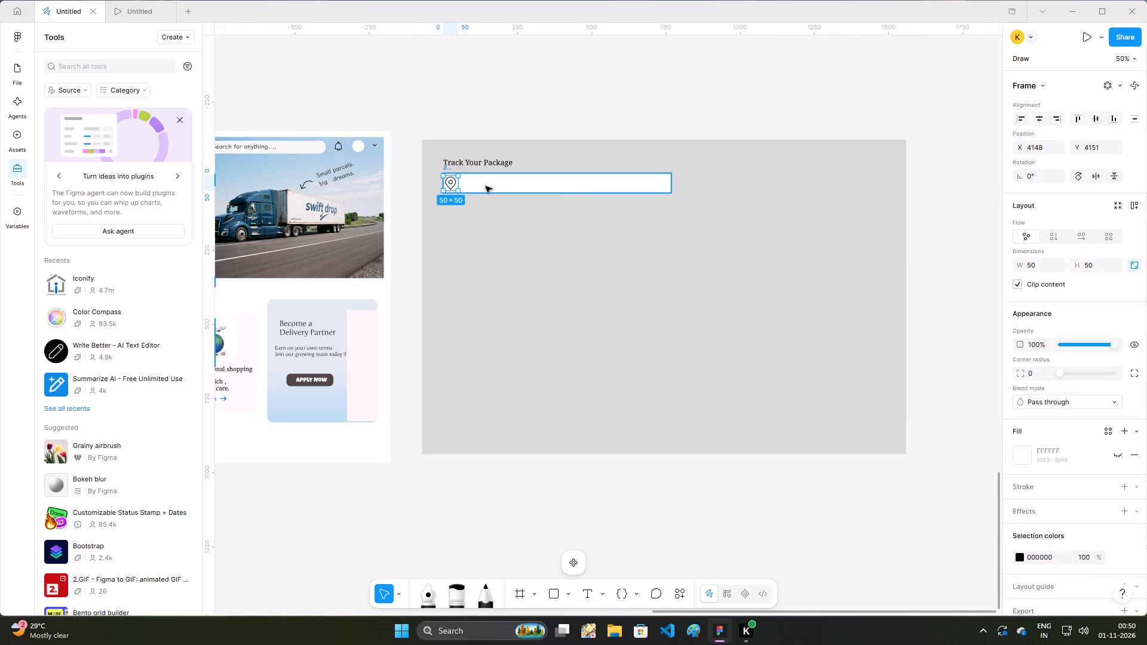
left_click(486, 186)
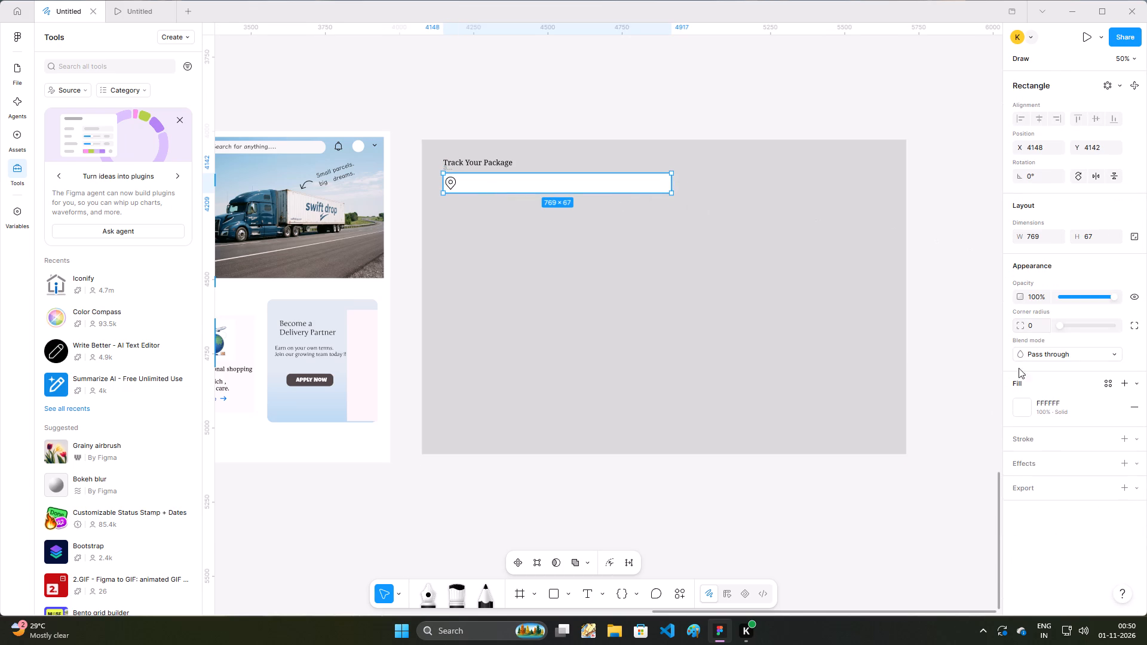
left_click(1038, 323)
type("20")
key("Return")
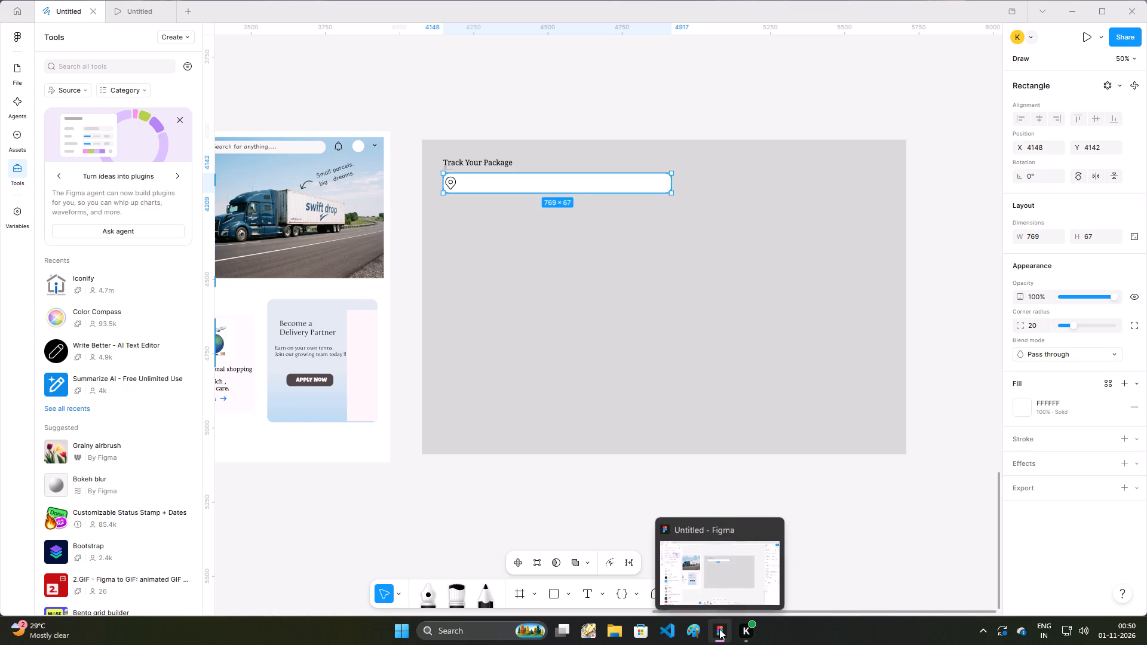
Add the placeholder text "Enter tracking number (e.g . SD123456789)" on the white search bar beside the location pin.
scroll(709, 591, "up", 1)
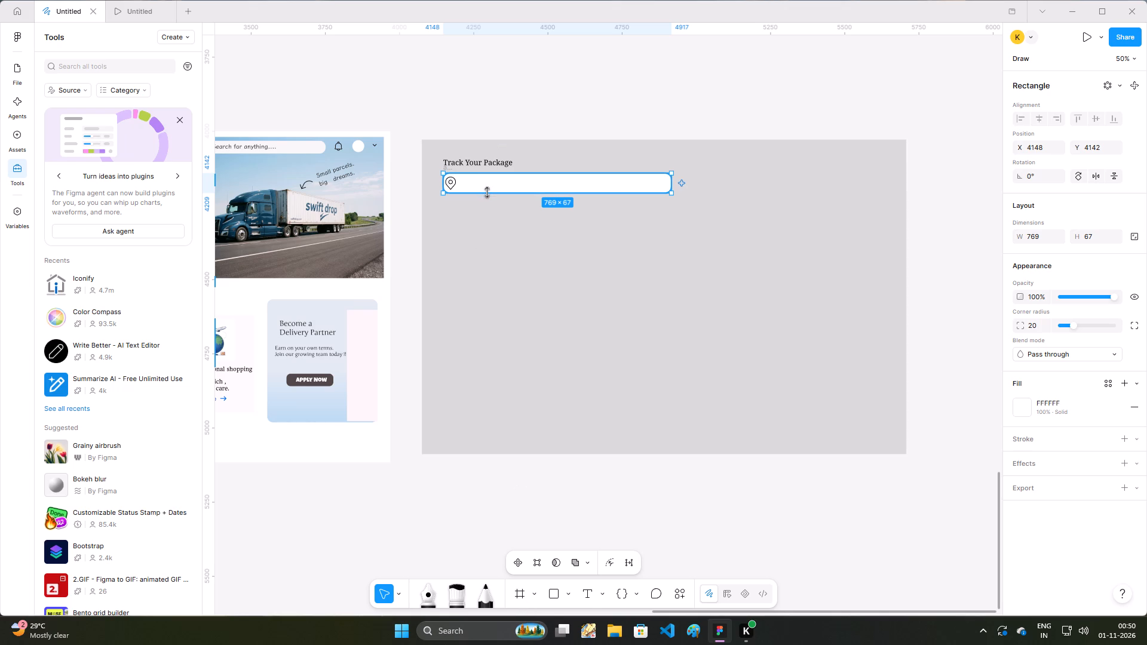
key("t")
left_click(473, 183)
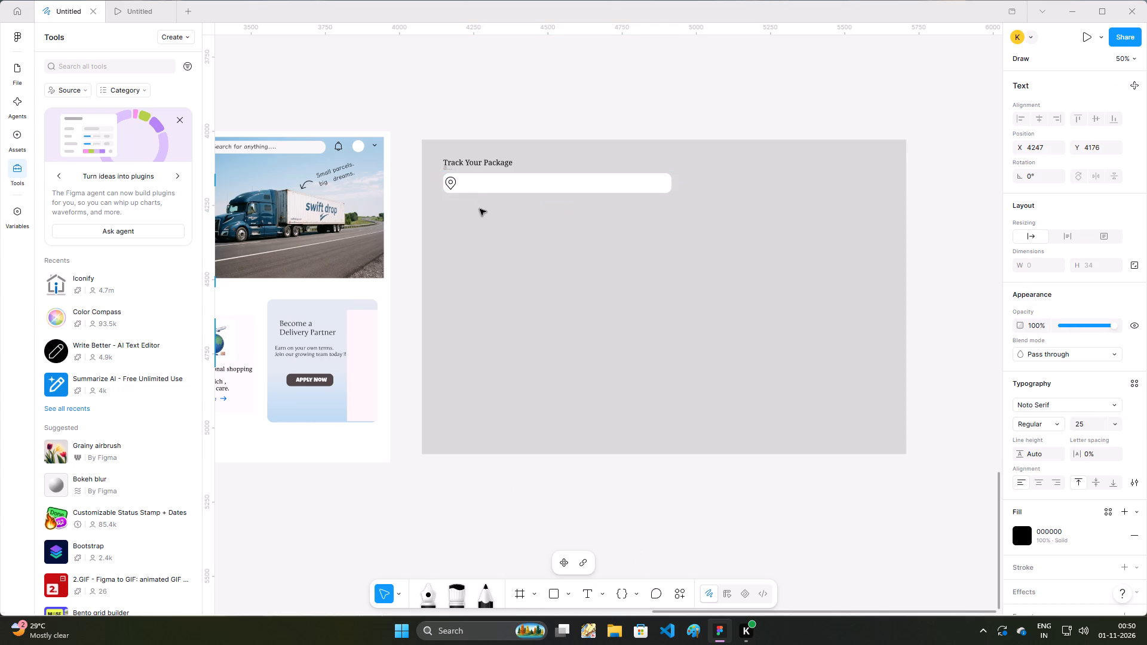
key("4")
key("BackSpace")
key("e")
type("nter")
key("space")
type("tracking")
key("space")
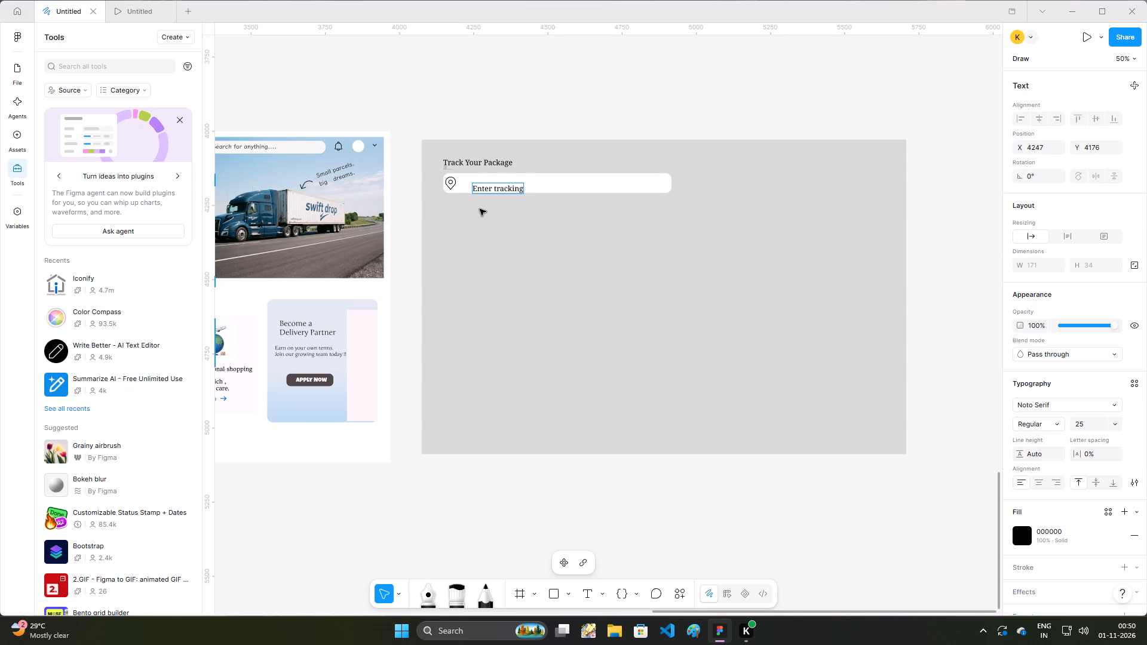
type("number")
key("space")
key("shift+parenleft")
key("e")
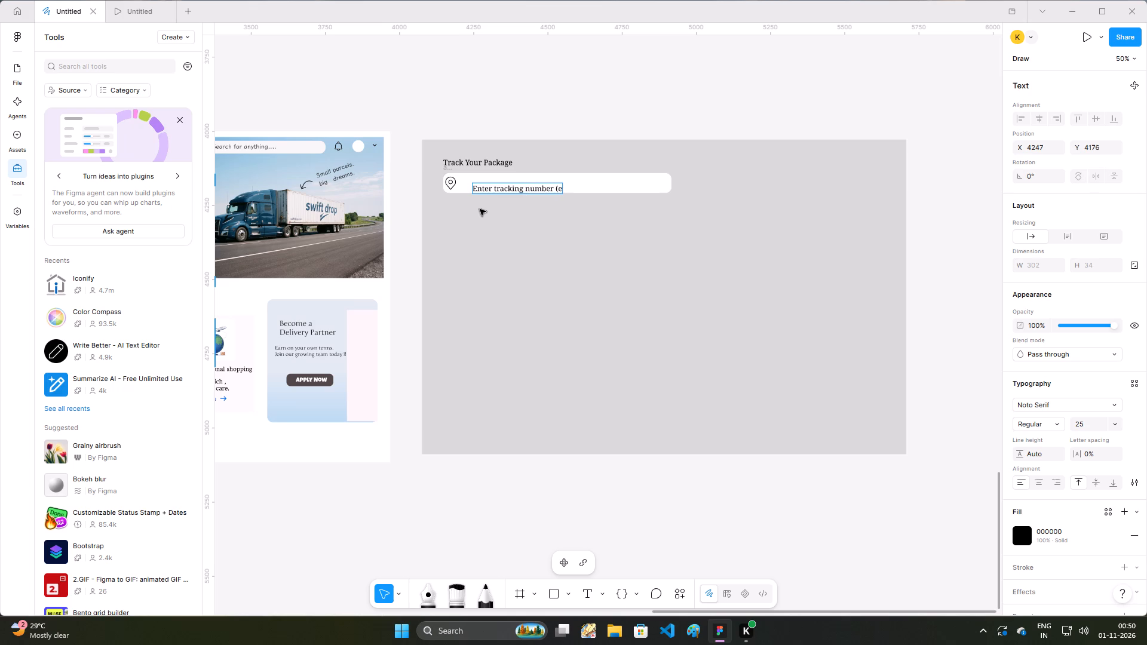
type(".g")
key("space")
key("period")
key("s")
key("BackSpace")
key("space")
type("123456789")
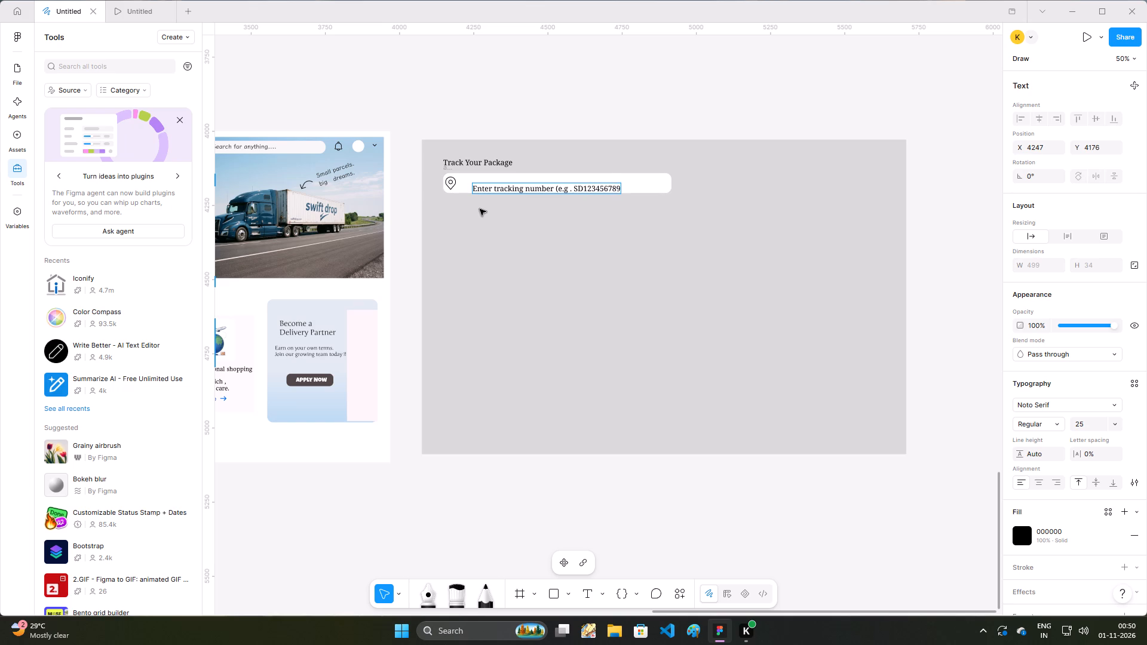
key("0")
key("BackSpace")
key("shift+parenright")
Format the whole tracking-number placeholder text in Klee One at font size 20.
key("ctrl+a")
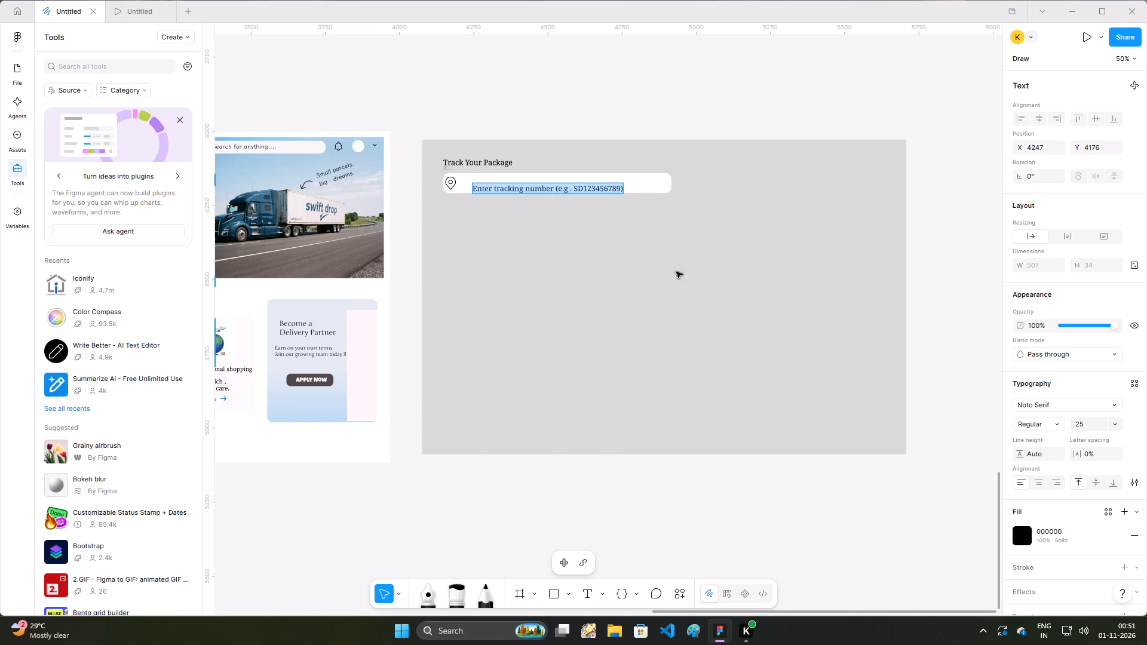
double_click(1084, 423)
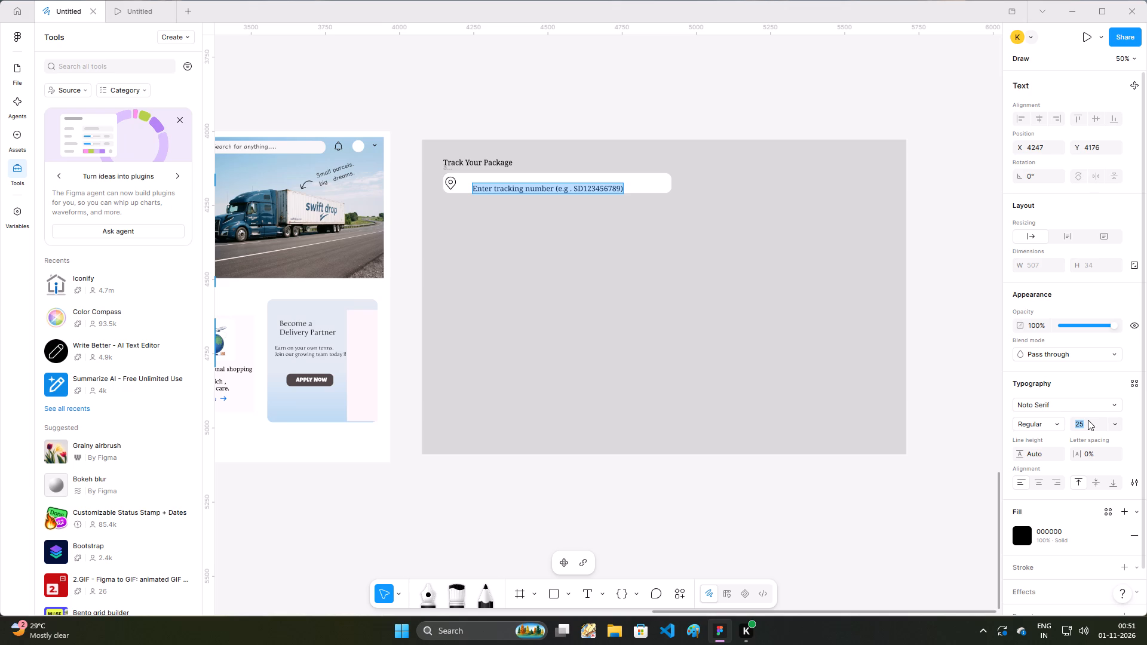
type("20.")
key("Return")
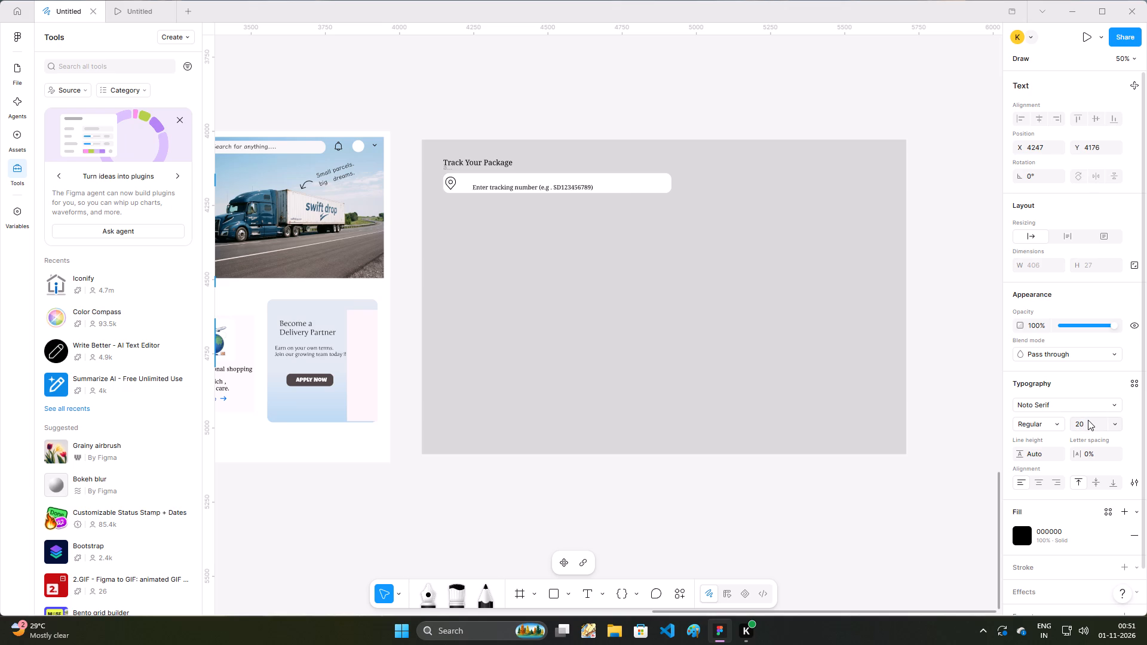
double_click(1114, 400)
triple_click(1097, 408)
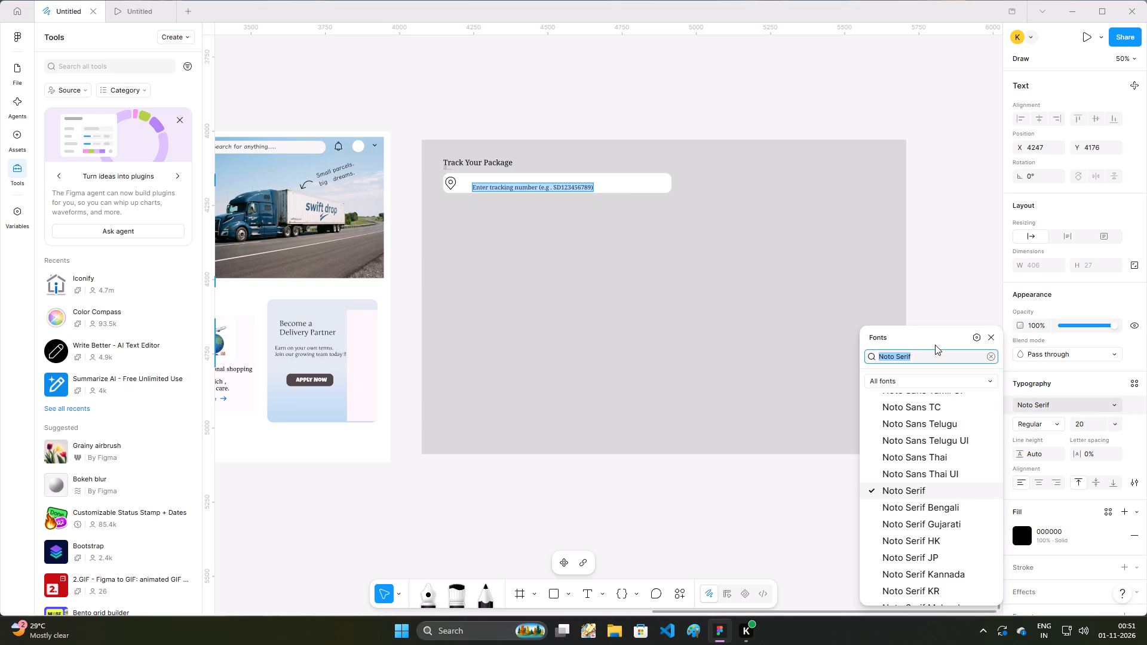
key("BackSpace")
key("k")
key("l")
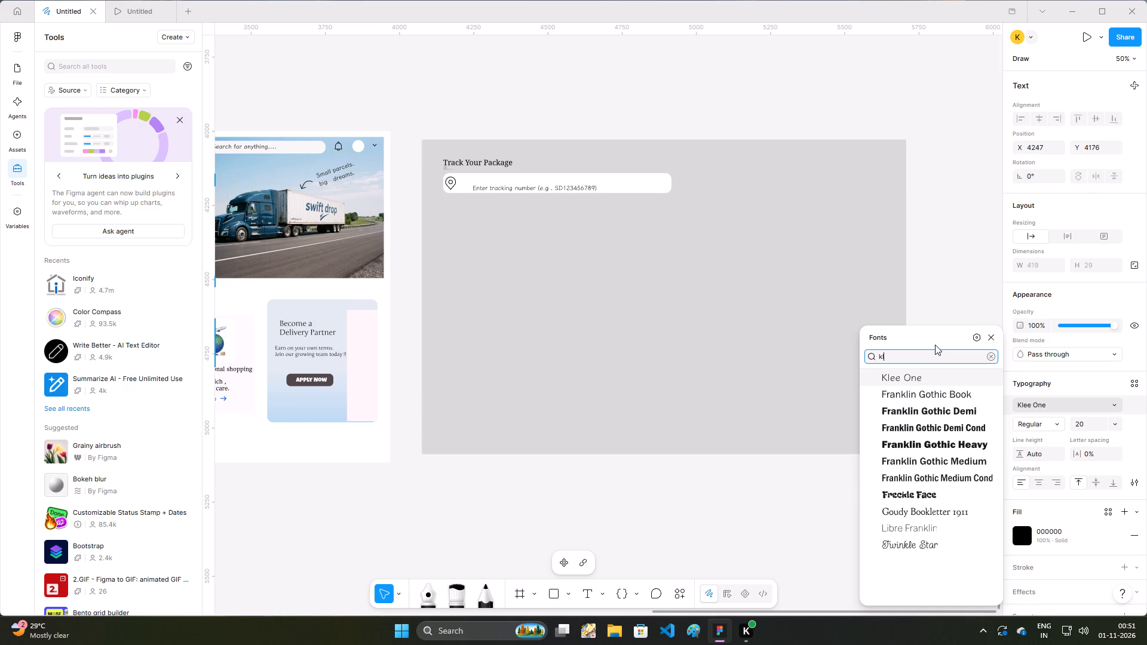
key("Return")
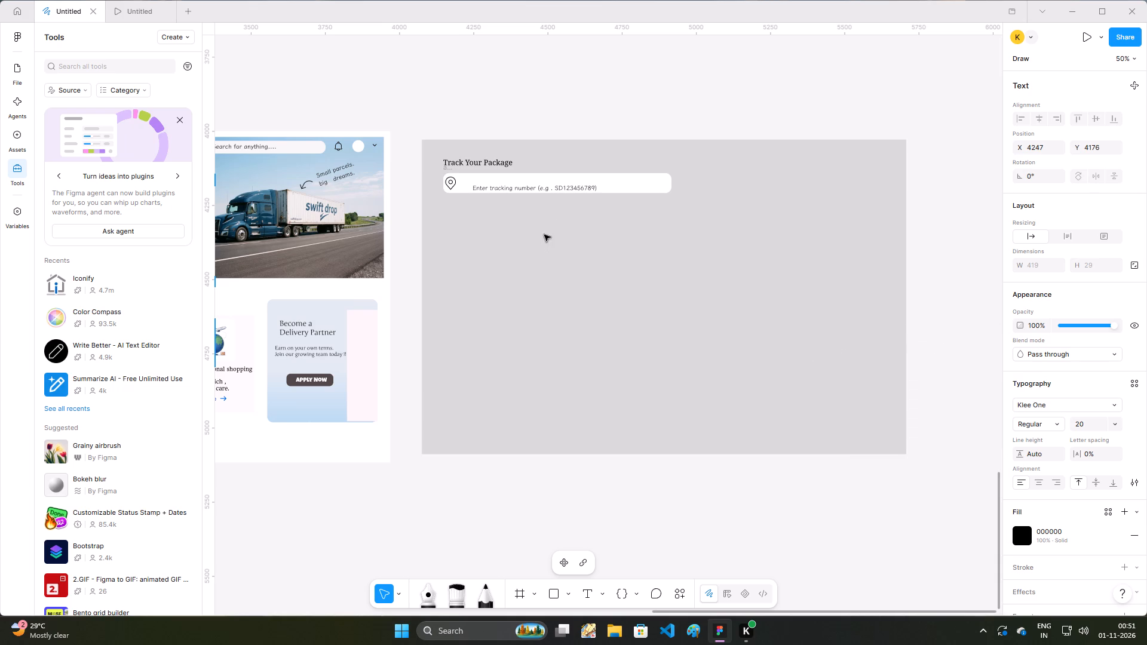
Move the placeholder text next to the location pin, vertically centred in the search bar, at about X 4198, Y 4161.
left_click(600, 185)
left_click_drag(574, 188, 574, 184)
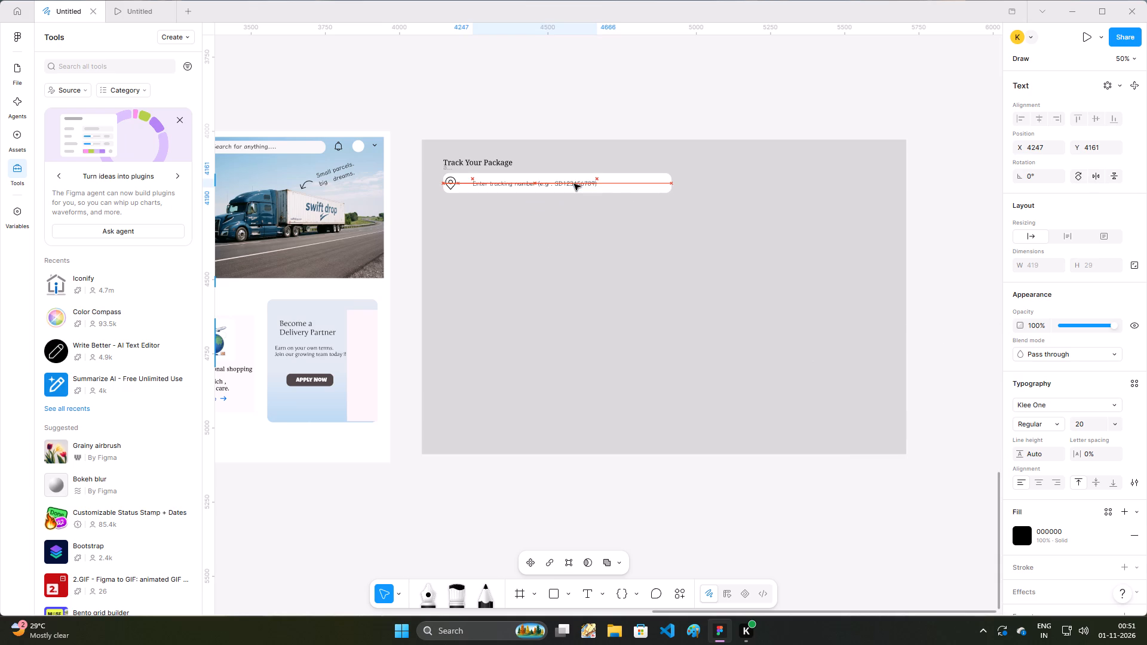
left_click_drag(574, 184, 562, 183)
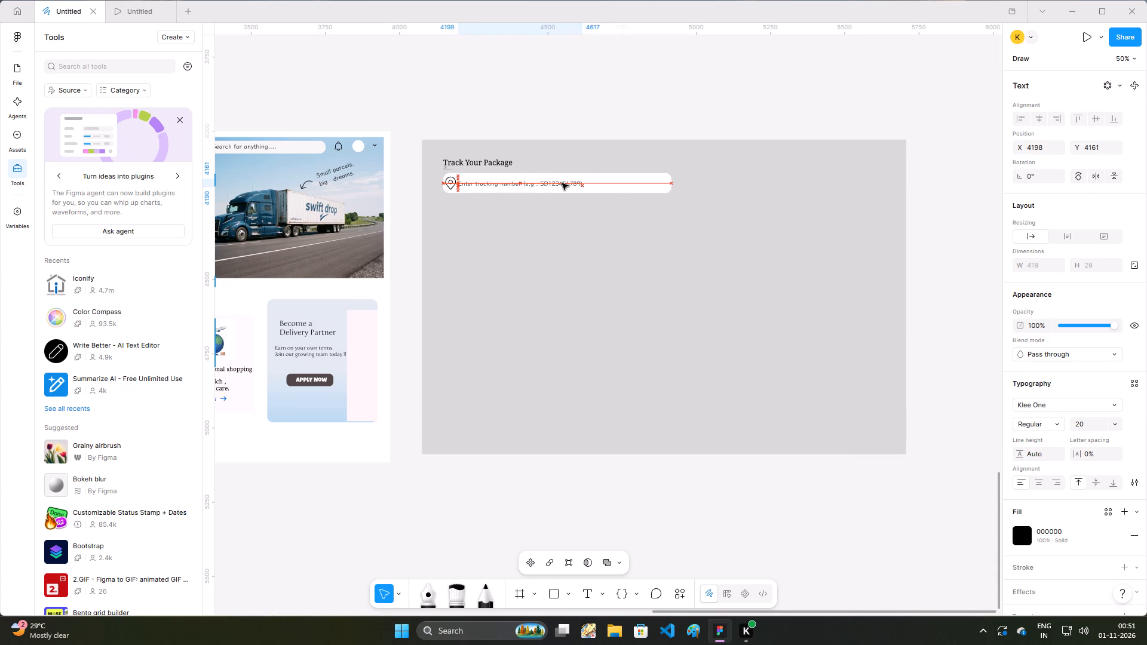
left_click_drag(562, 183, 562, 183)
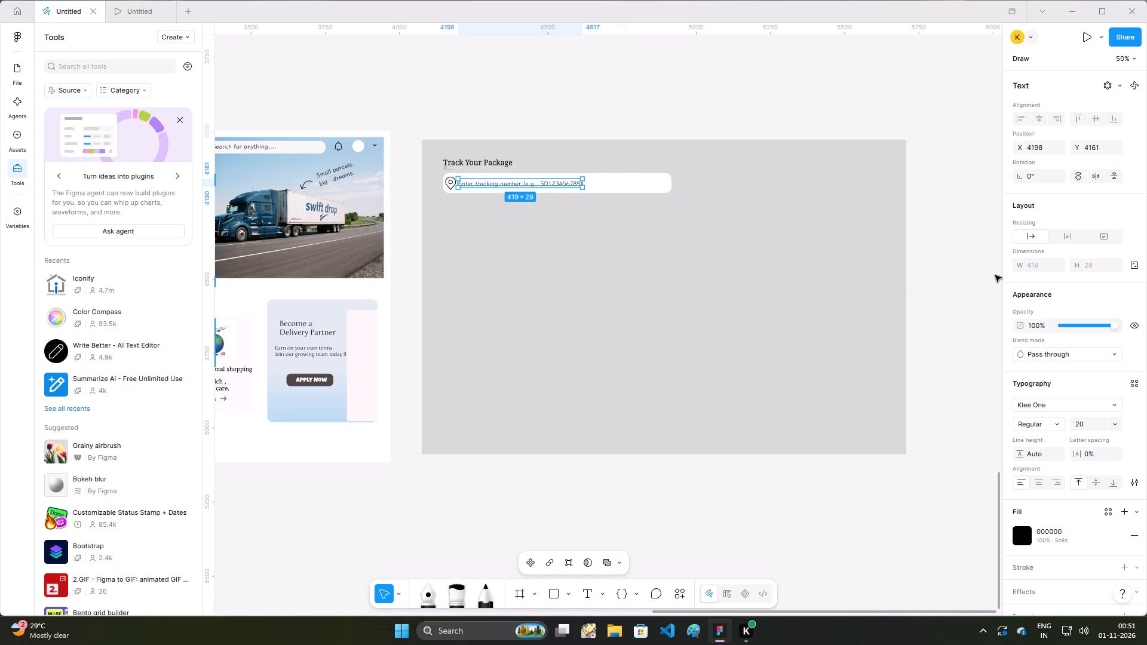
left_click(995, 275)
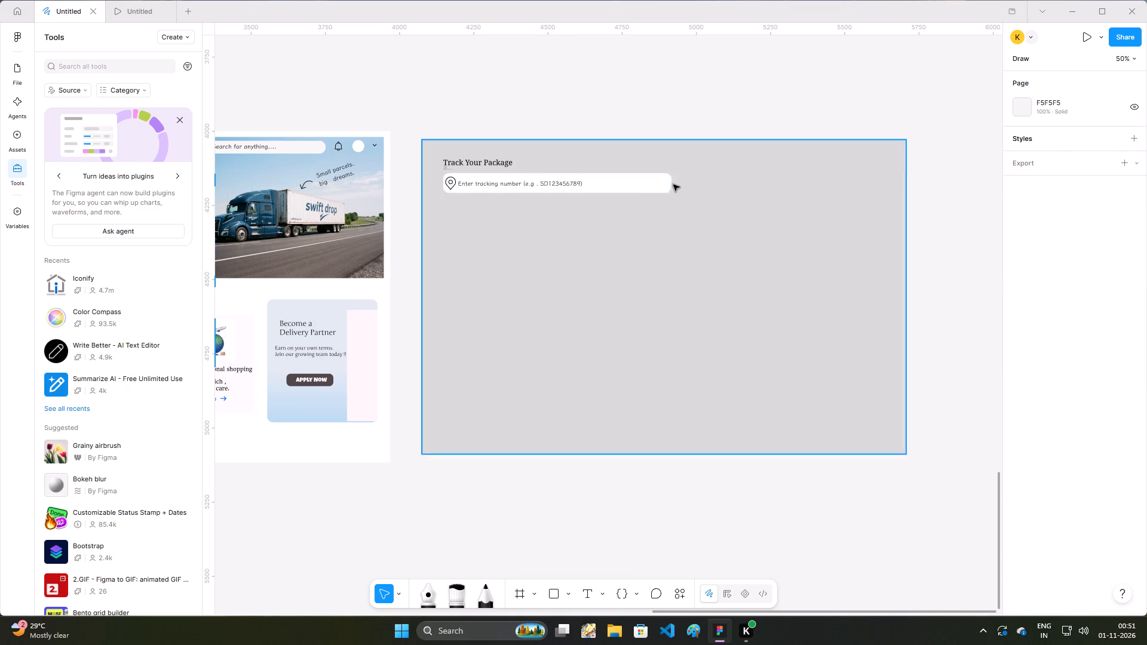
Shorten the white search bar from its right end so it finishes just past the placeholder text.
left_click(645, 185)
left_click_drag(672, 183, 655, 182)
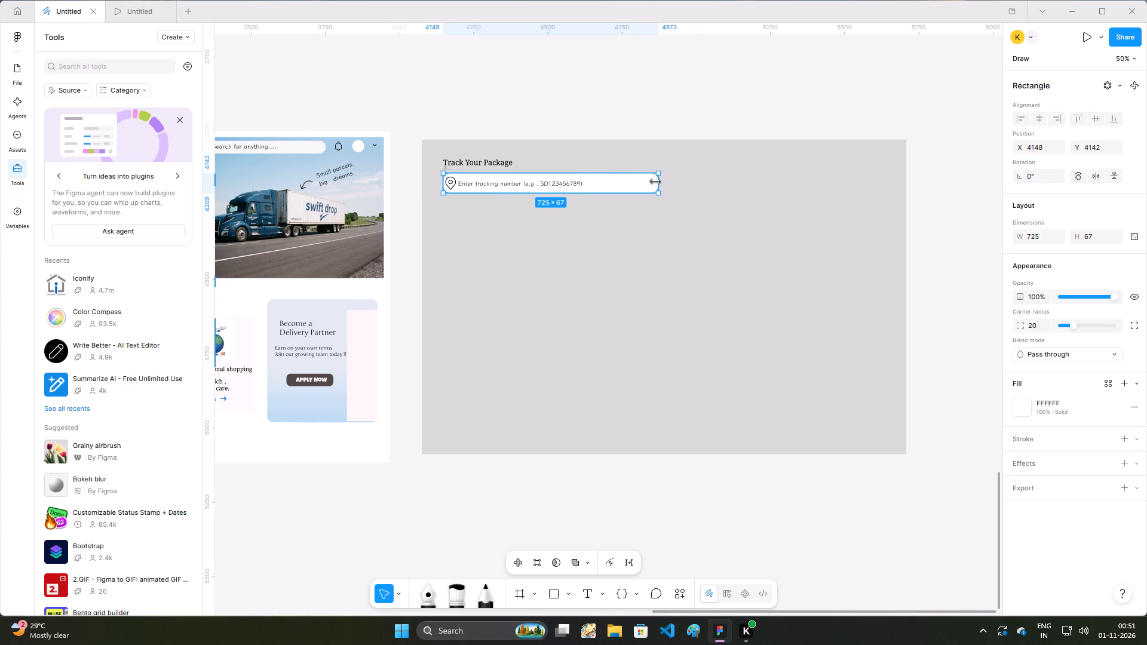
left_click_drag(655, 182, 588, 188)
left_click(624, 186)
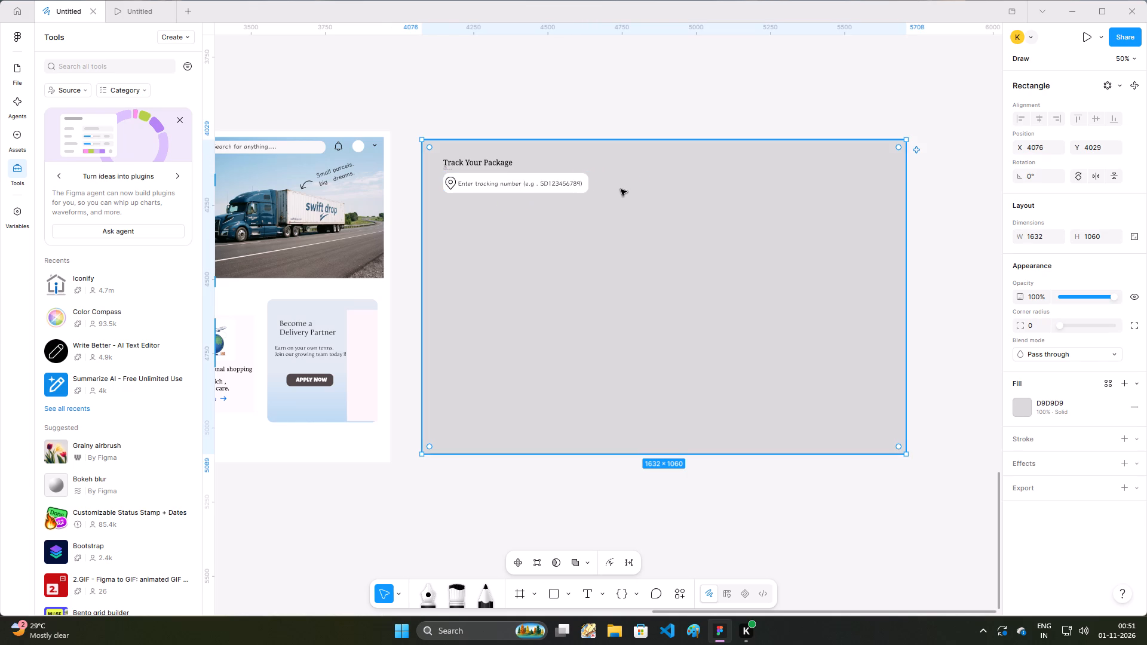
Draw a button rectangle about 183 × 58 just right of the search bar, at about X 4674, Y 4151.
key("r")
left_click_drag(599, 176, 600, 185)
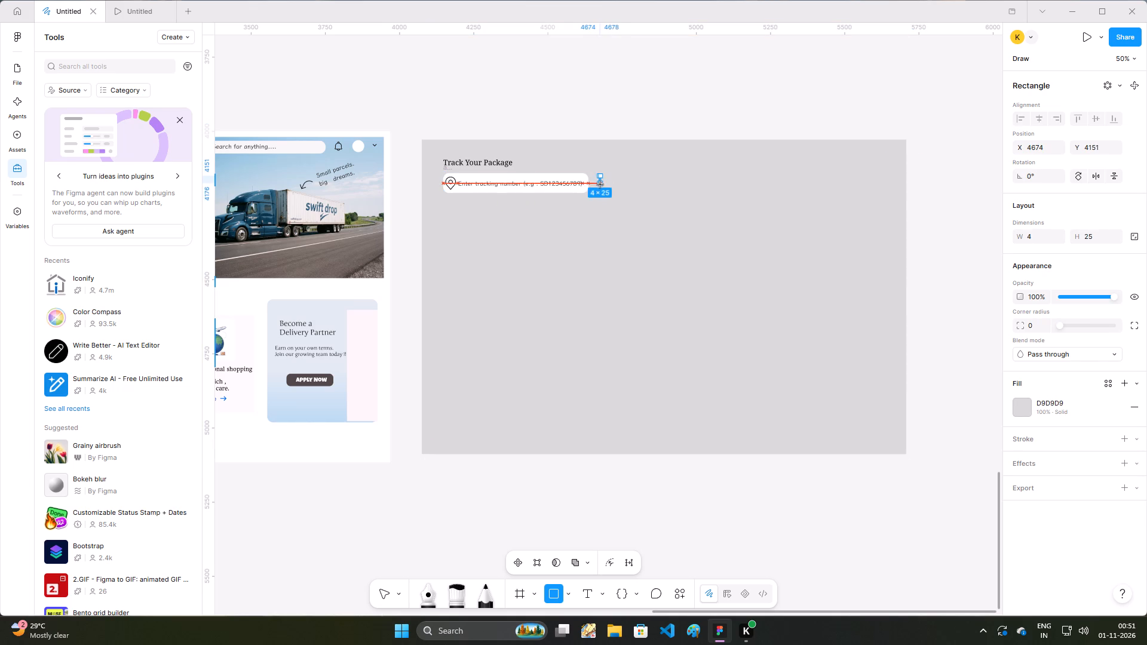
left_click_drag(600, 185, 646, 192)
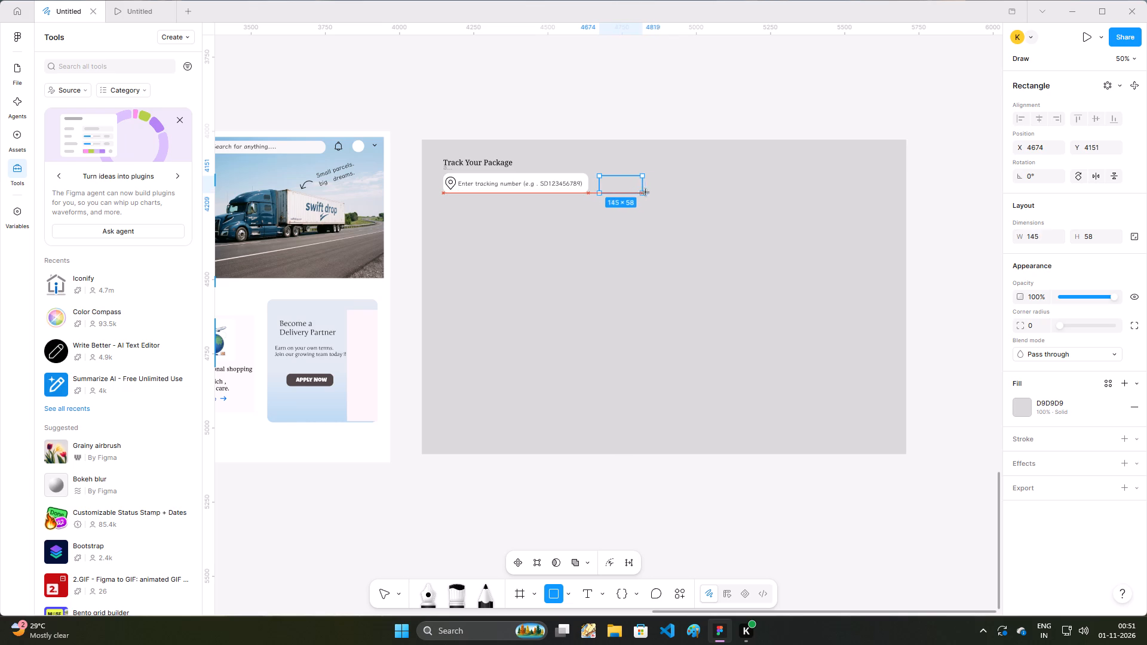
left_click_drag(646, 192, 654, 192)
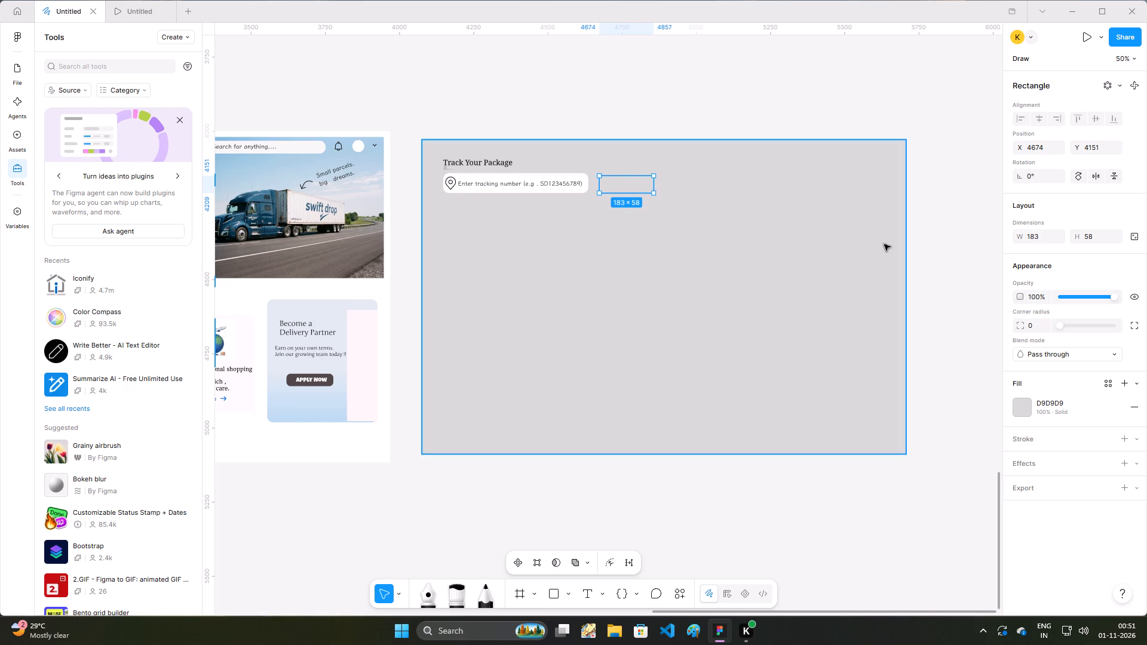
Set the new button rectangle's corner radius to 20.
left_click(1037, 322)
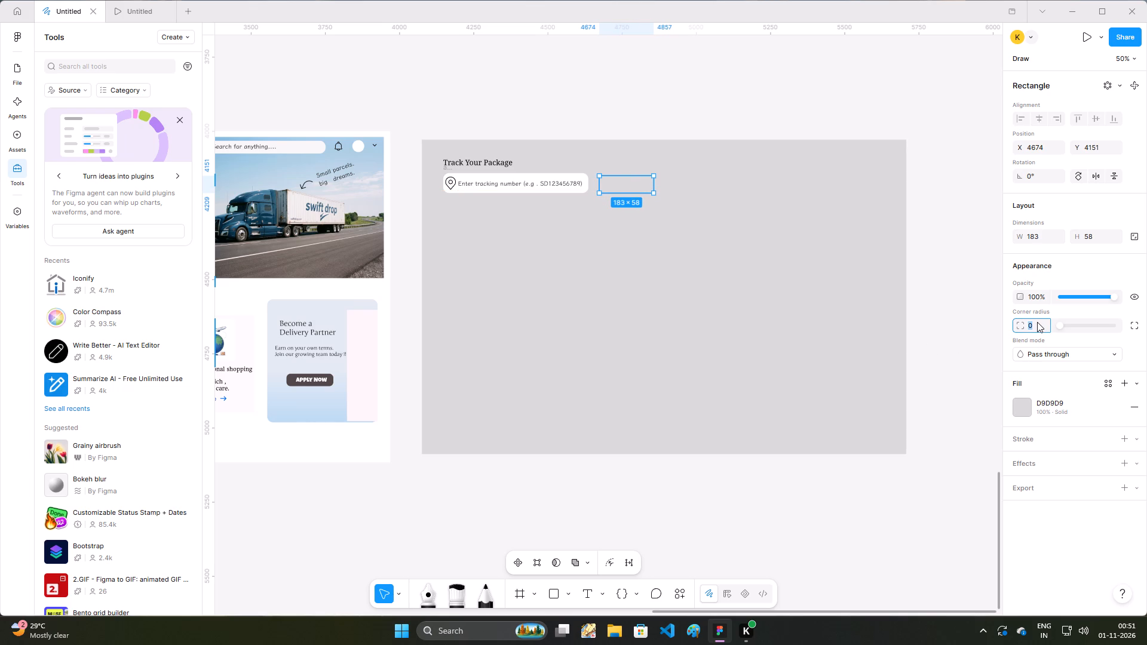
type("20")
key("Return")
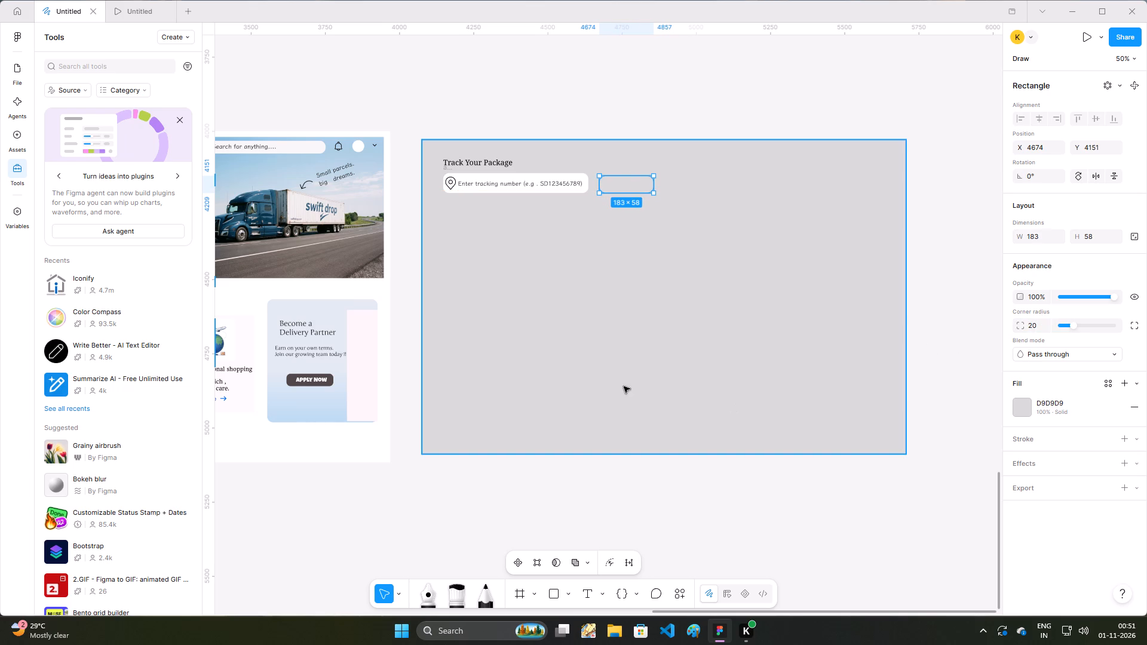
Change the button rectangle's fill to dark blue, about 2D2968.
left_click(1025, 408)
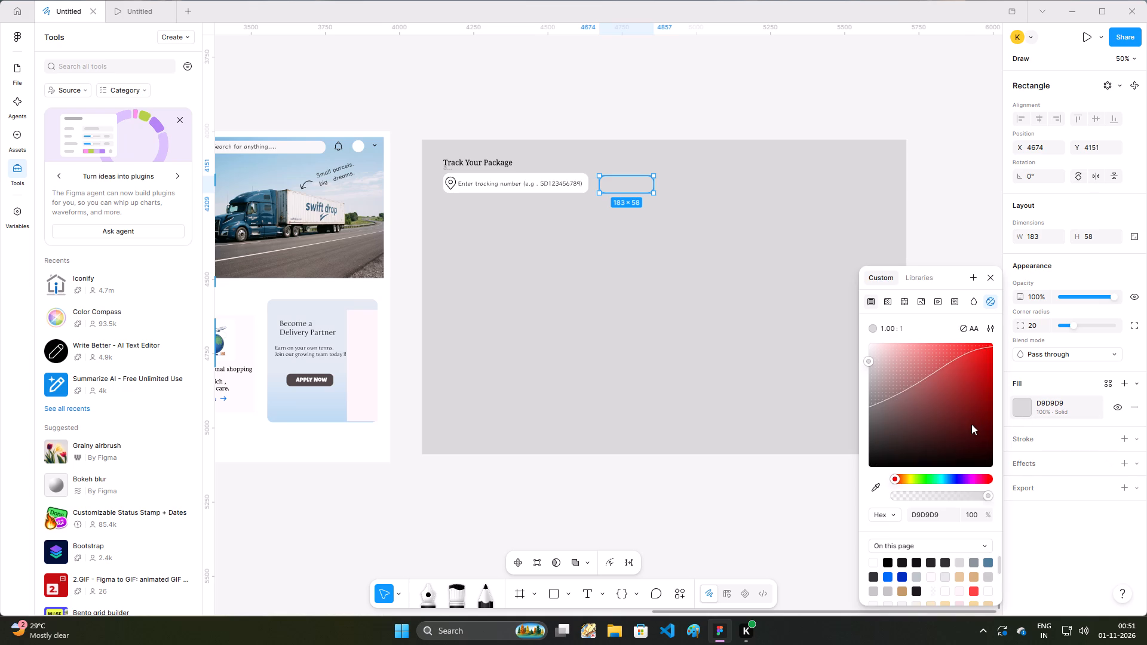
left_click(958, 478)
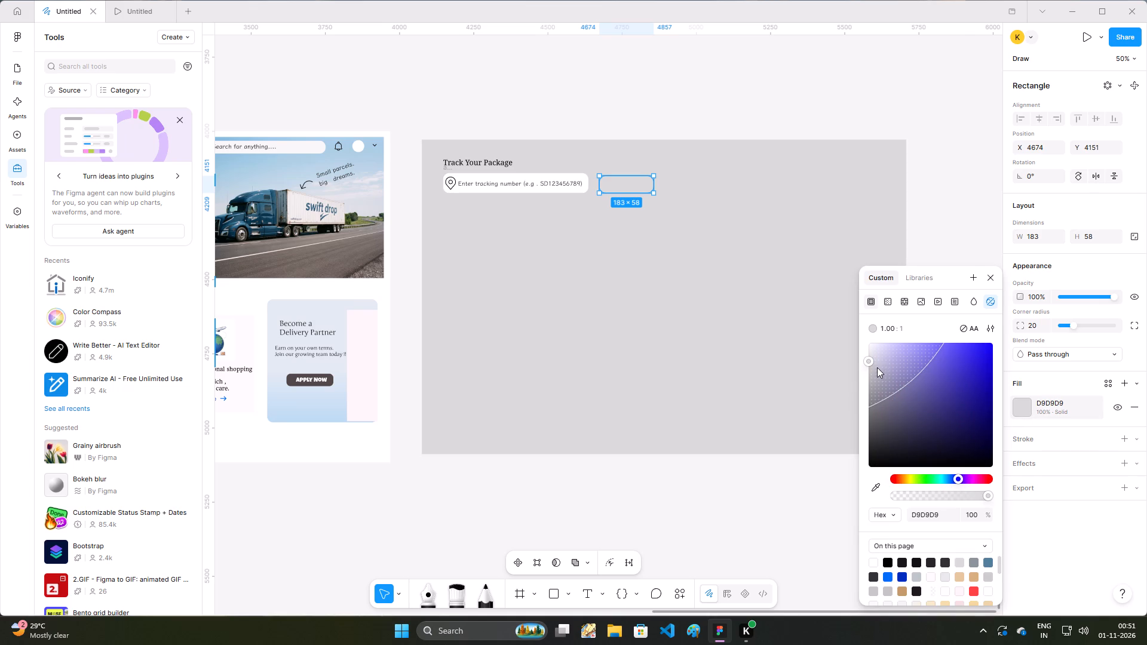
left_click_drag(867, 360, 989, 420)
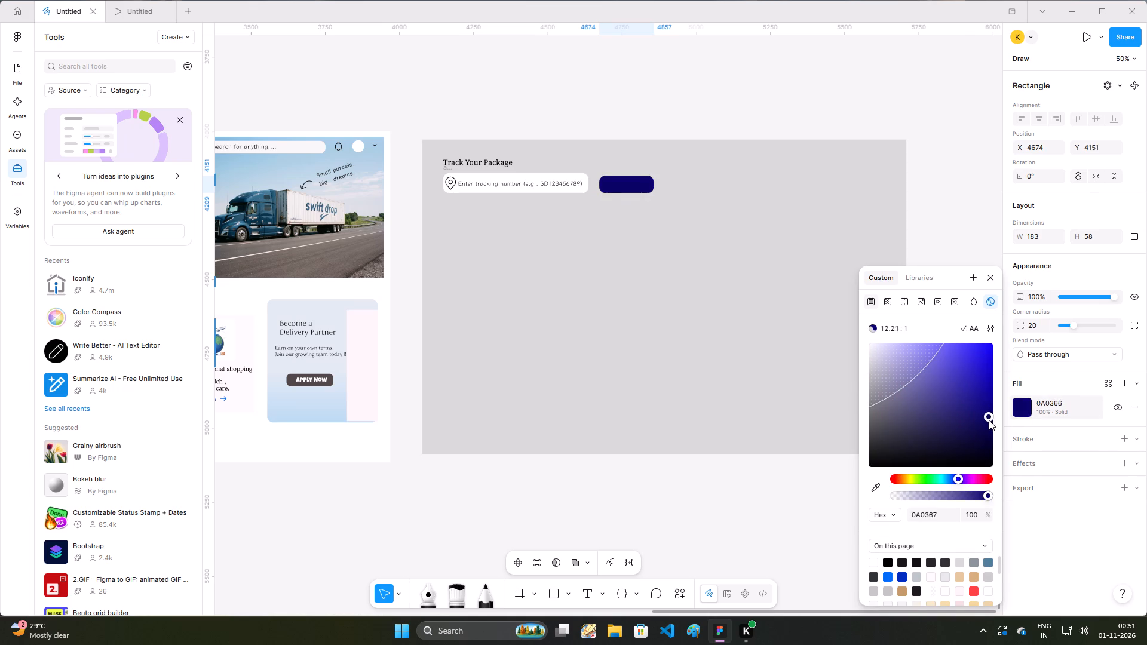
left_click_drag(989, 420, 995, 389)
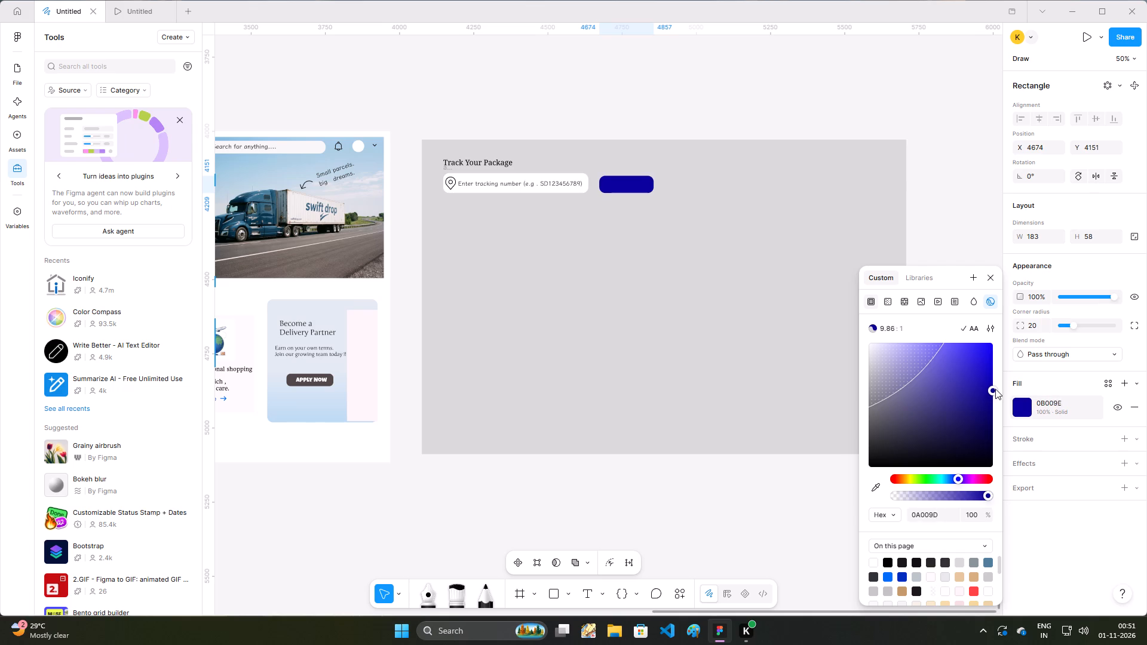
left_click_drag(995, 389, 991, 401)
left_click_drag(991, 401, 954, 425)
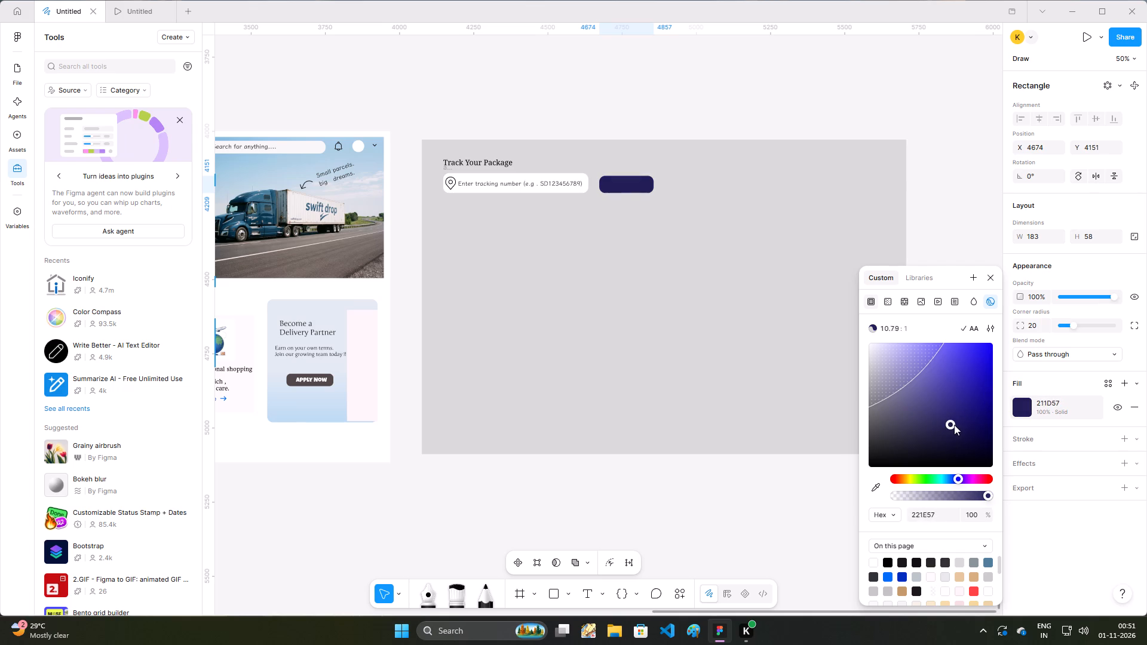
left_click_drag(954, 425, 957, 417)
left_click_drag(957, 417, 944, 416)
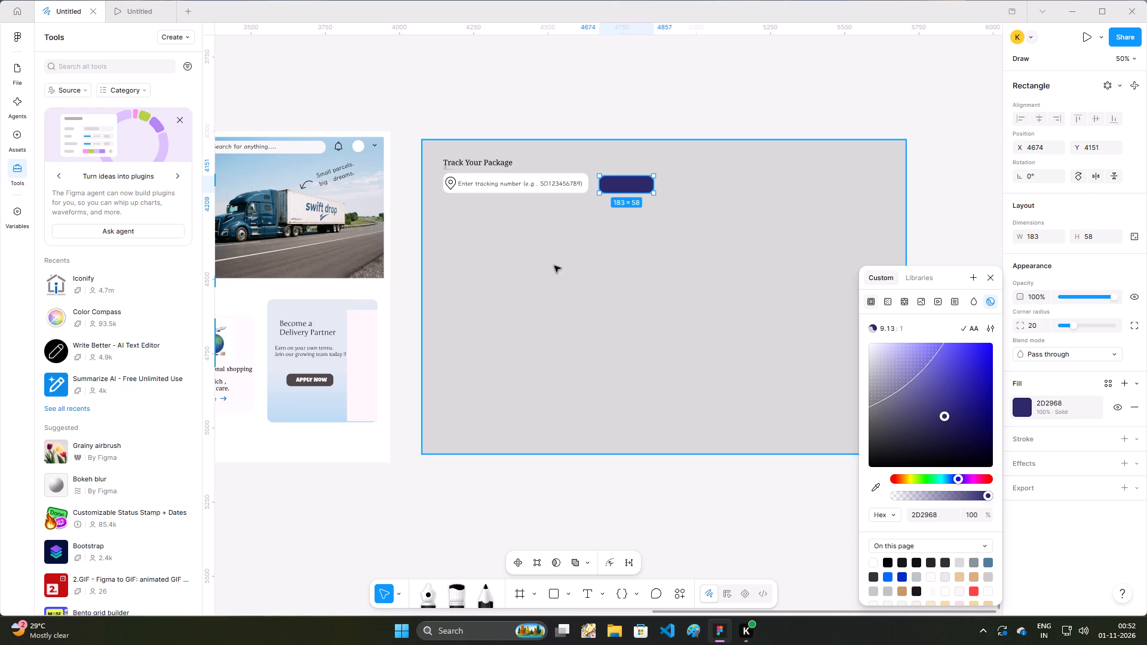
Add the text "track" inside the dark blue button, at about X 4730, Y 4172.
key("t")
left_click(616, 182)
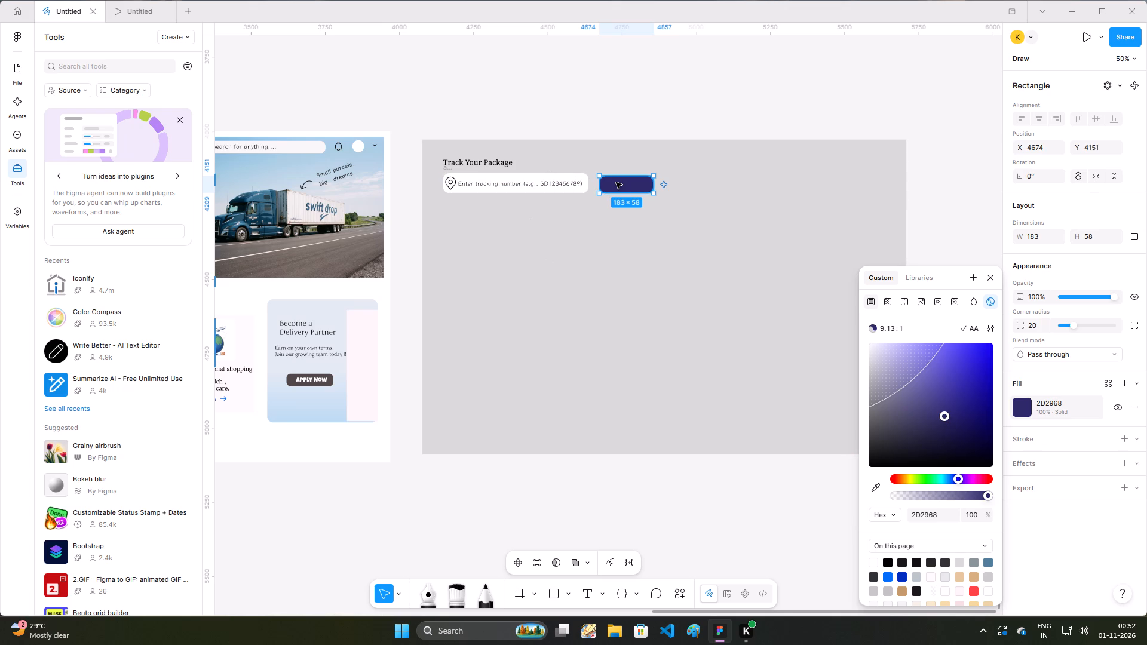
key("t")
left_click(616, 182)
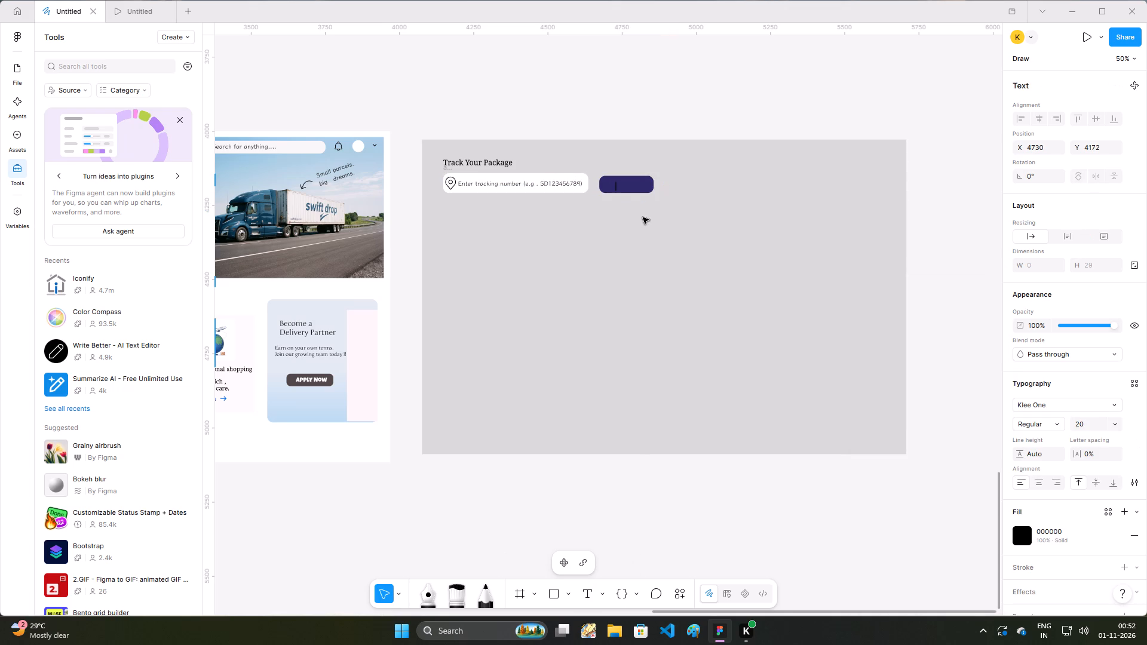
key("t")
key("t")
type("rack")
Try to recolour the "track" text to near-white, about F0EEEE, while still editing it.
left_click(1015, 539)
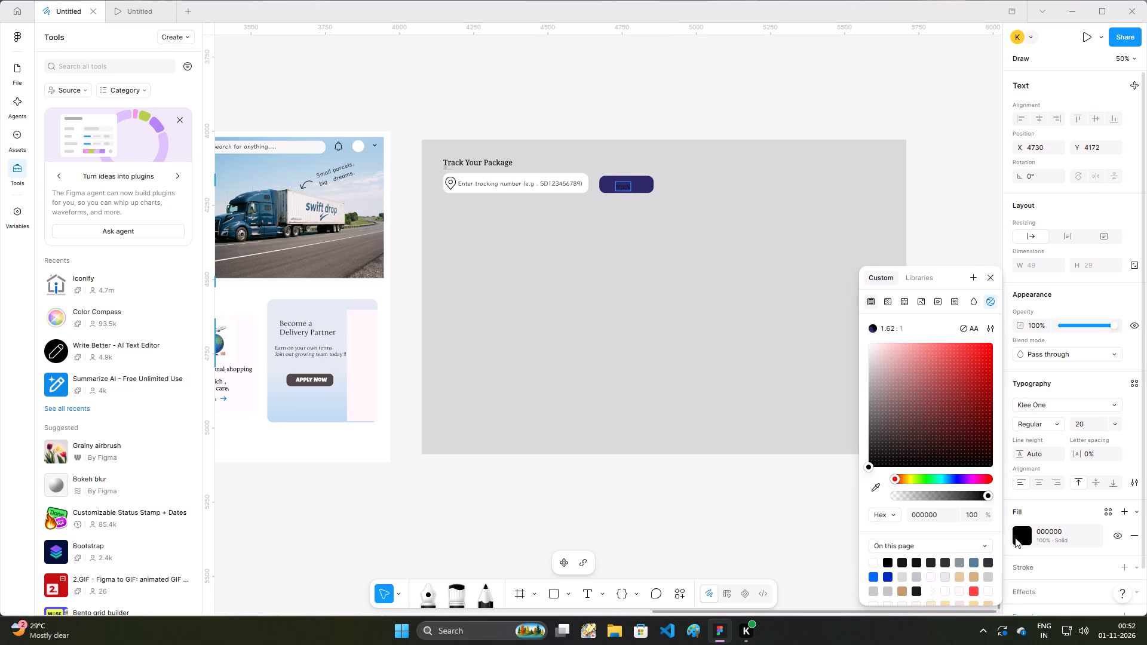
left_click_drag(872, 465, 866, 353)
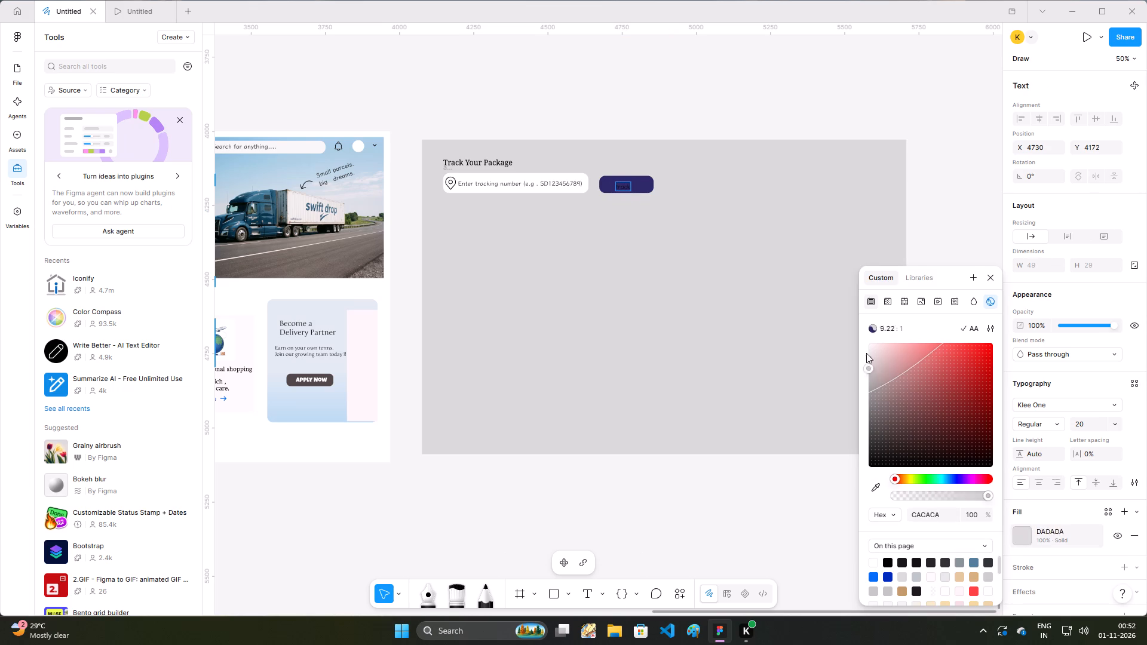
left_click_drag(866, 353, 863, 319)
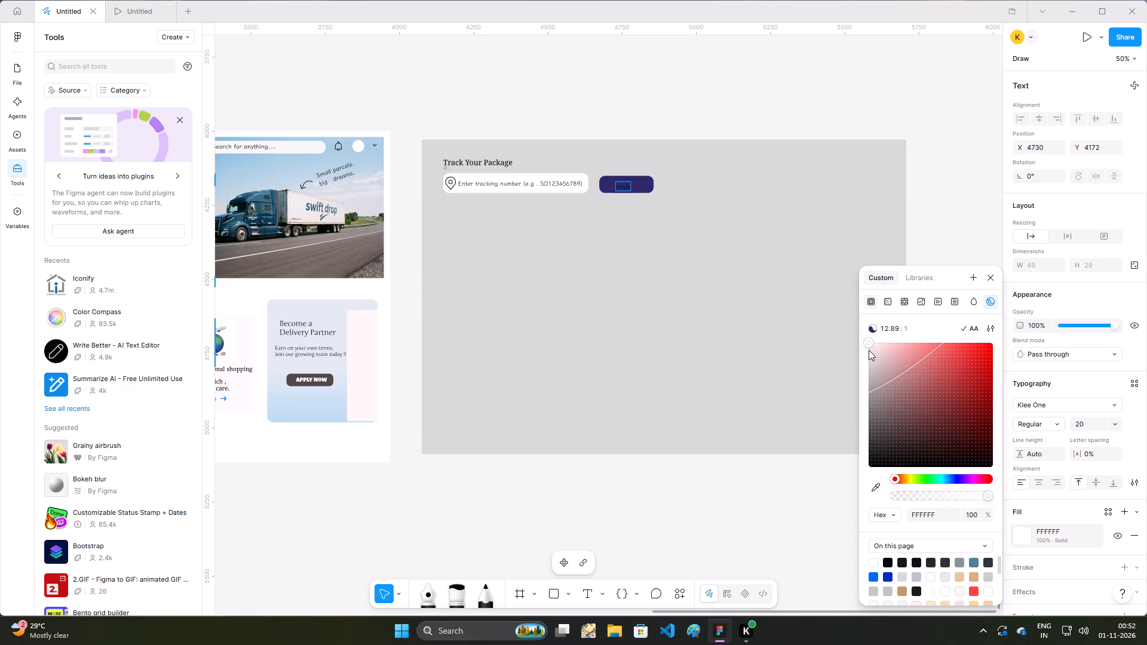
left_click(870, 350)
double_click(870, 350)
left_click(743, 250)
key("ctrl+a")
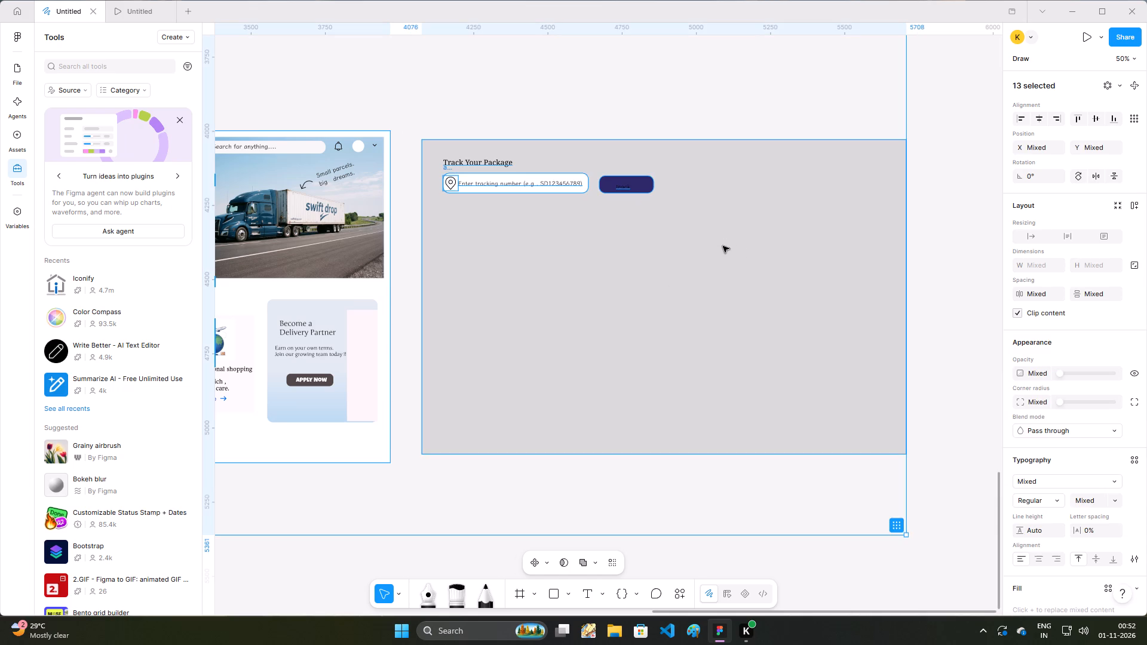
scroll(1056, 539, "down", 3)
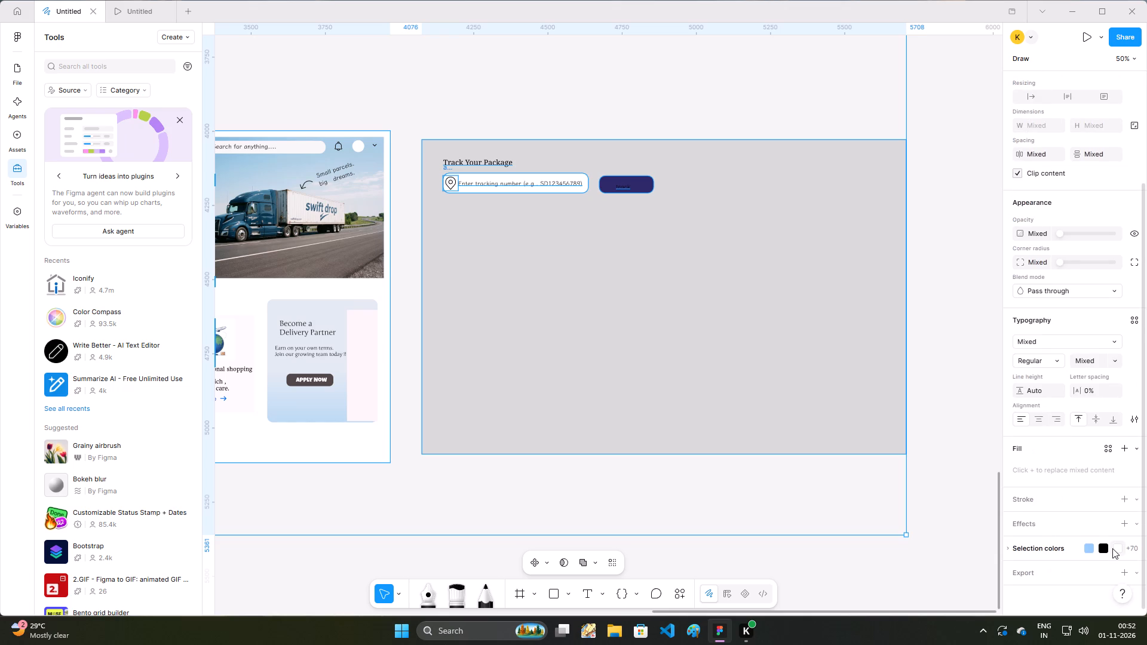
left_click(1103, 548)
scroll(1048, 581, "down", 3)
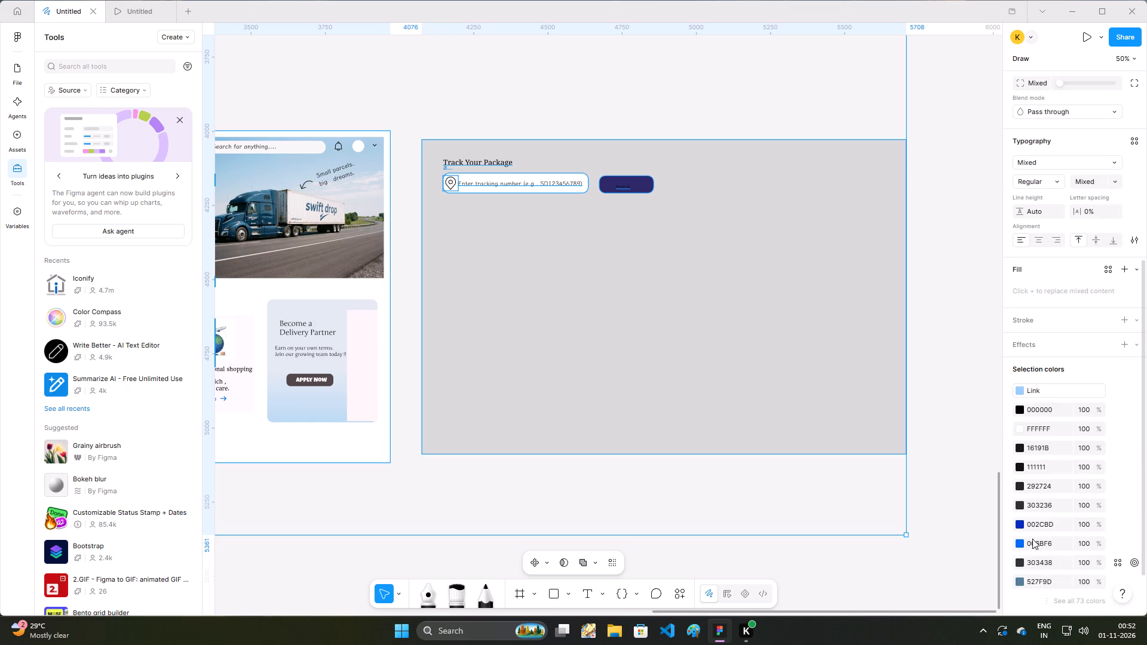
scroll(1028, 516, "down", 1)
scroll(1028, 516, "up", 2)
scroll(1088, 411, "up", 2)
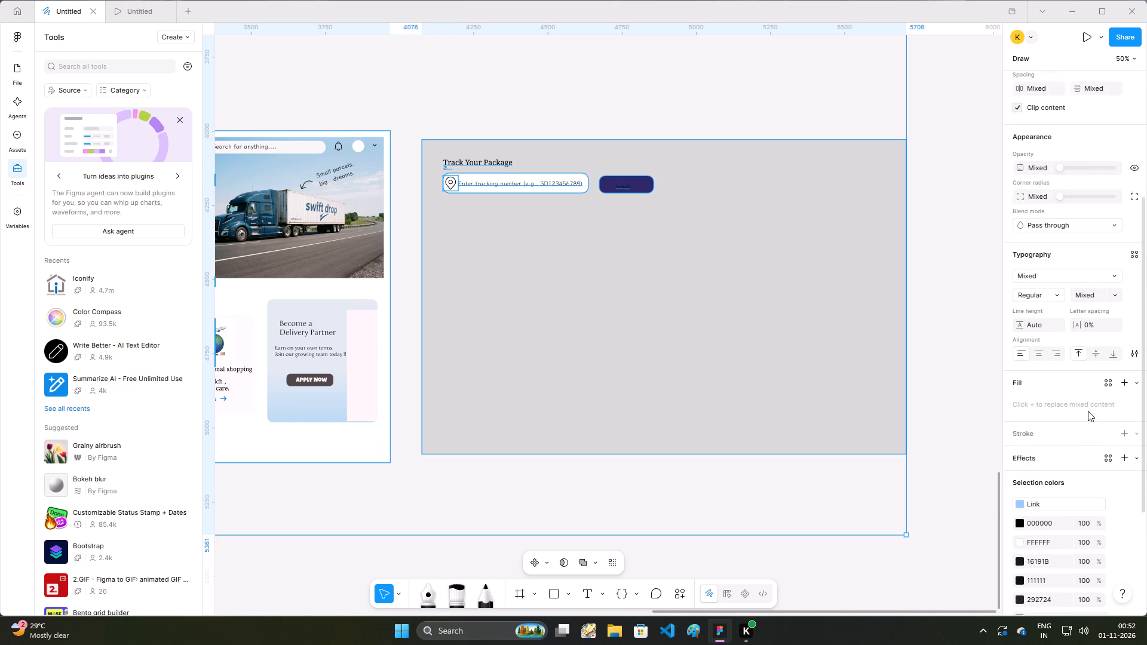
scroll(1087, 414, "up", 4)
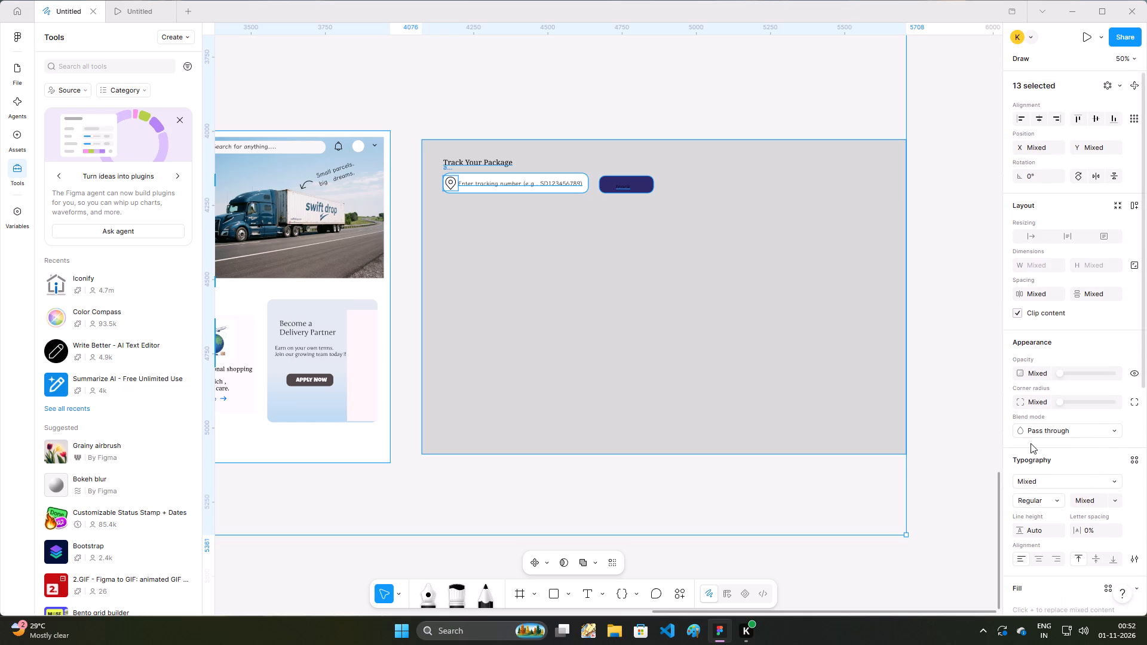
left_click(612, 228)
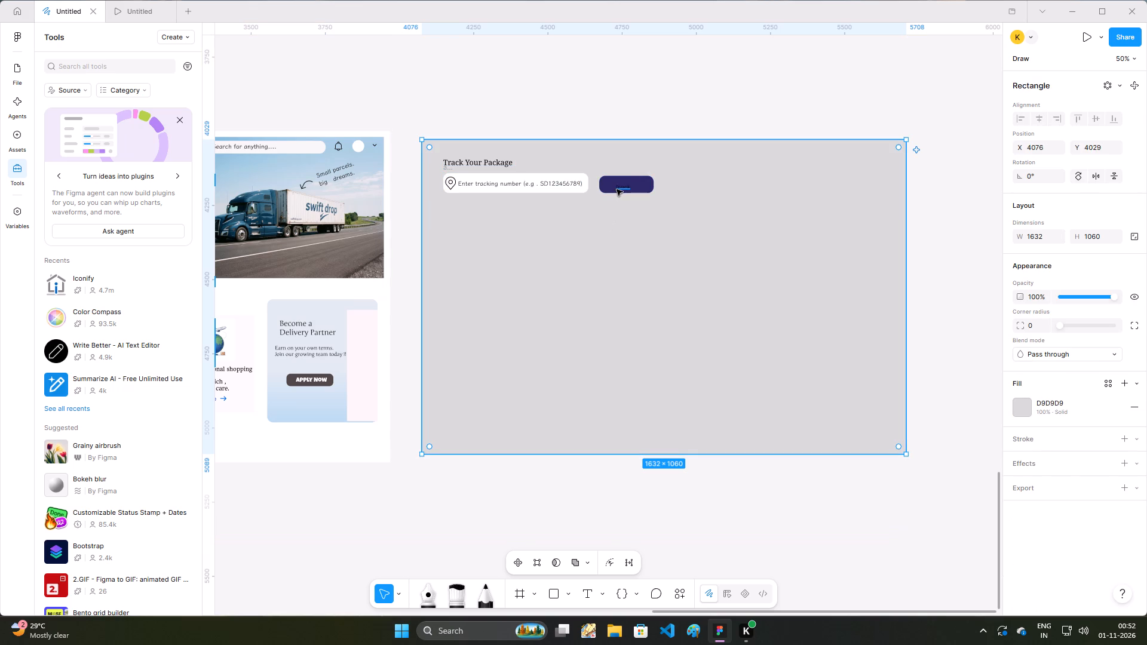
Set the button text's fill to white, FFFFFF.
left_click(622, 183)
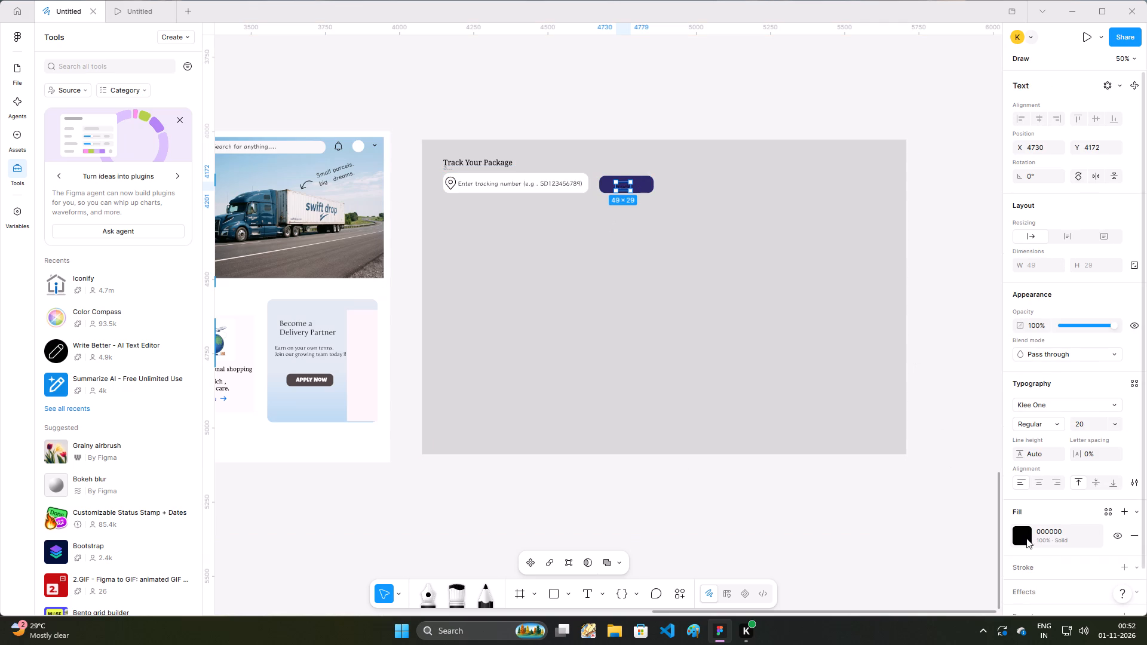
left_click(1026, 536)
left_click_drag(868, 467, 869, 385)
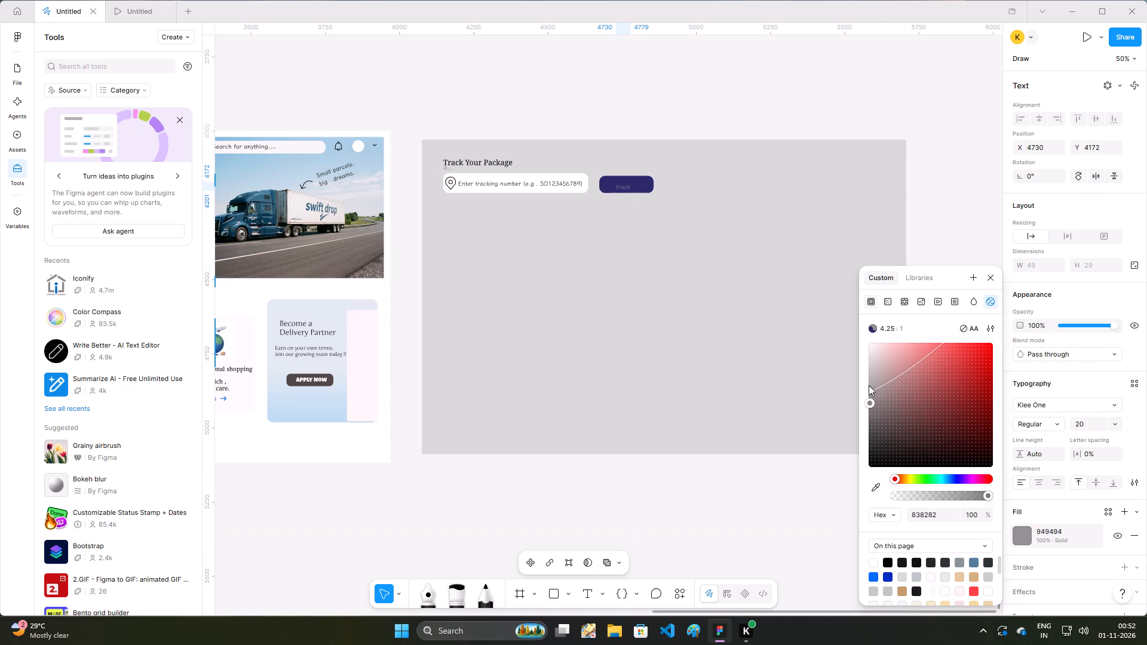
left_click_drag(869, 385, 866, 322)
left_click(643, 381)
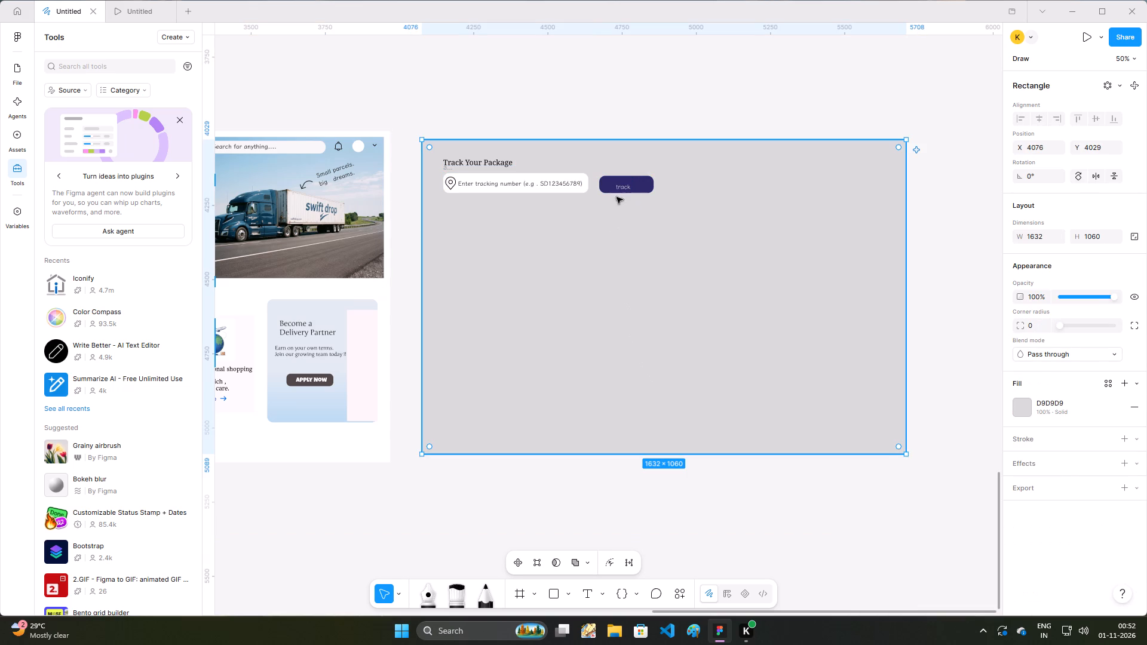
Replace the button text with the capitalised label "Track".
double_click(628, 186)
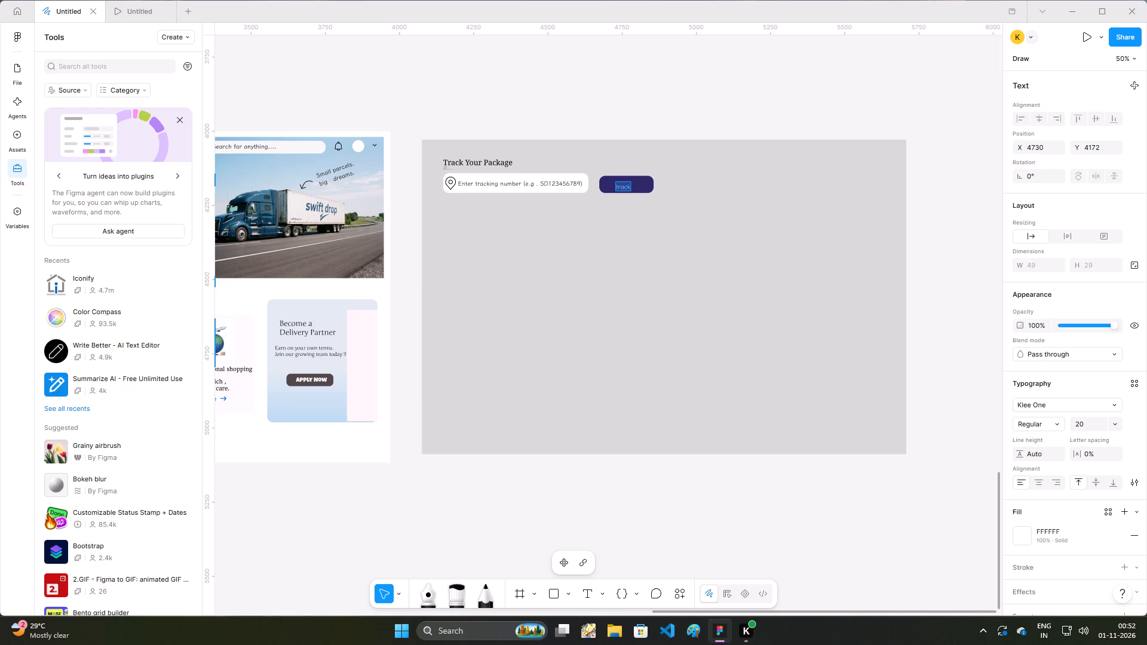
key("BackSpace")
type("rack")
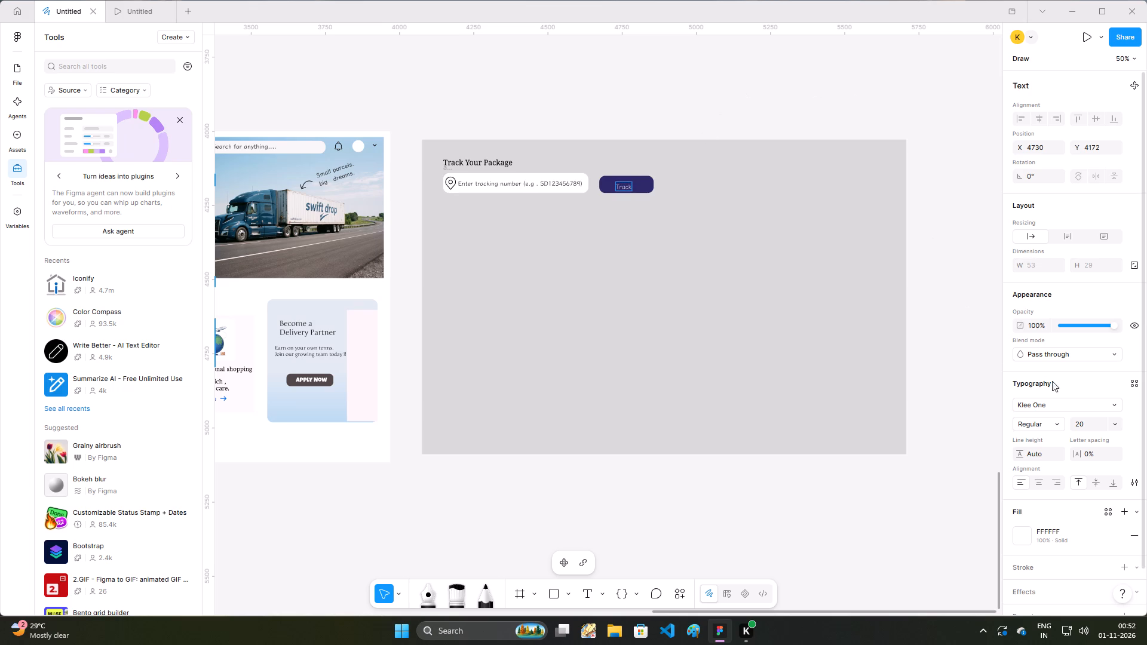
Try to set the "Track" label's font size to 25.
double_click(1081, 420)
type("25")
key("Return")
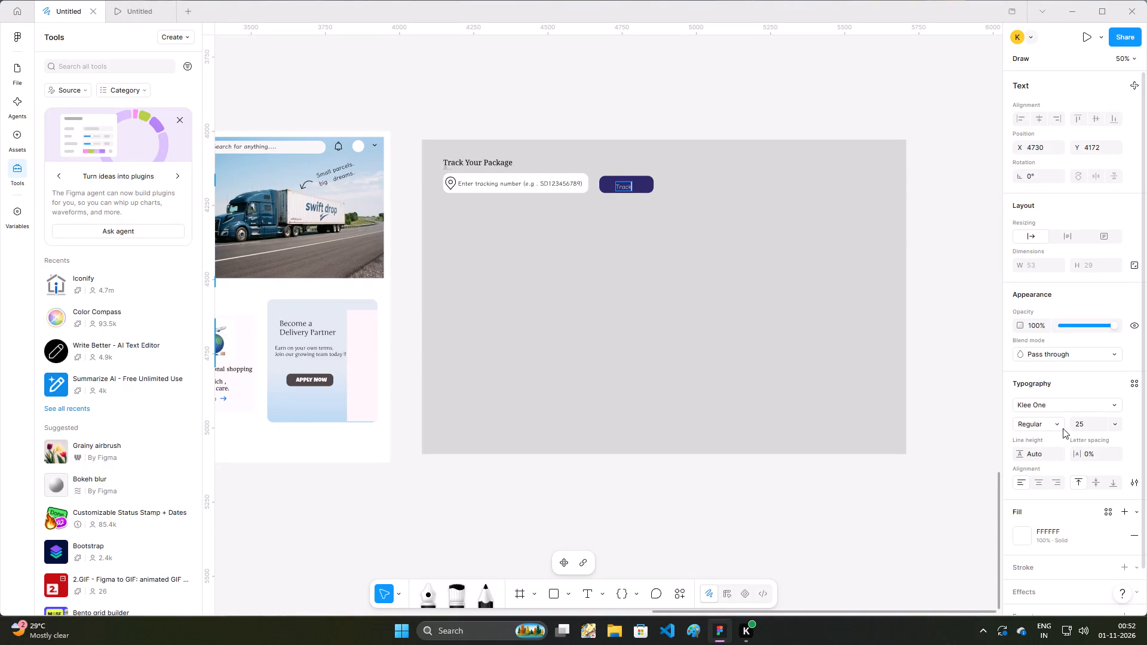
Change the "Track" button label's font to Fredoka One.
left_click(1060, 427)
double_click(1039, 403)
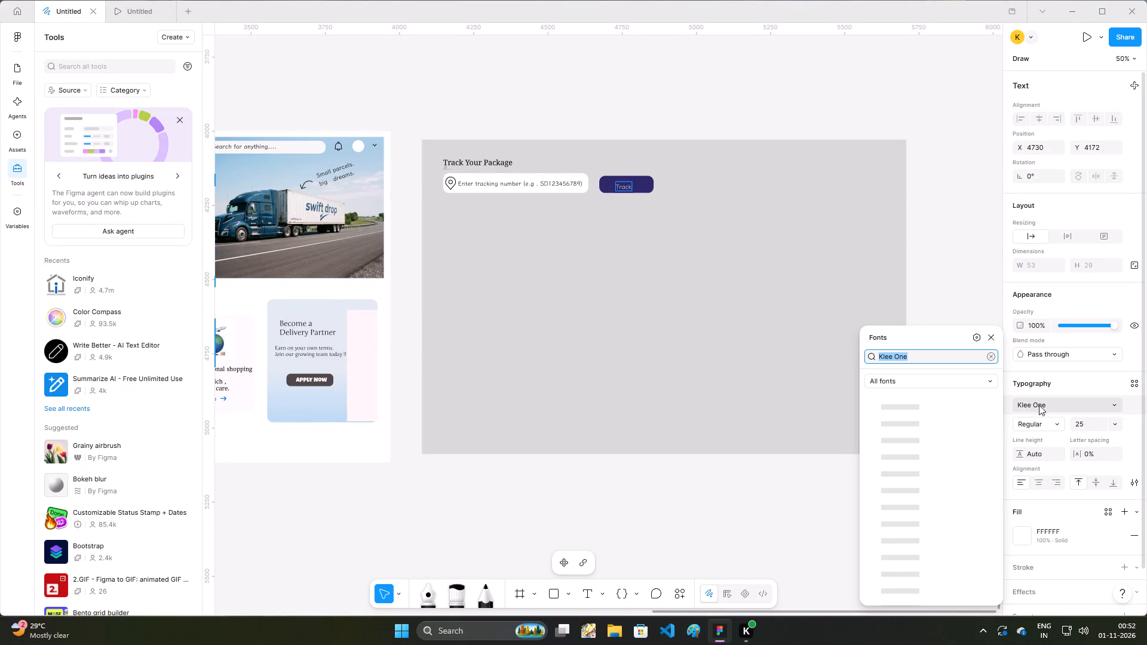
scroll(940, 449, "down", 1)
scroll(940, 446, "up", 12)
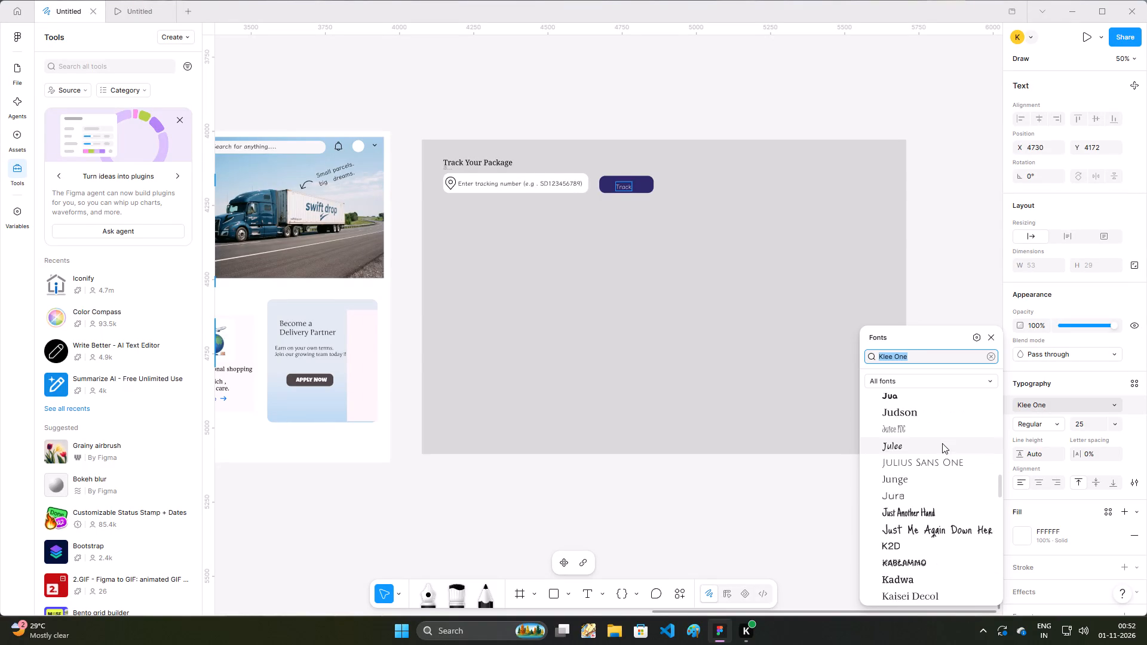
scroll(942, 443, "up", 20)
scroll(942, 443, "up", 9)
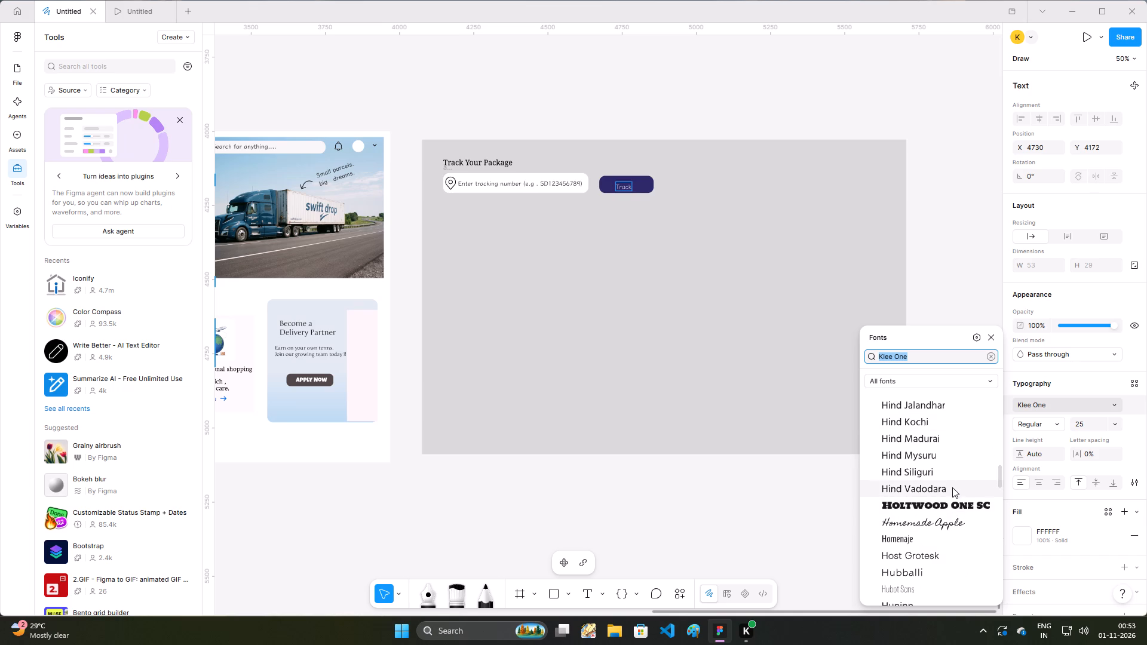
key("ctrl+a")
left_click(625, 192)
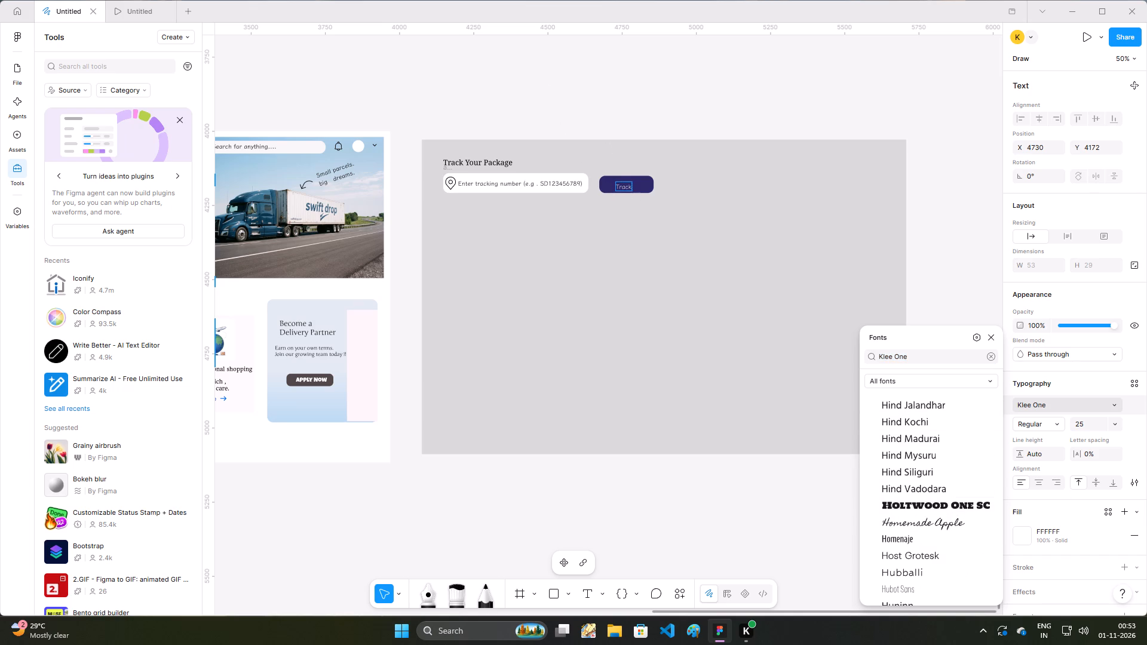
key("ctrl+a")
scroll(934, 468, "up", 11)
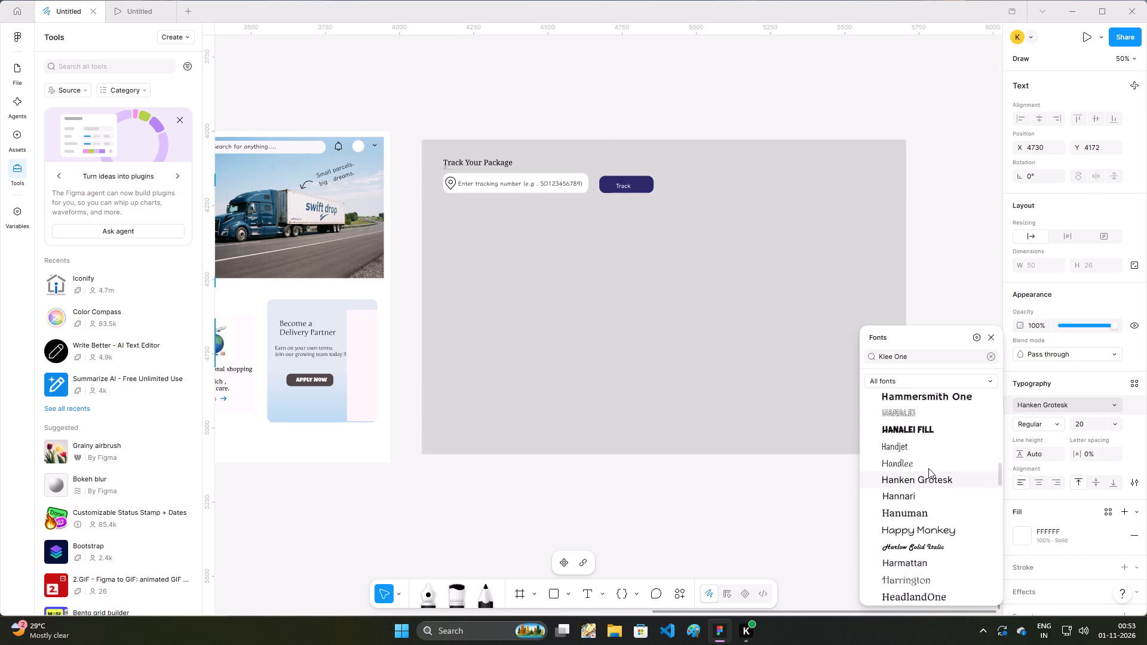
scroll(928, 468, "up", 19)
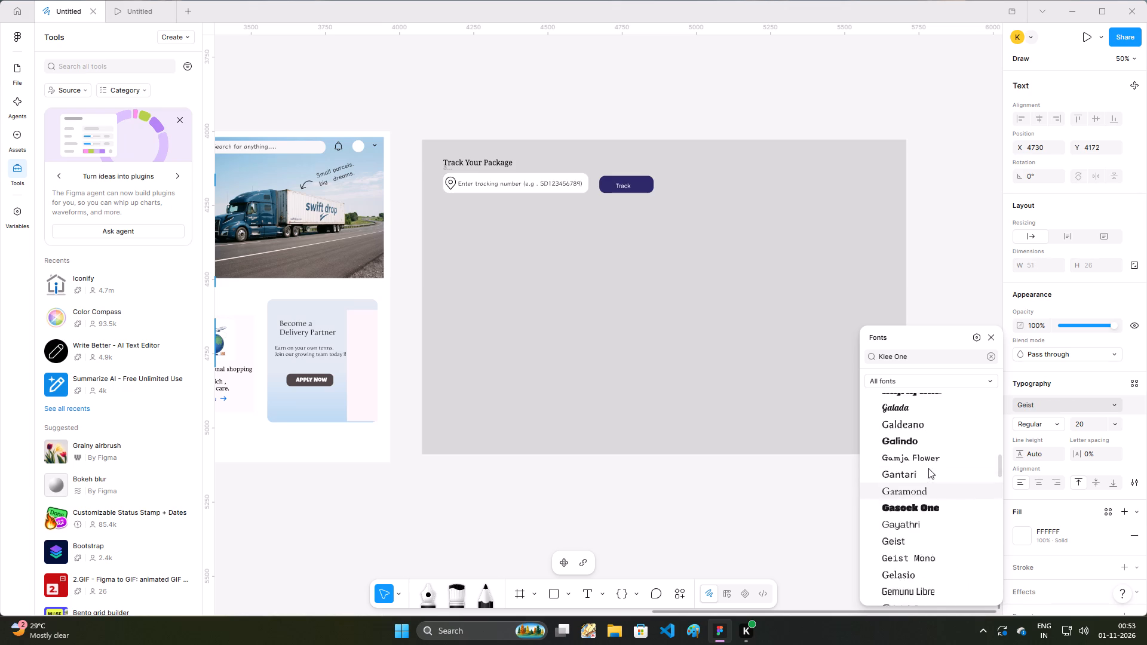
scroll(928, 468, "up", 10)
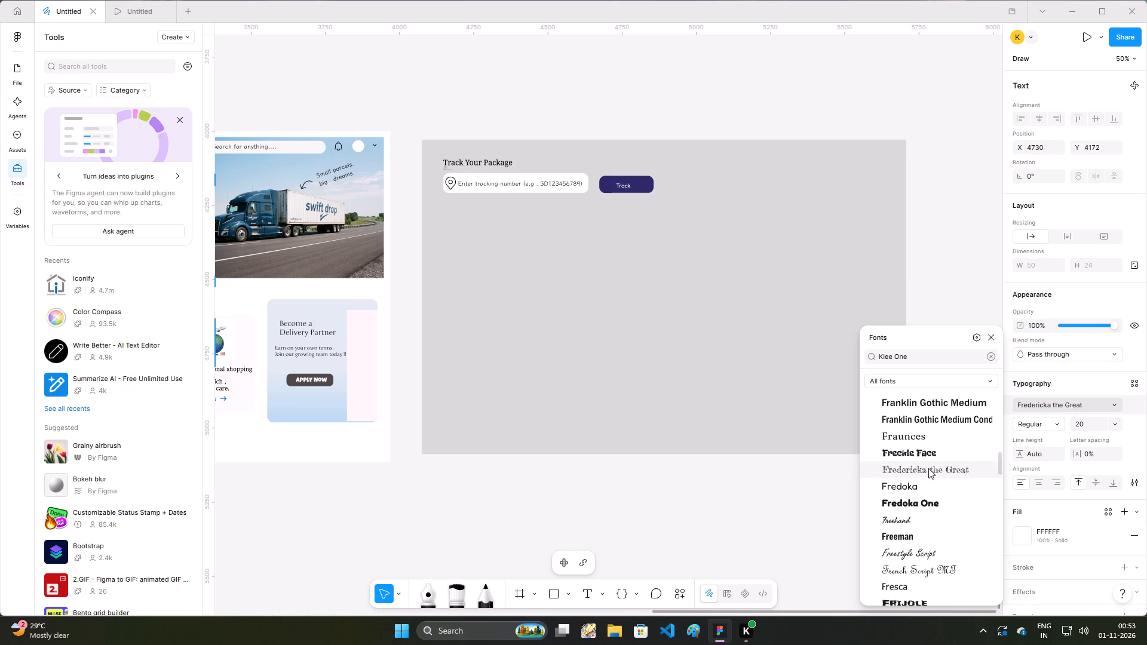
left_click(919, 498)
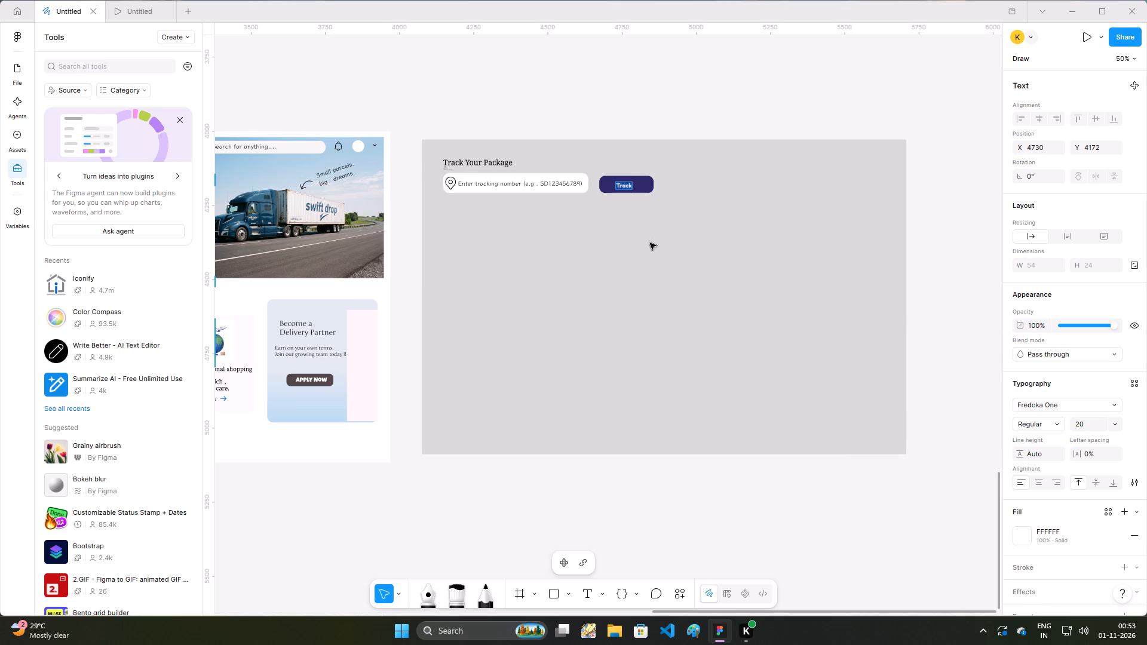
key("a")
key("ctrl+z")
Set the "Track" label's font size to 25.
double_click(1100, 420)
type("25")
key("Return")
Nudge the "Track" label slightly up and to the left within its button, to X 4728, Y 4168.
key("Up")
key("Up")
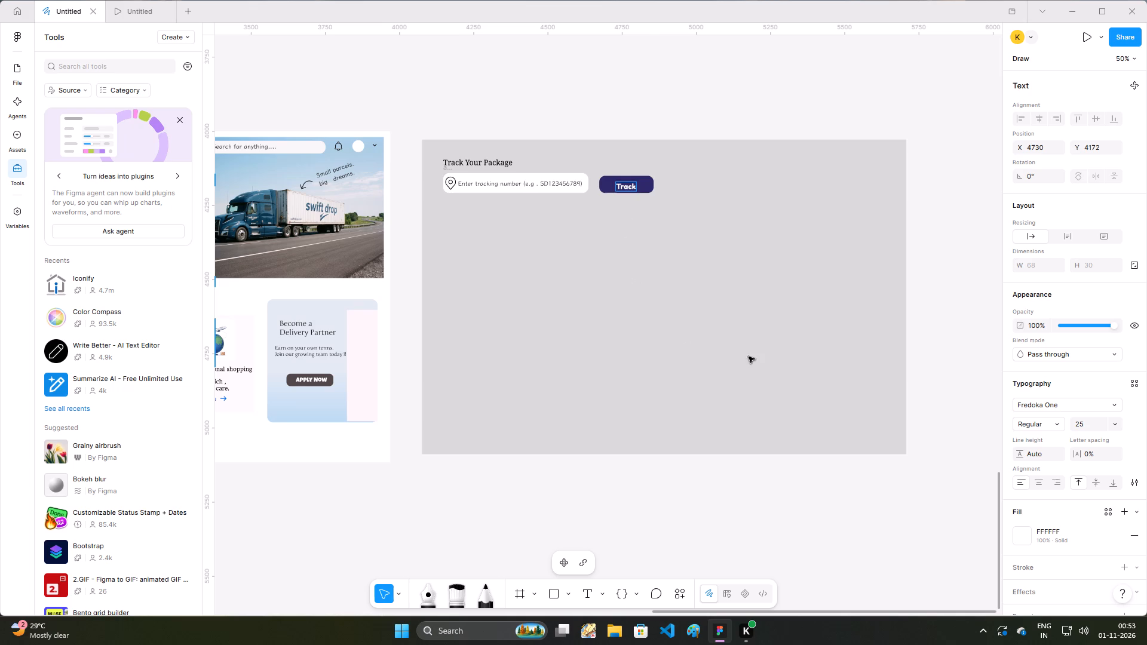
left_click(761, 351)
key("Up")
key("Up")
key("Up")
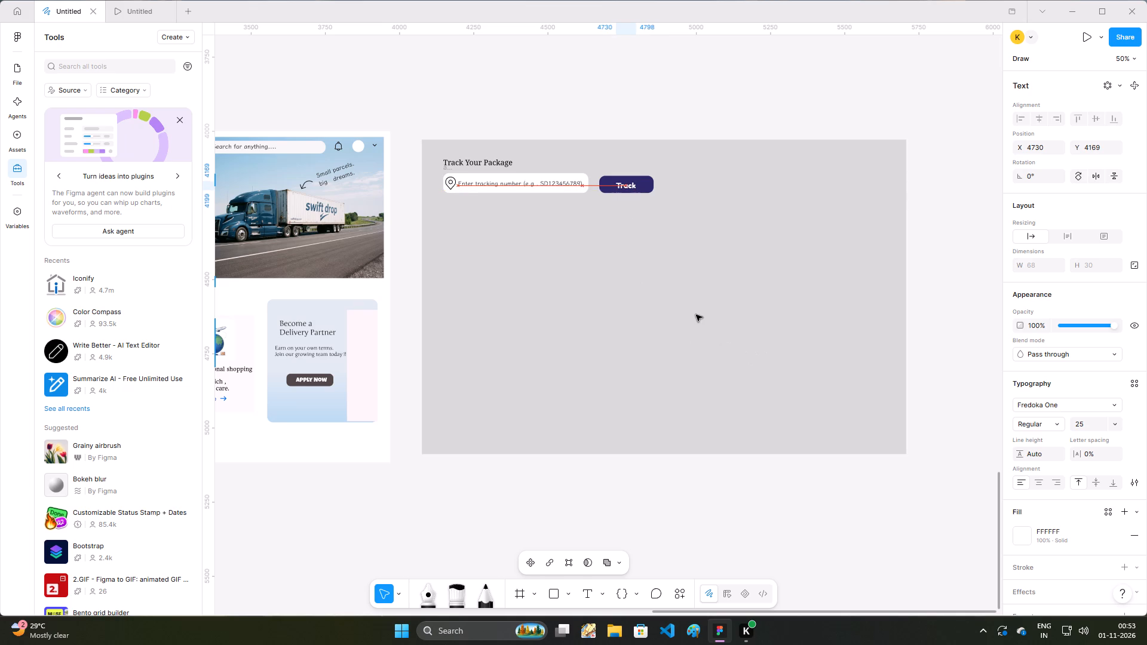
key("Left")
key("Left")
key("Up")
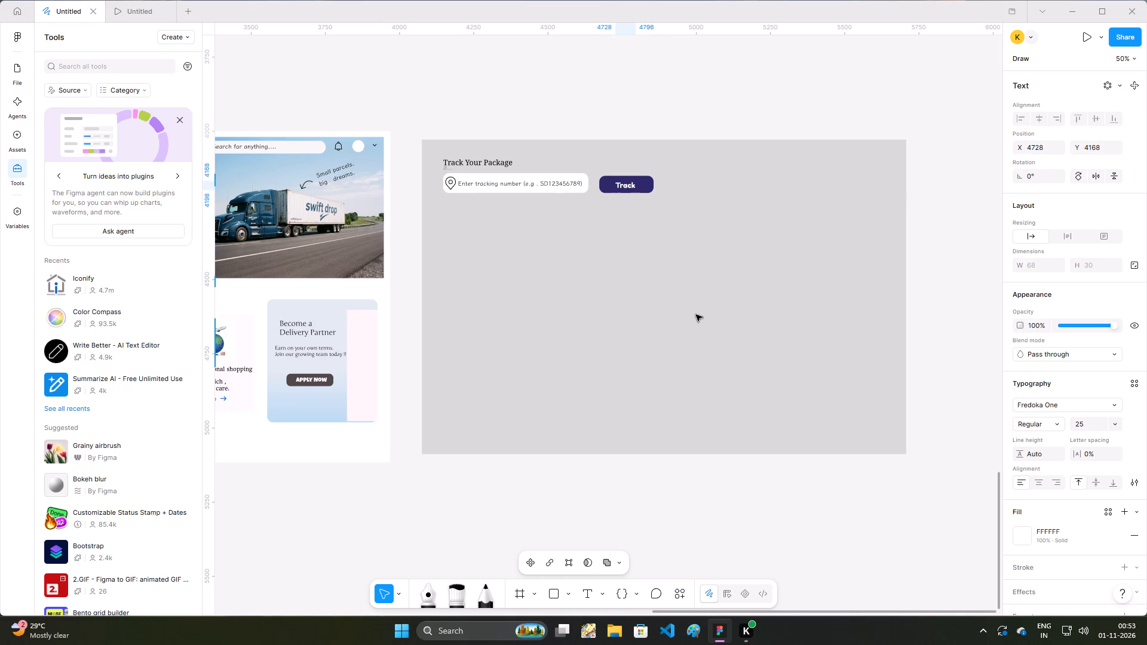
left_click(697, 328)
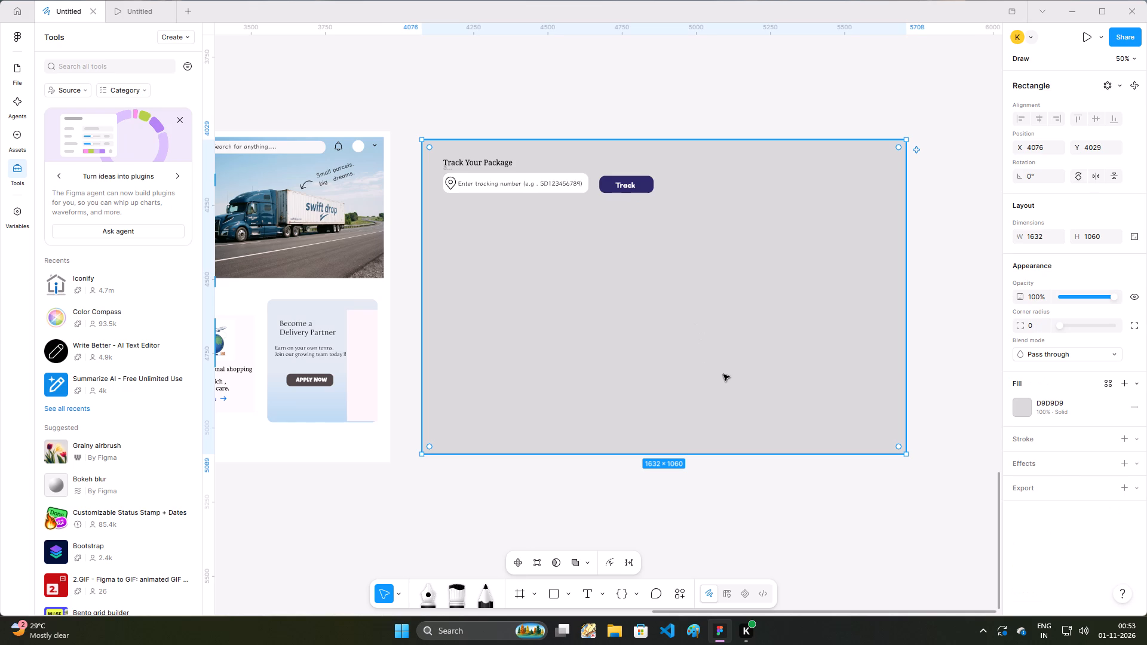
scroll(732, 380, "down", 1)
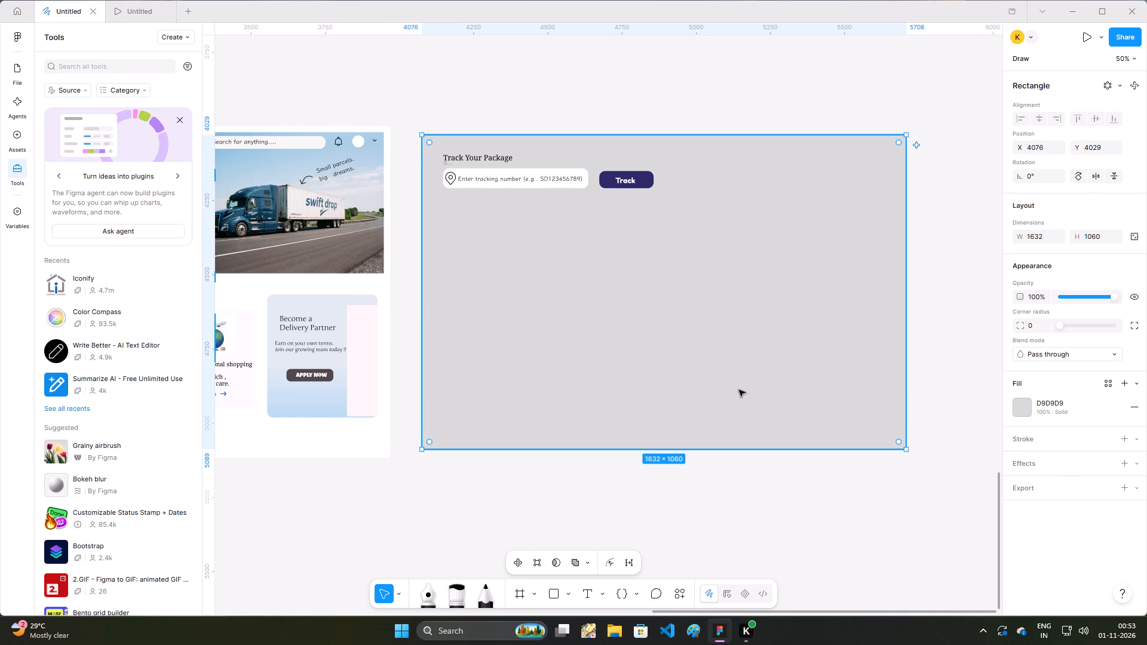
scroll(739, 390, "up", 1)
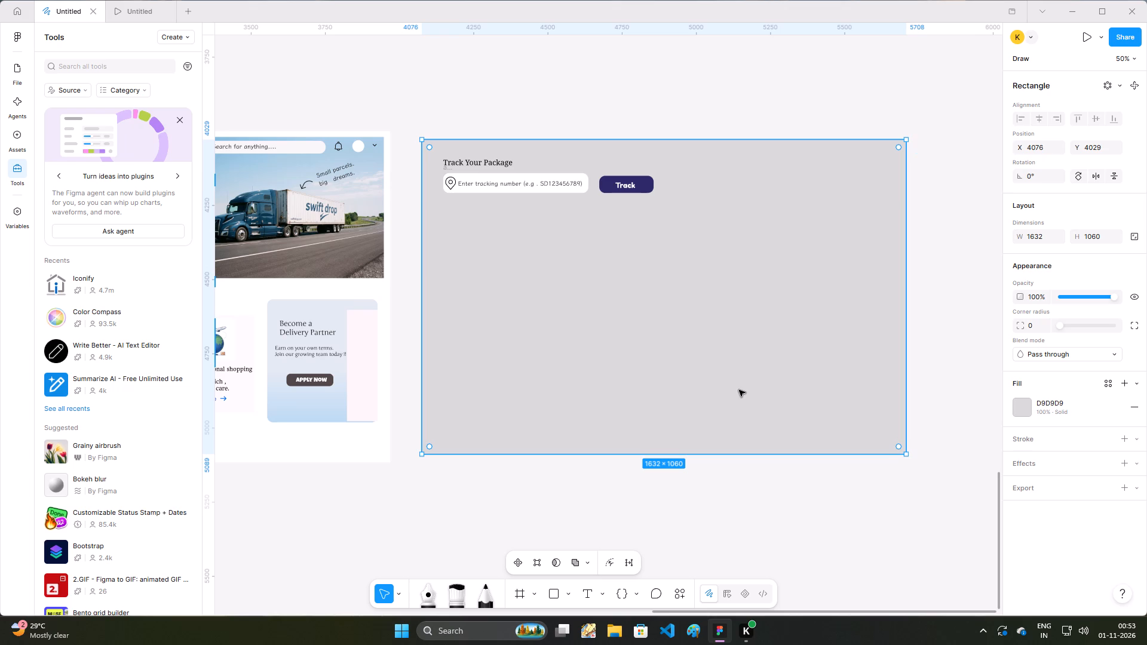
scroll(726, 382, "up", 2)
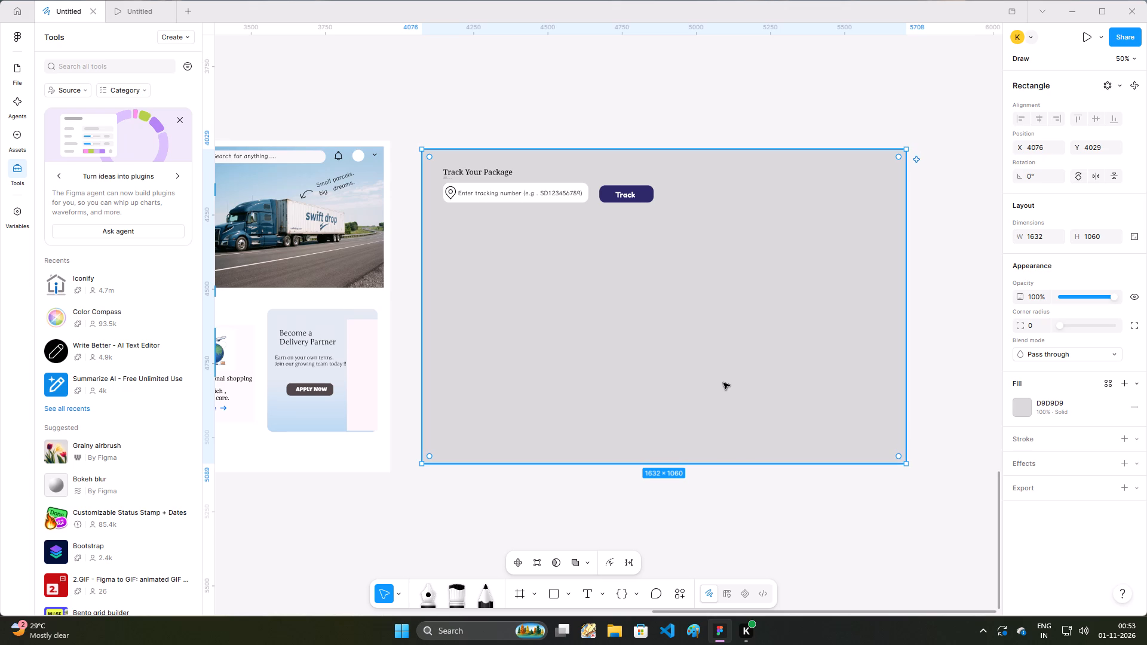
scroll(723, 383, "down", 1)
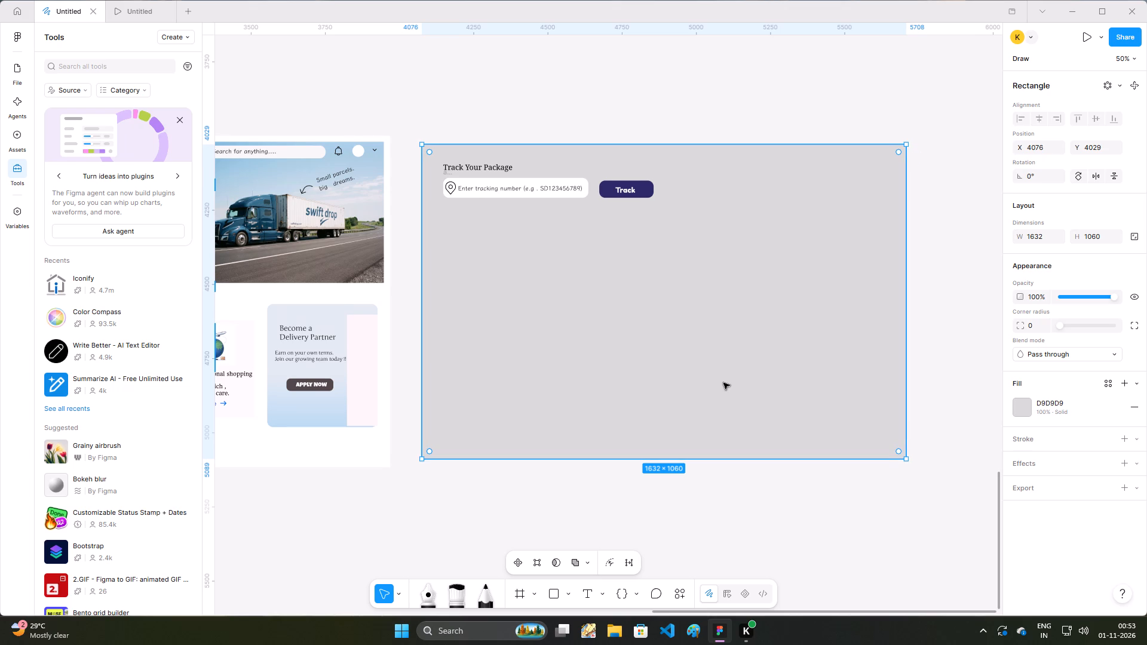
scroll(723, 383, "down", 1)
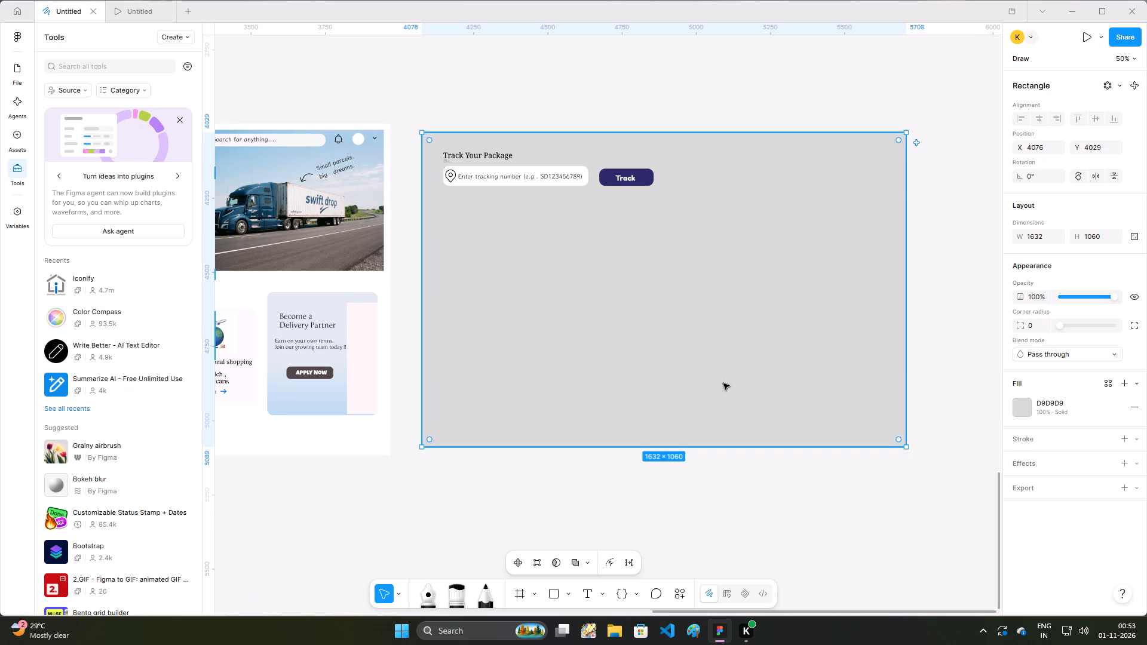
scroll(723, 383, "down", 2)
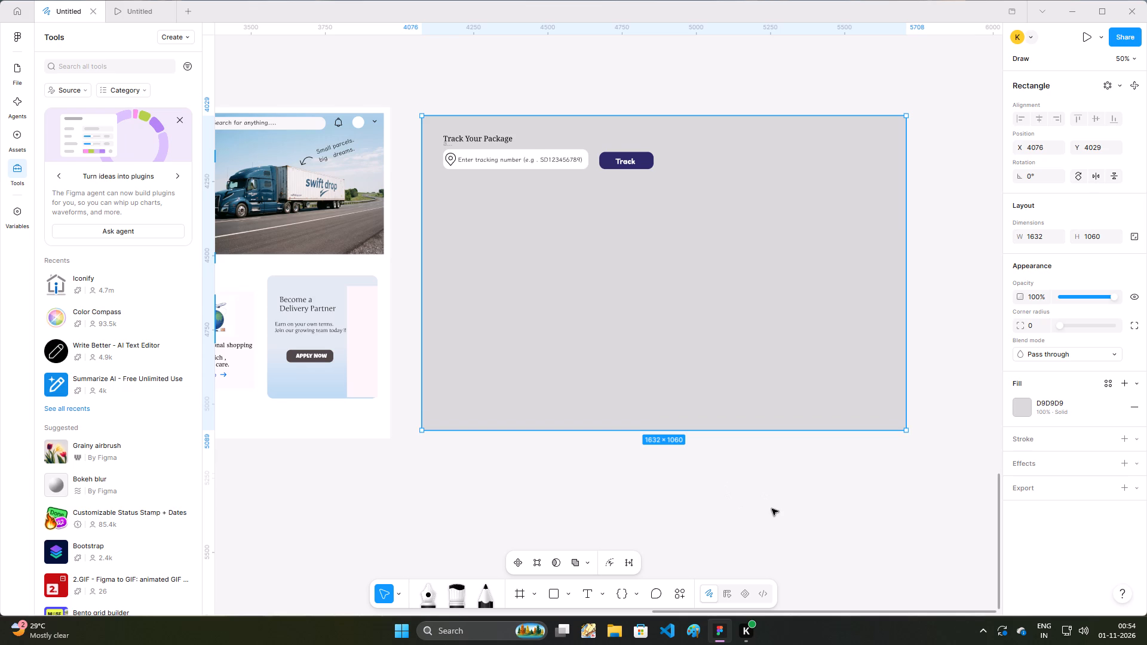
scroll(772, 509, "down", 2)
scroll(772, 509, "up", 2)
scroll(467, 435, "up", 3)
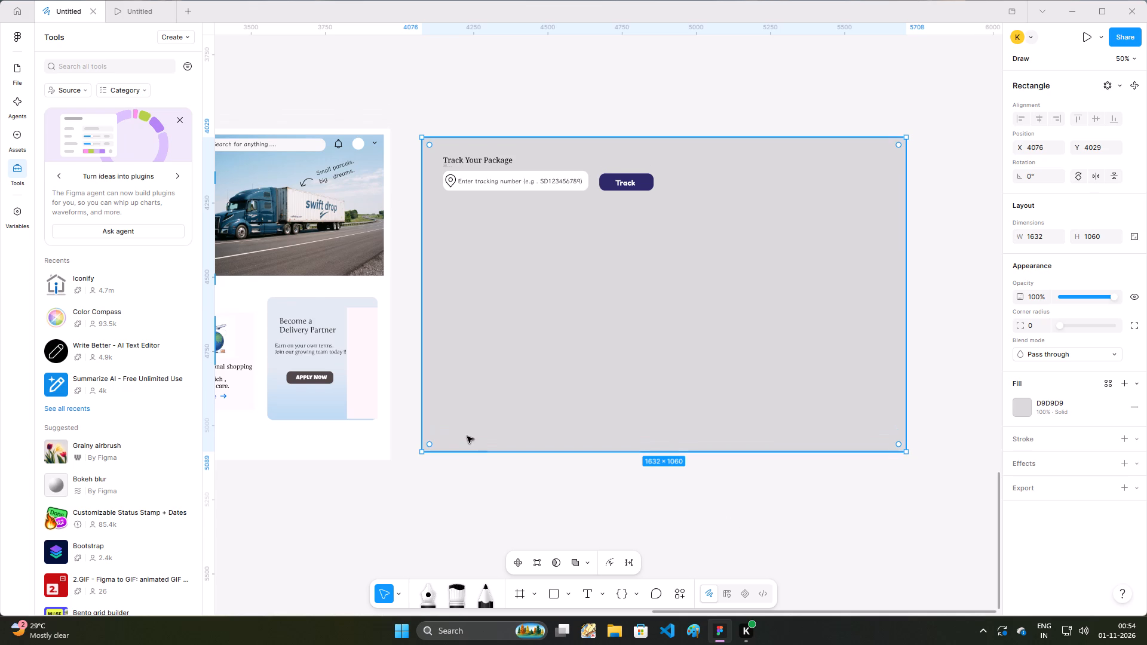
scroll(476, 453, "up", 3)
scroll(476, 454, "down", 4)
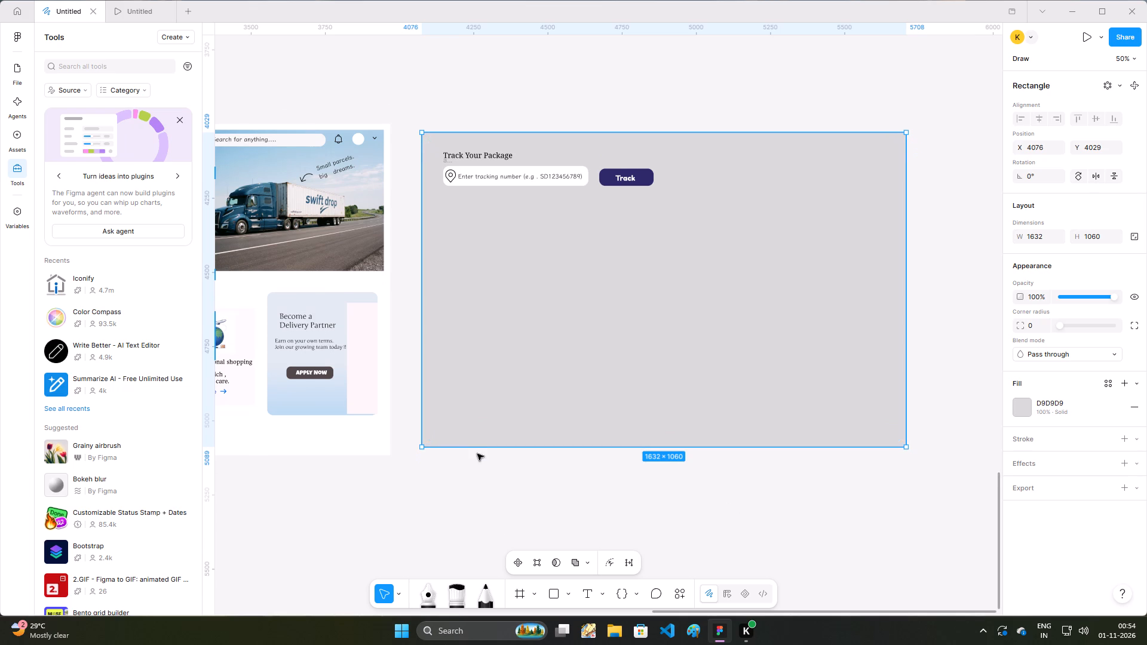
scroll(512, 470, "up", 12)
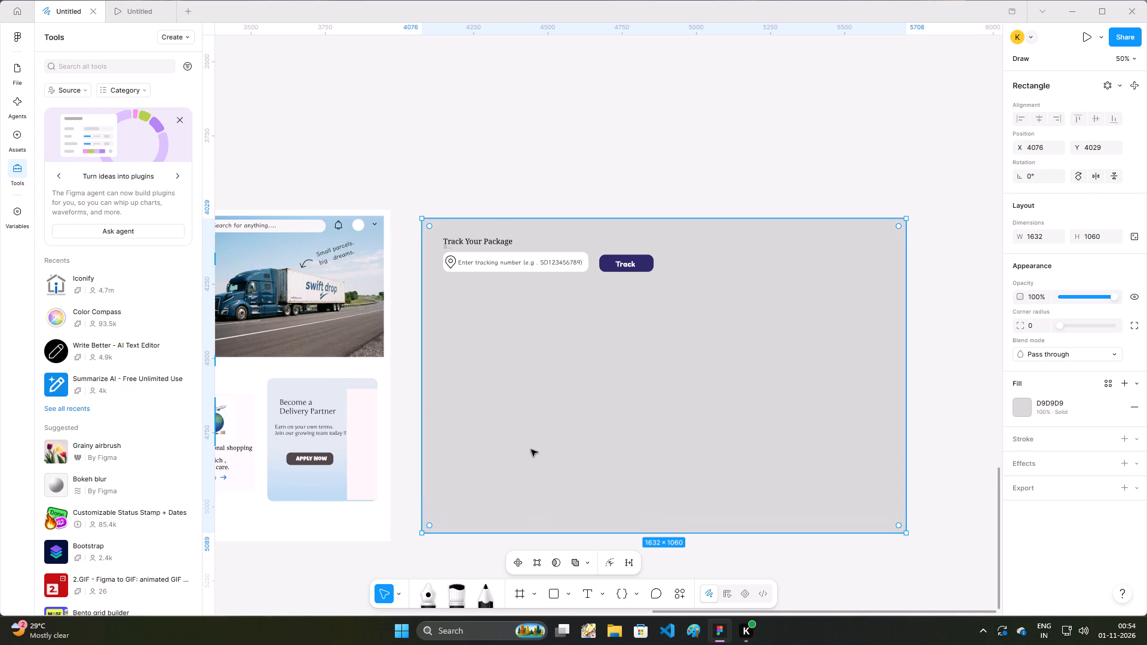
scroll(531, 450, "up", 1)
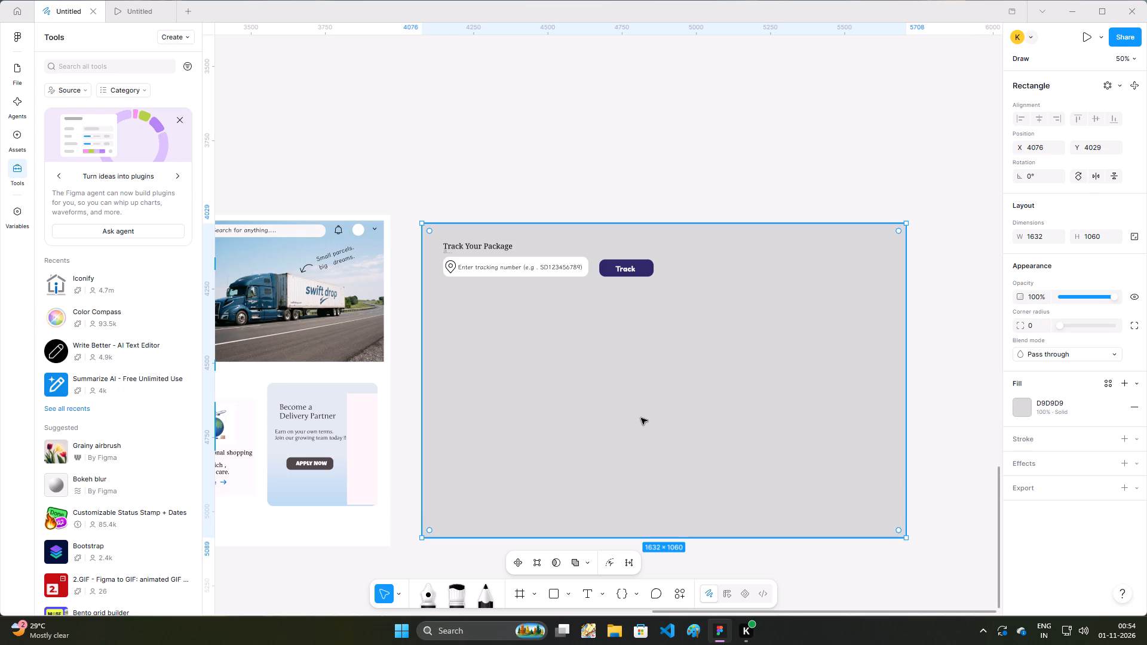
Draw a rectangle about 818 by 422 in the lower-left part of the grey panel, below the search bar.
key("r")
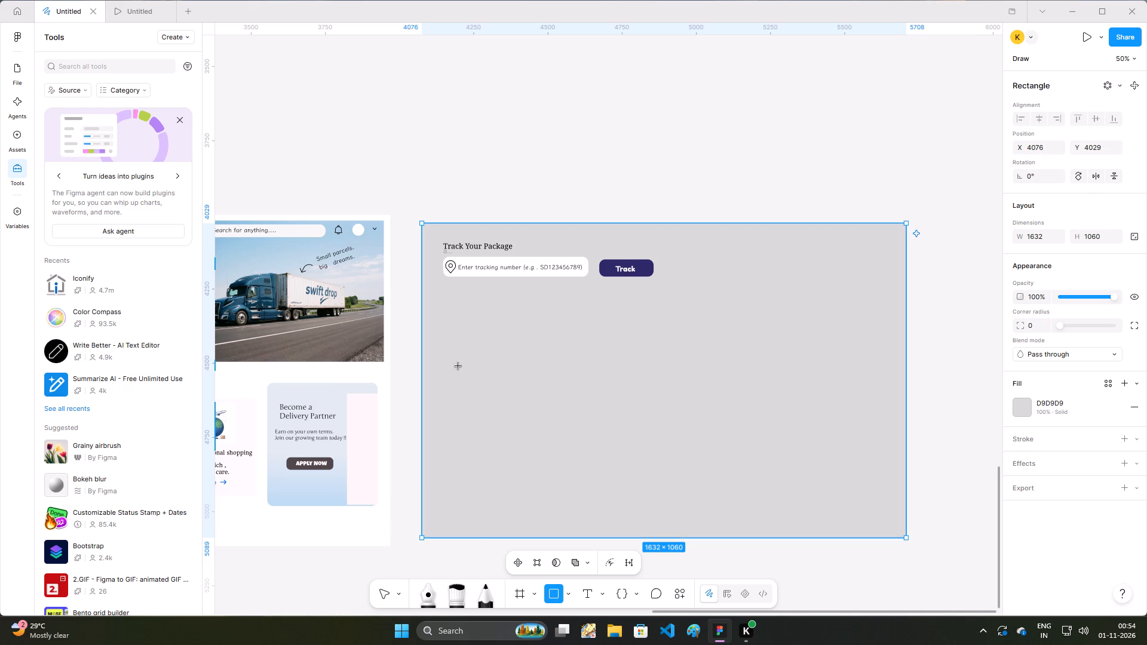
left_click_drag(456, 368, 652, 464)
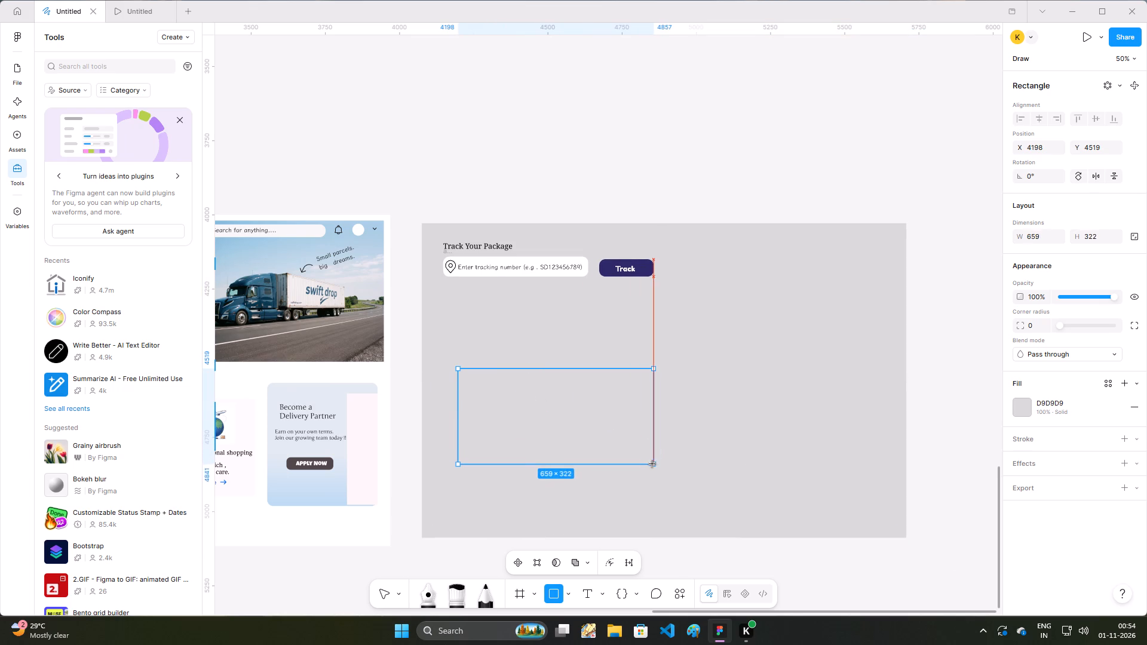
left_click_drag(652, 464, 701, 494)
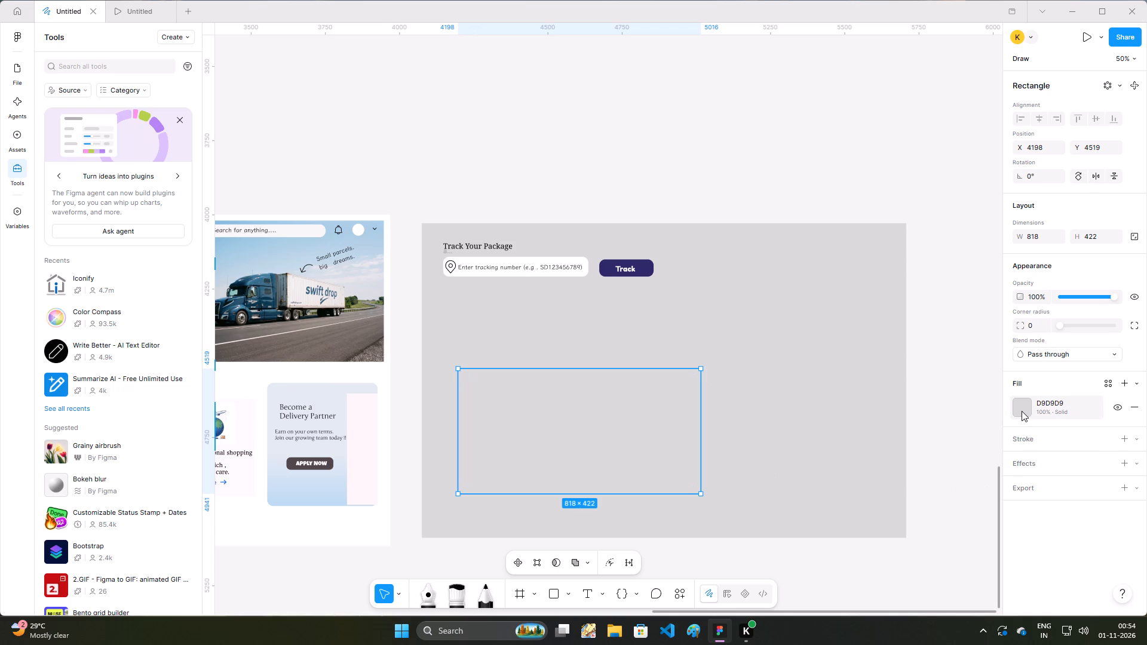
Recolour the new rectangle's fill to near-white, FFFEFE.
left_click(1022, 411)
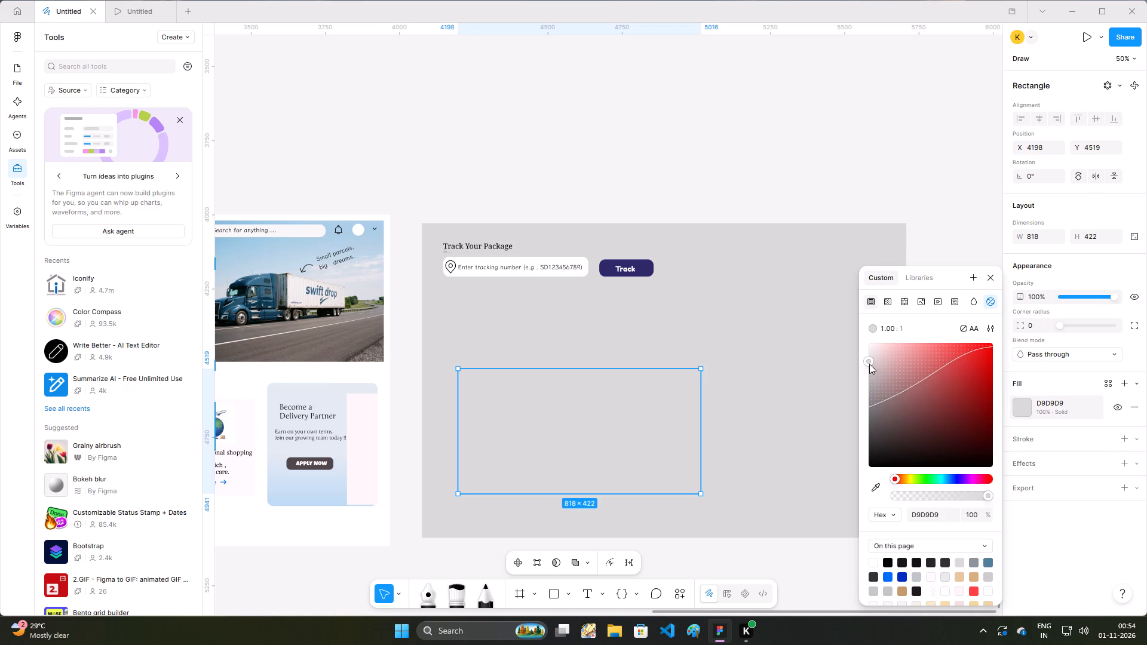
left_click_drag(869, 364, 869, 340)
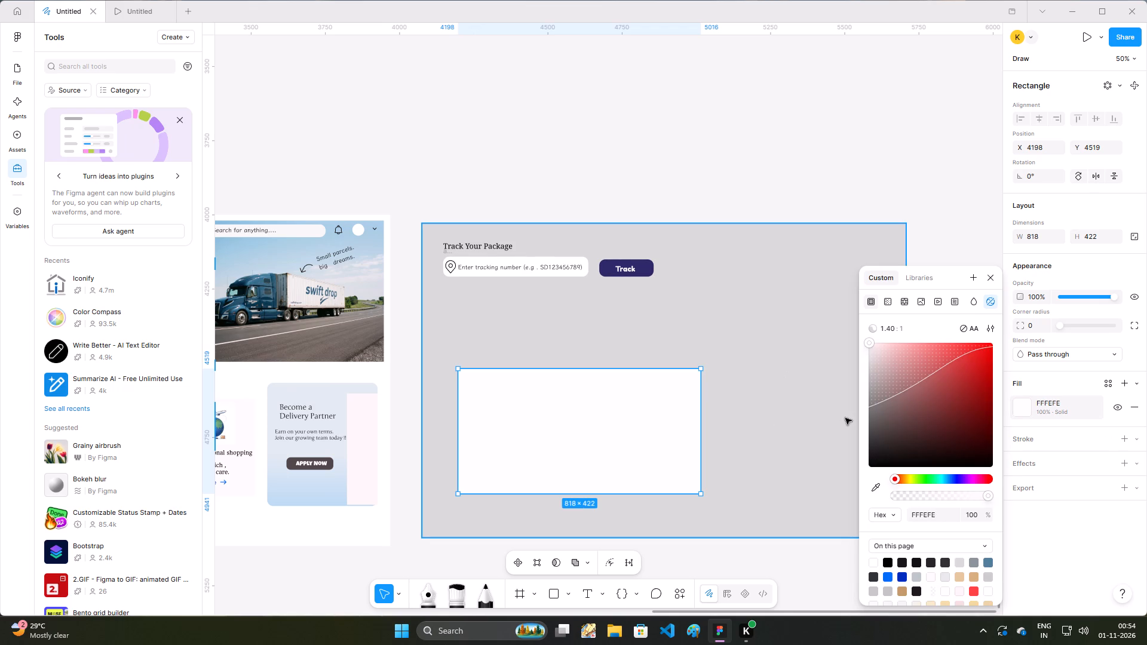
left_click(738, 411)
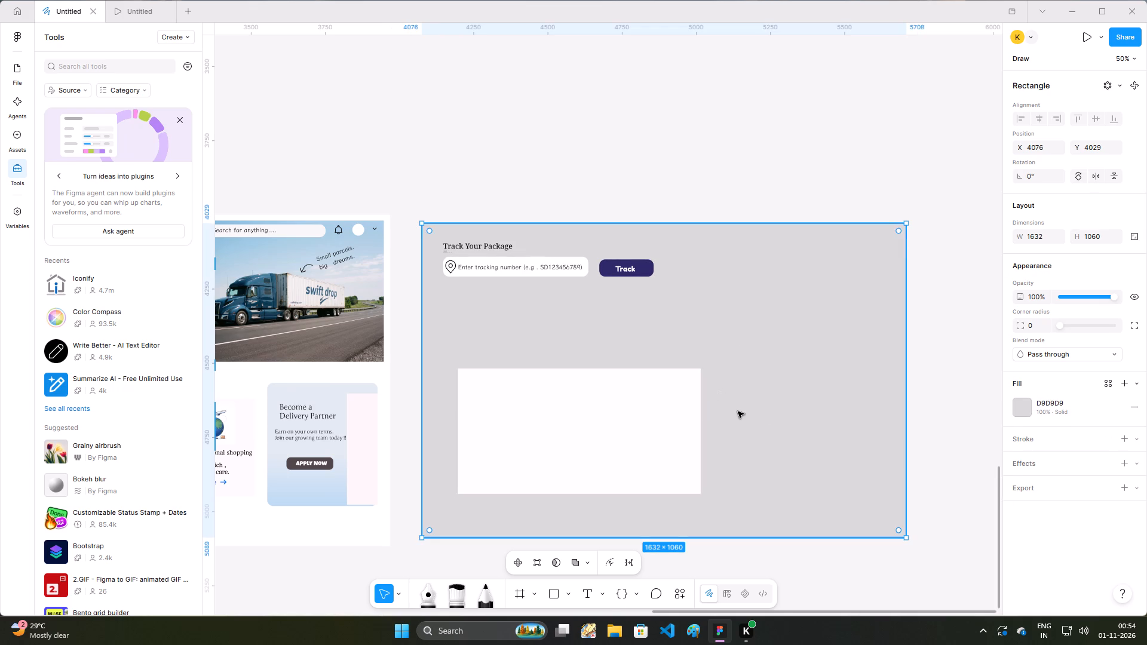
Round the white rectangle's corners with a radius of 20.
left_click(656, 440)
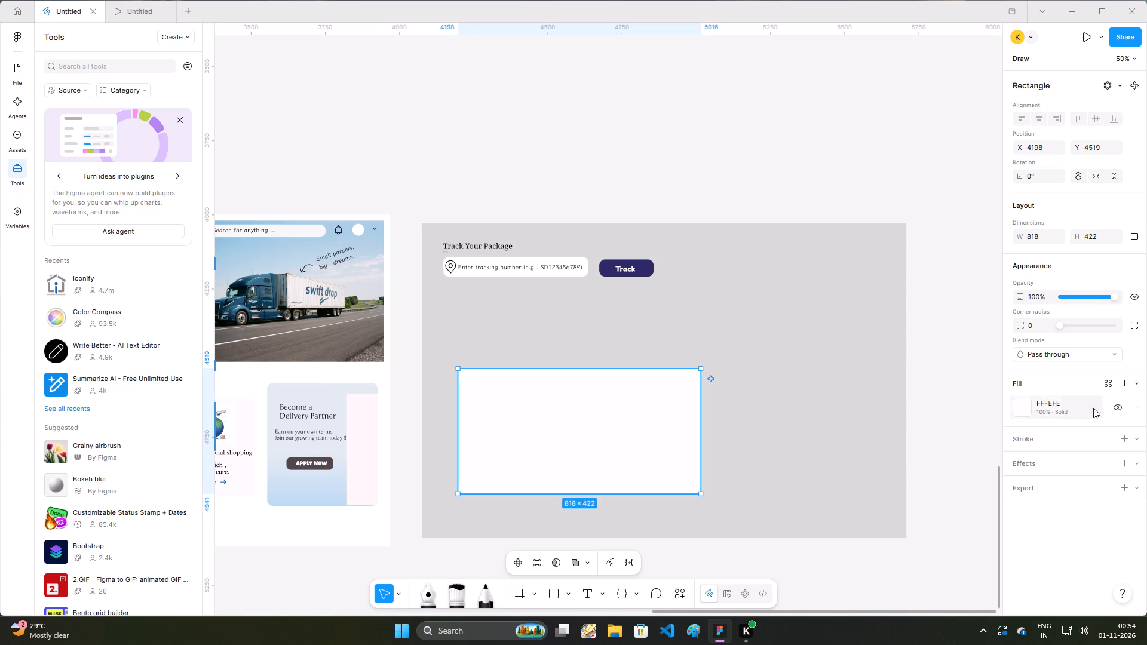
left_click_drag(1026, 328, 573, 319)
type("20")
key("Return")
Draw a rectangle about 159 by 157 near the upper-left corner of the white card.
key("r")
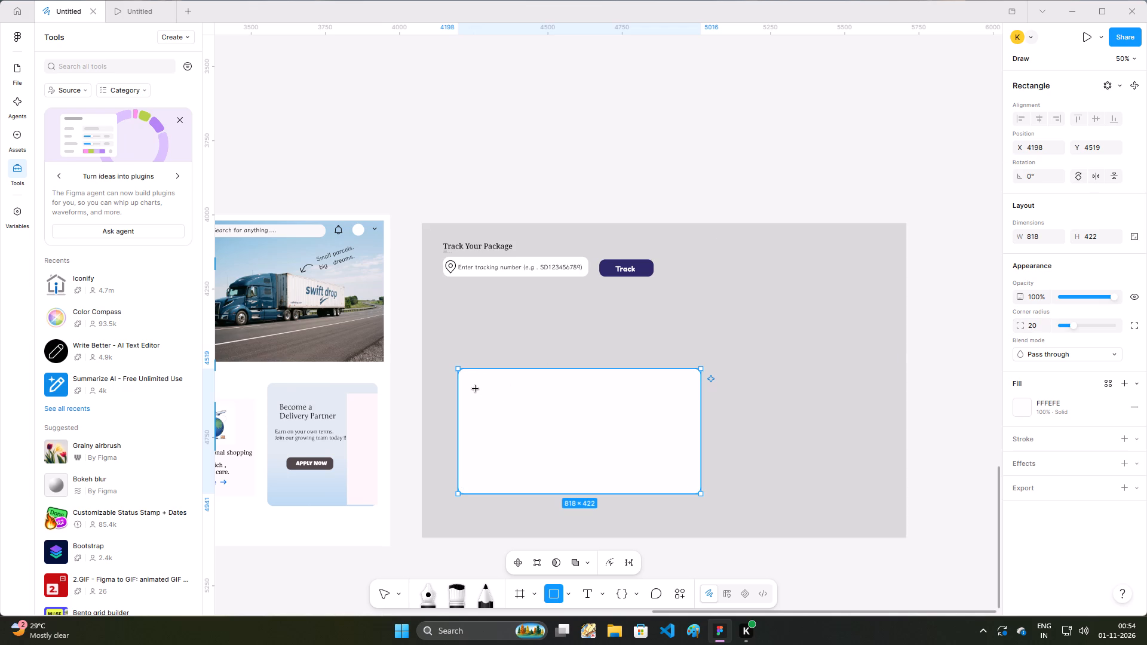
left_click_drag(474, 382, 530, 420)
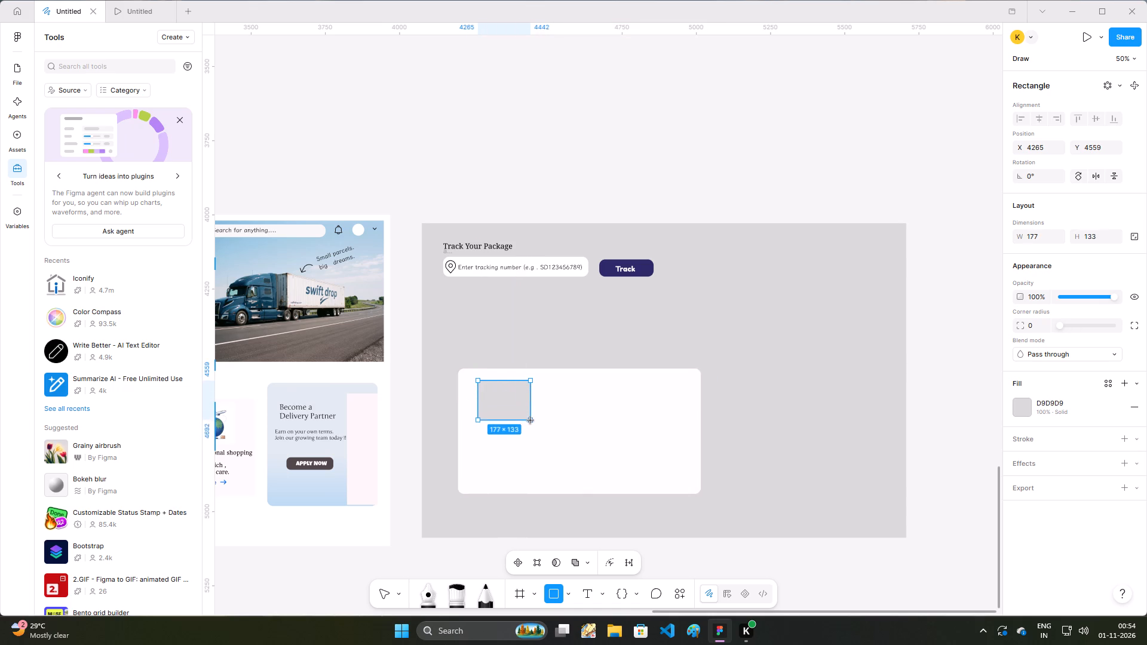
left_click_drag(530, 420, 525, 427)
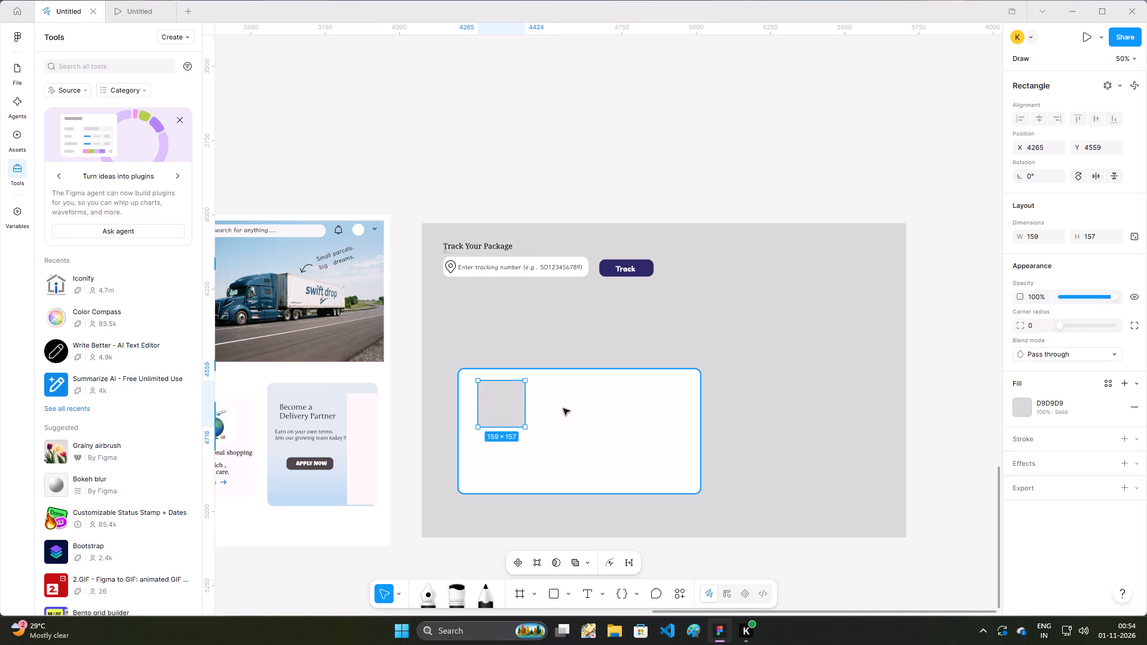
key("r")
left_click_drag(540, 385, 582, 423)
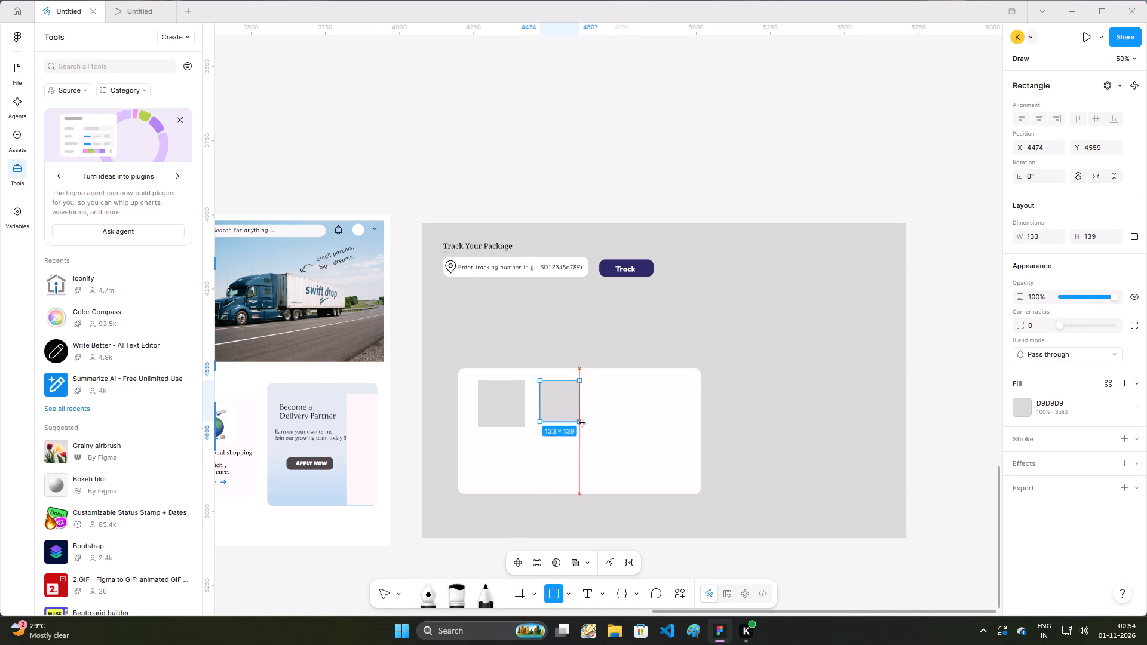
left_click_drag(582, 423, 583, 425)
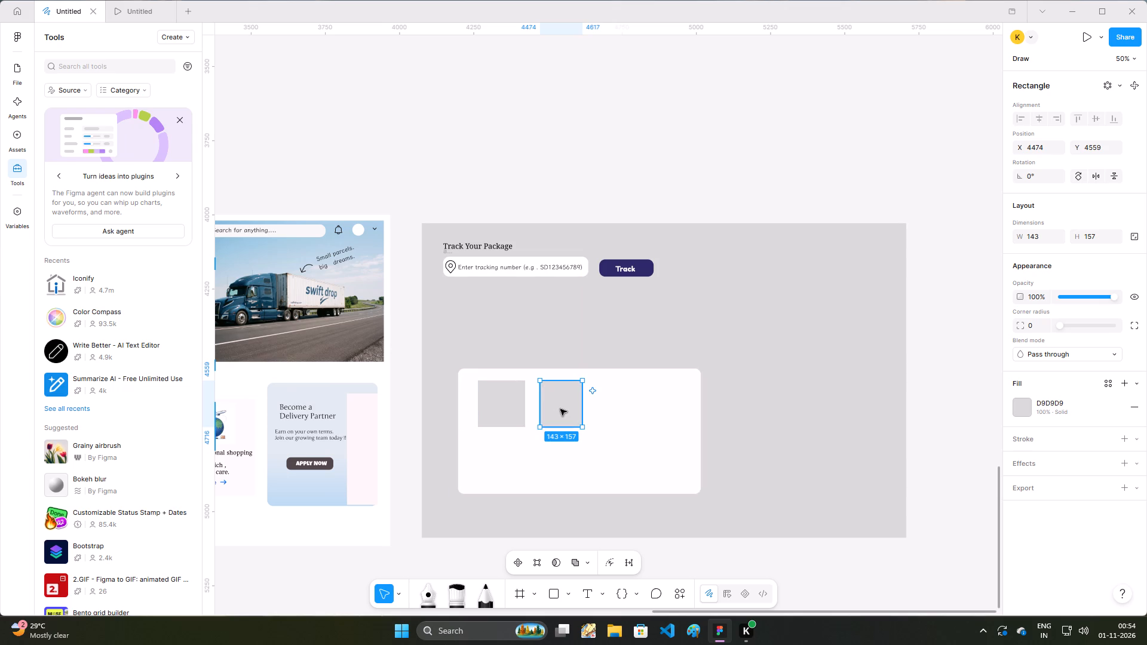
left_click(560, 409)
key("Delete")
Duplicate the grey square twice along the same row, placing the copies at about X 4515 and X 4812.
left_click(489, 406)
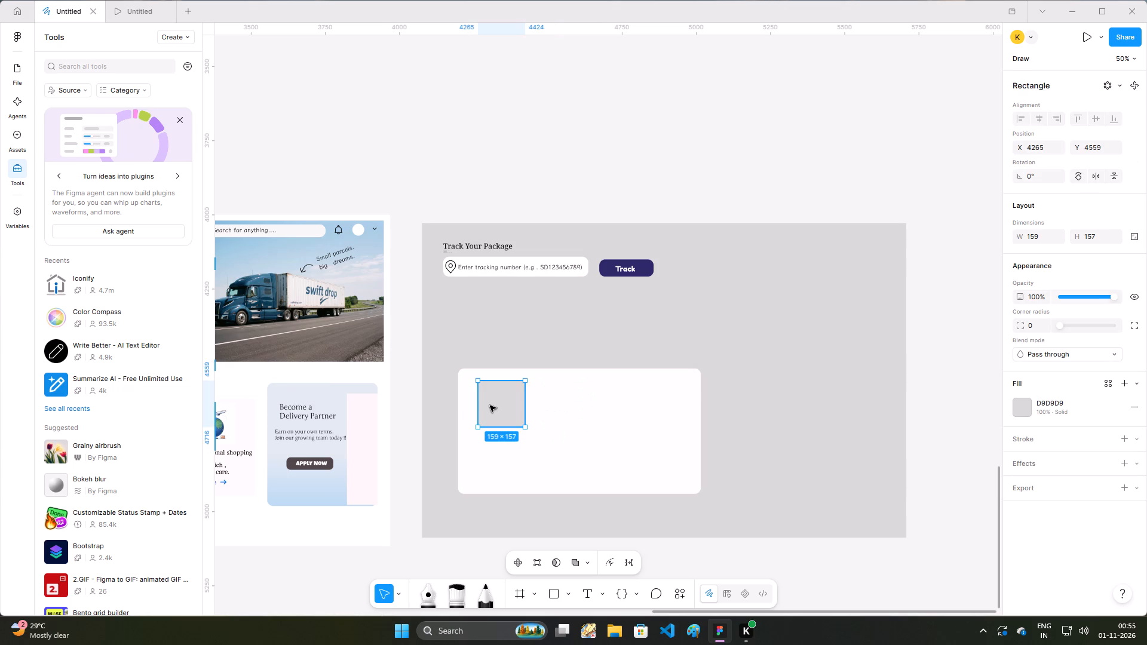
key("ctrl+d")
left_click_drag(491, 405, 556, 405)
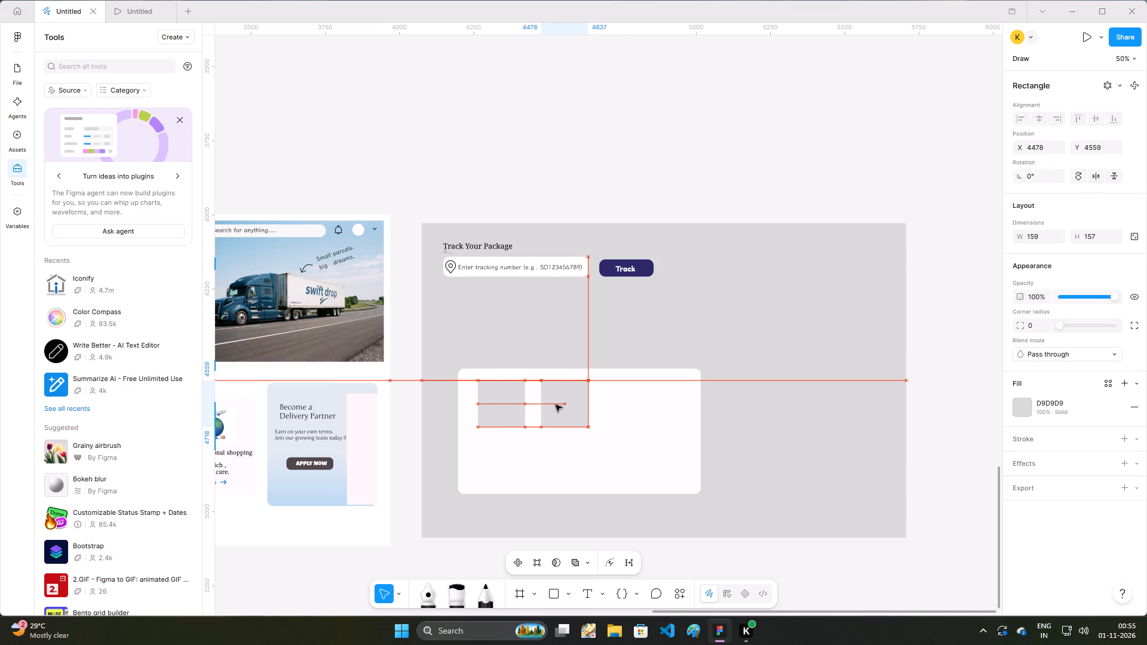
left_click_drag(556, 405, 565, 405)
left_click(510, 406)
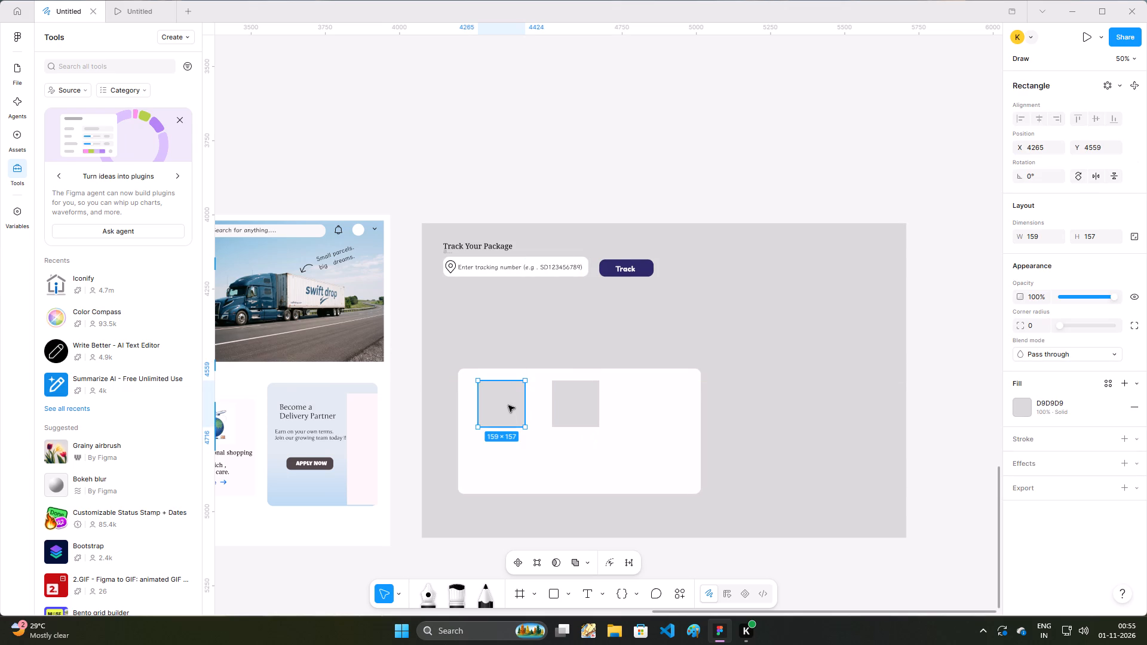
key("ctrl+d")
left_click_drag(508, 406, 670, 406)
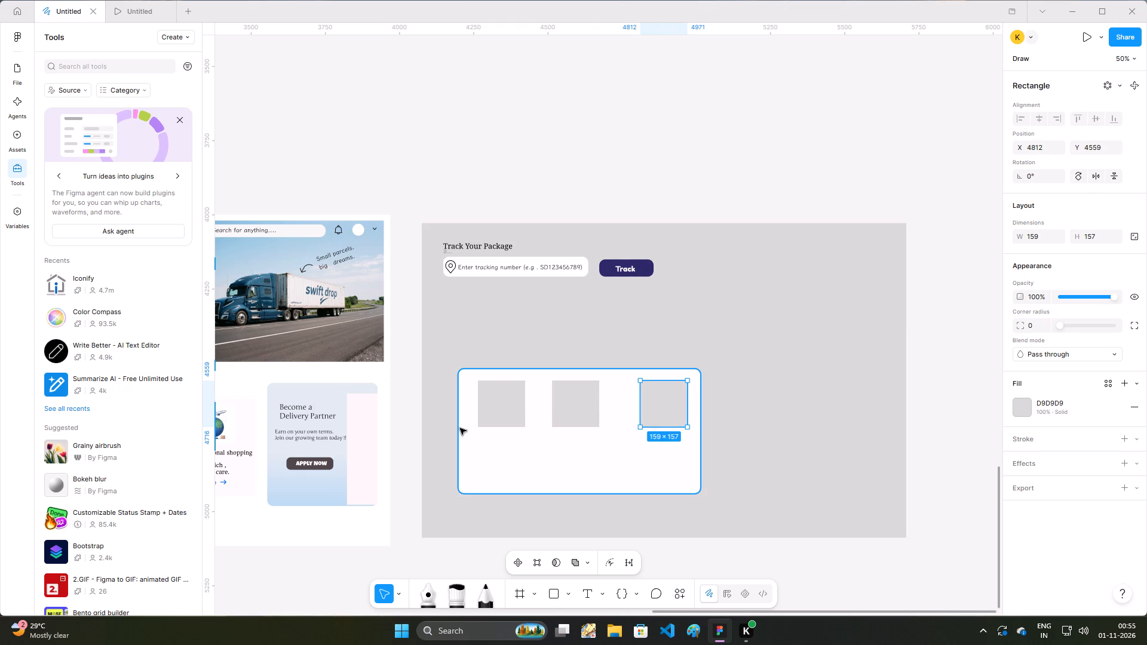
Shift the white card slightly right behind the squares, to X 4228, Y 4519.
left_click_drag(464, 428, 484, 421)
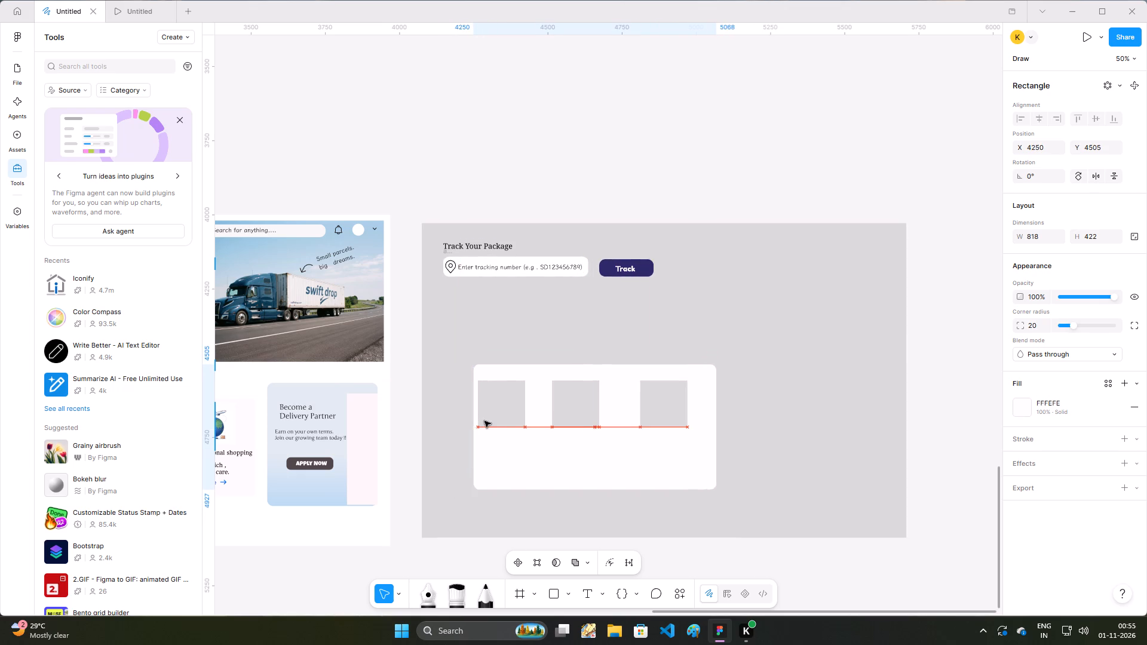
left_click_drag(484, 421, 476, 428)
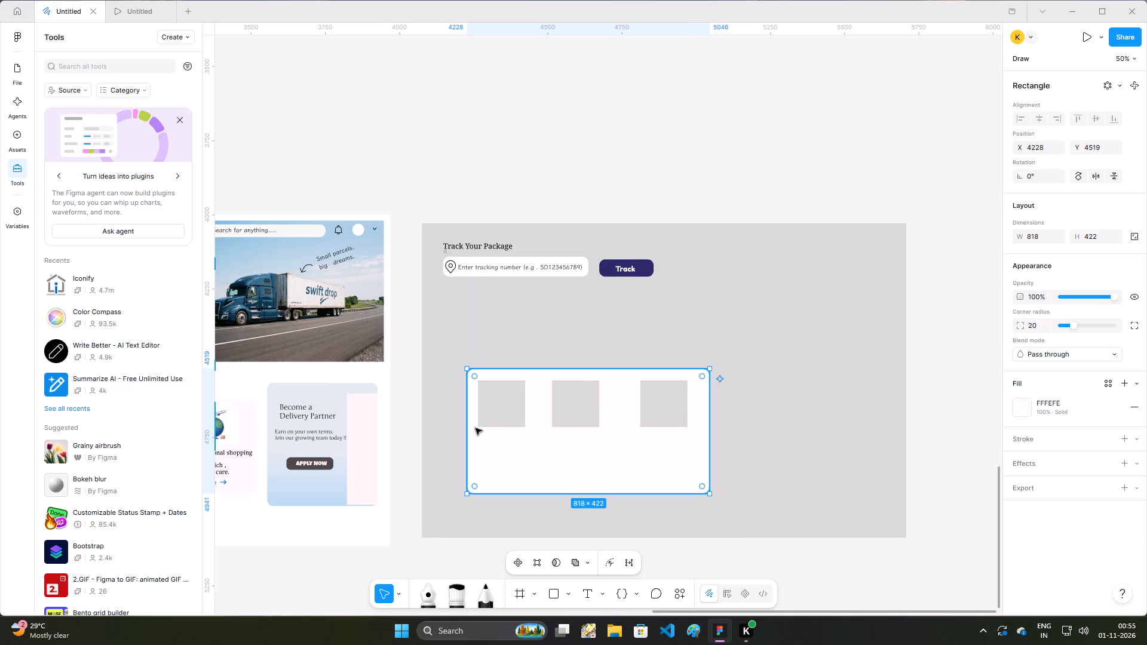
left_click(476, 437)
left_click_drag(476, 437, 490, 416)
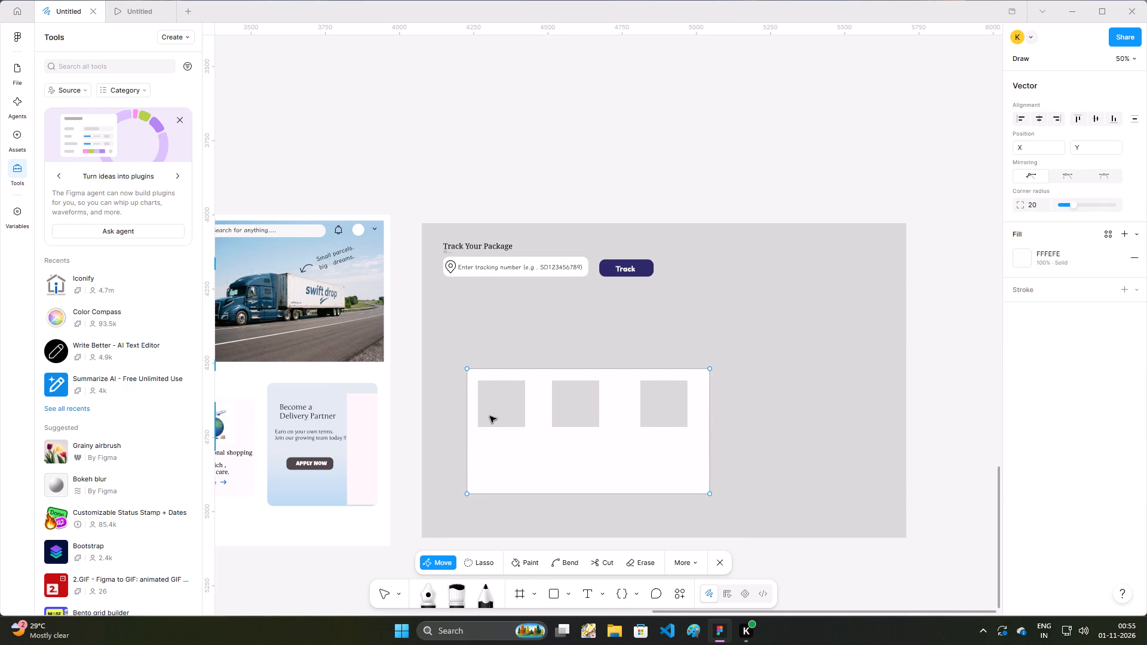
left_click_drag(490, 416, 514, 409)
double_click(615, 454)
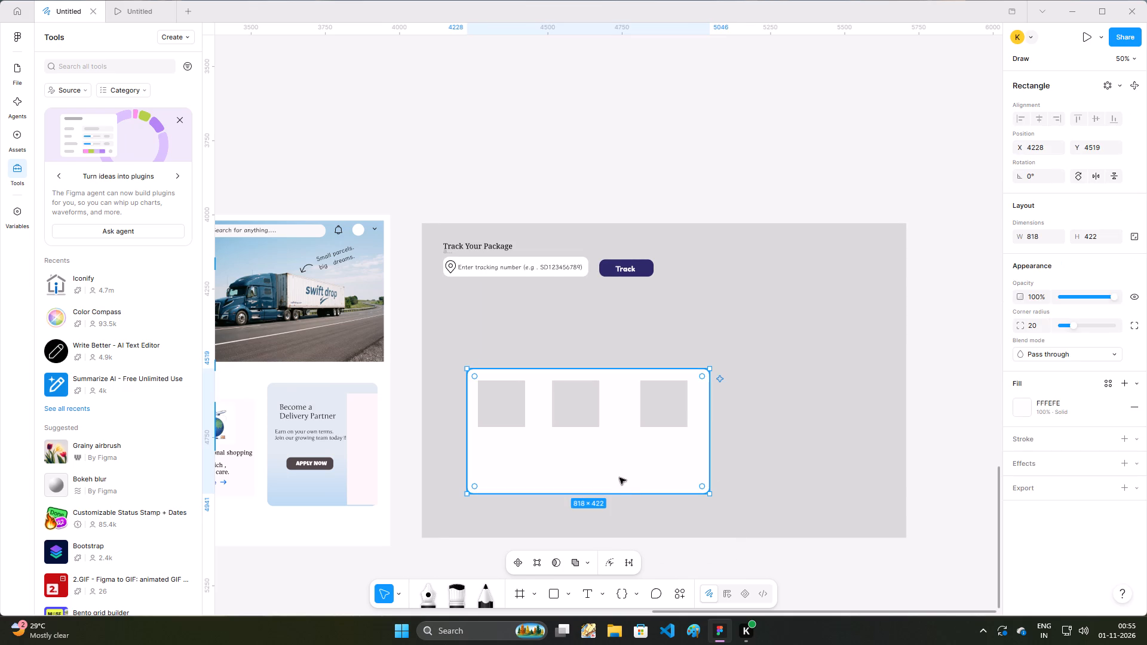
Duplicate each of the three grey squares straight down to form a second row at about Y 4755.
left_click(505, 412)
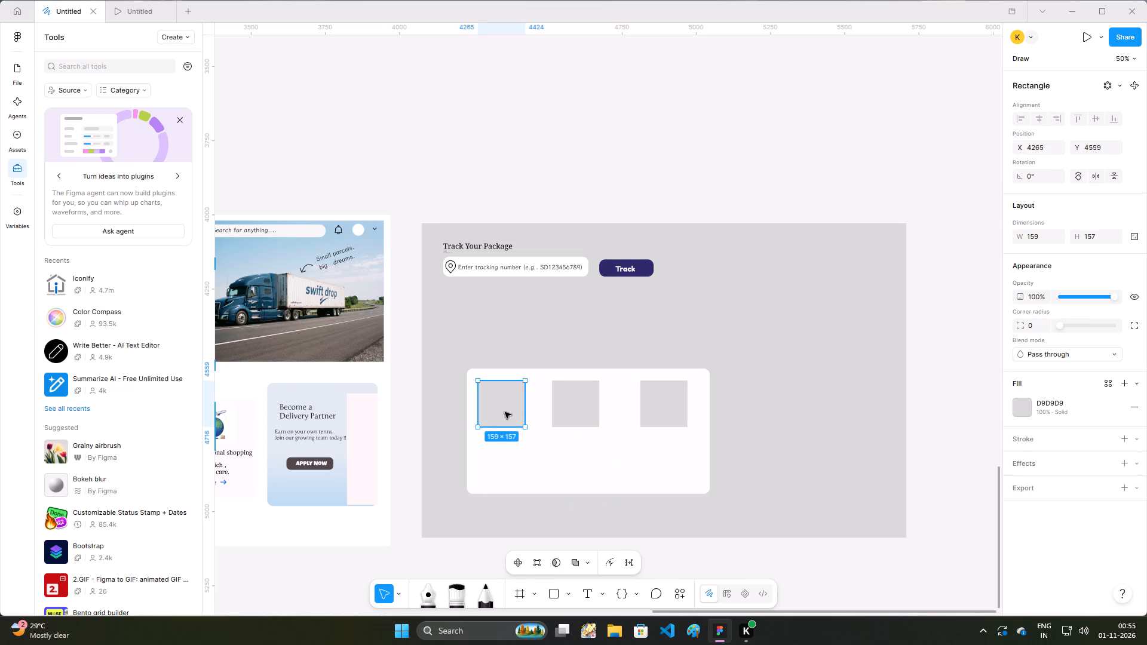
key("ctrl+d")
left_click_drag(504, 403, 504, 454)
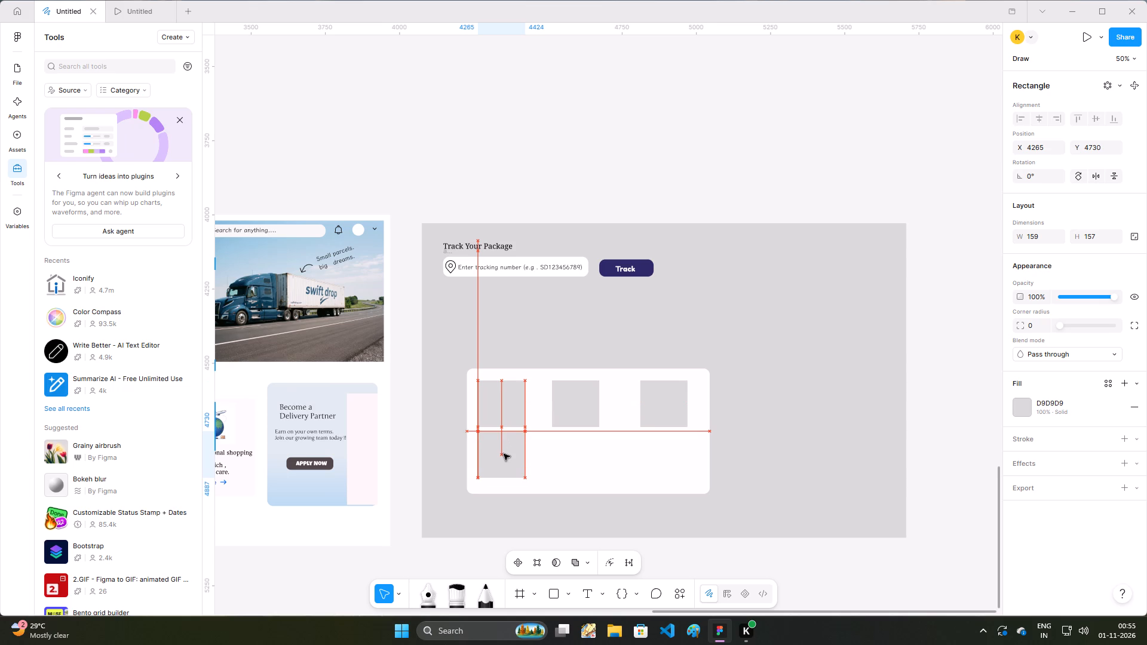
left_click_drag(504, 454, 502, 460)
left_click(575, 413)
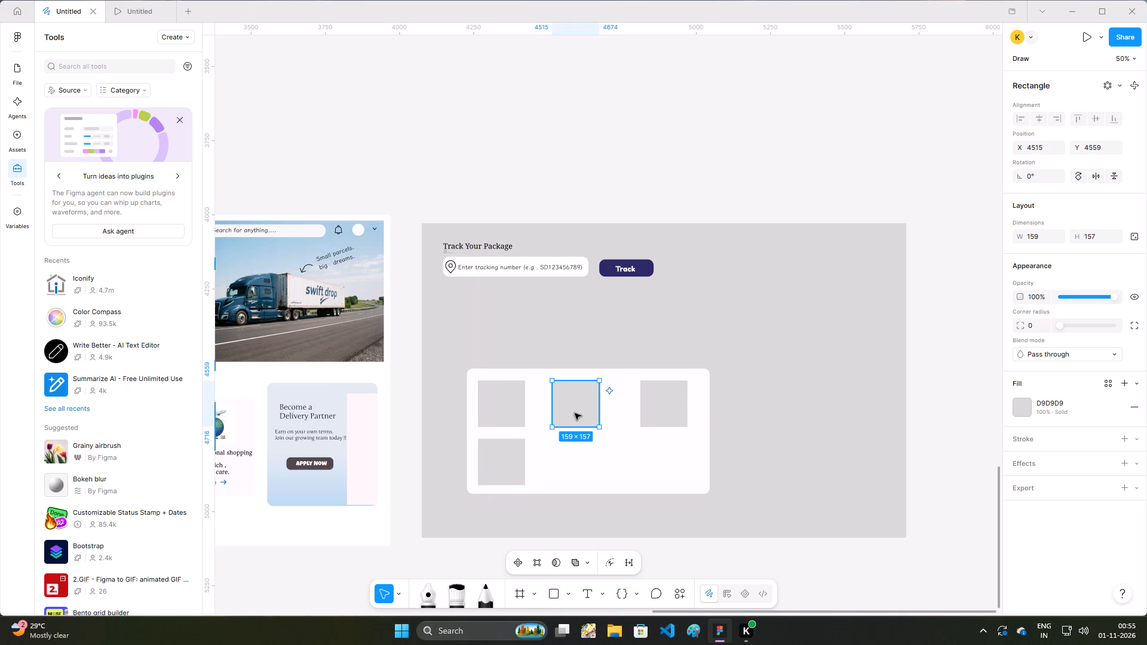
key("ctrl+d")
left_click_drag(575, 411, 576, 467)
left_click(665, 417)
key("ctrl+d")
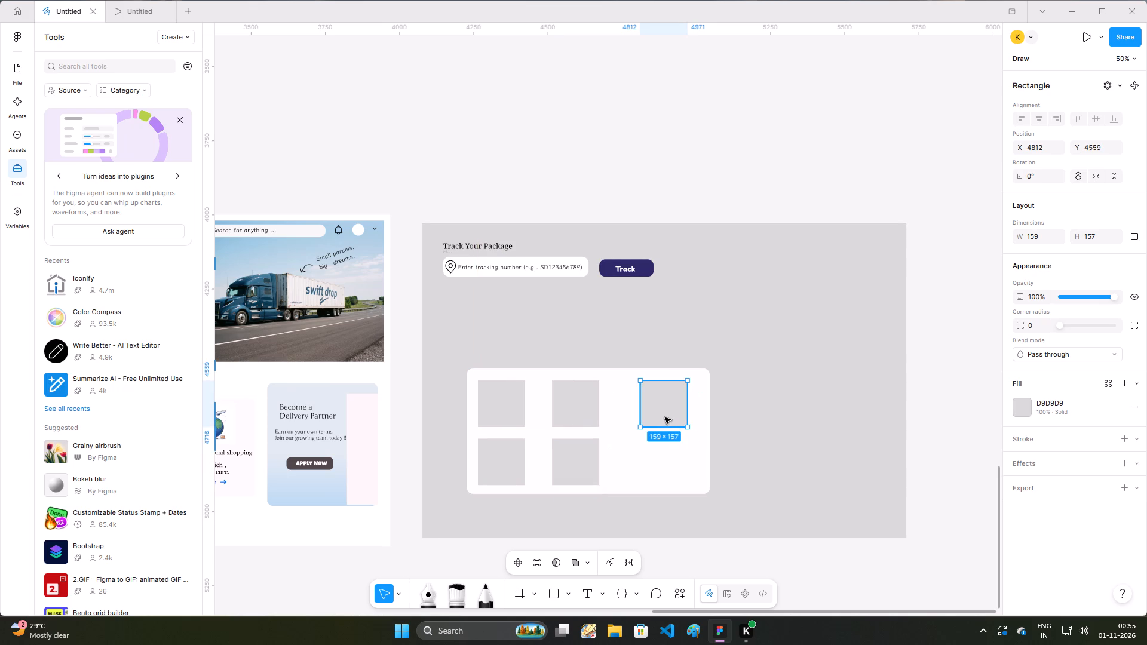
left_click_drag(665, 415, 668, 474)
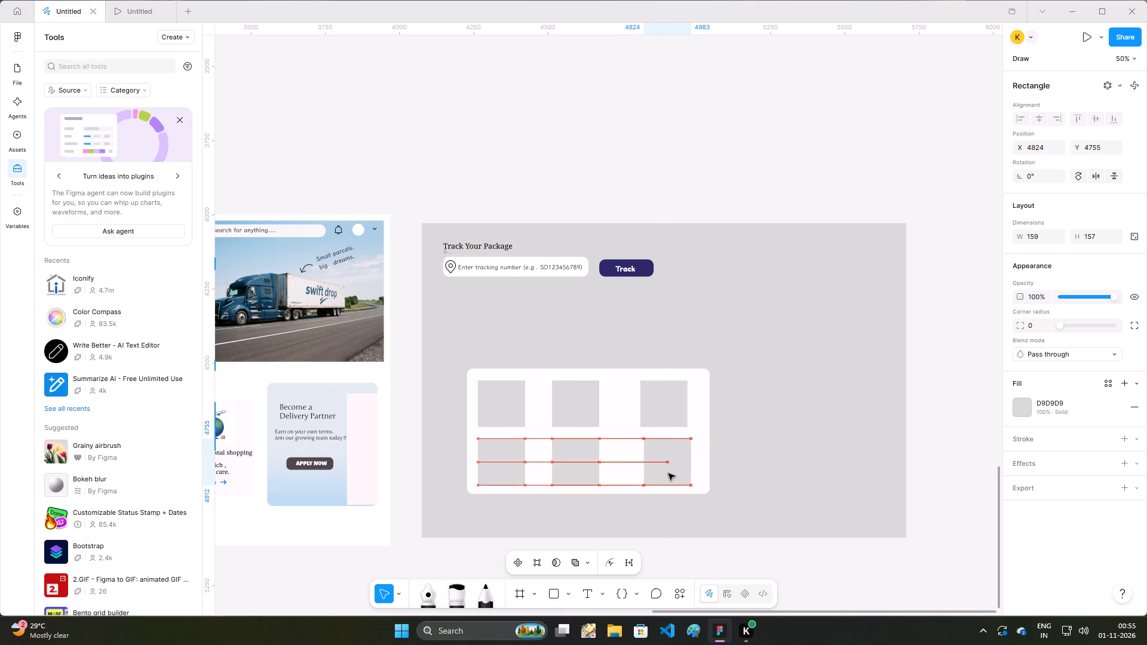
left_click_drag(668, 474, 667, 474)
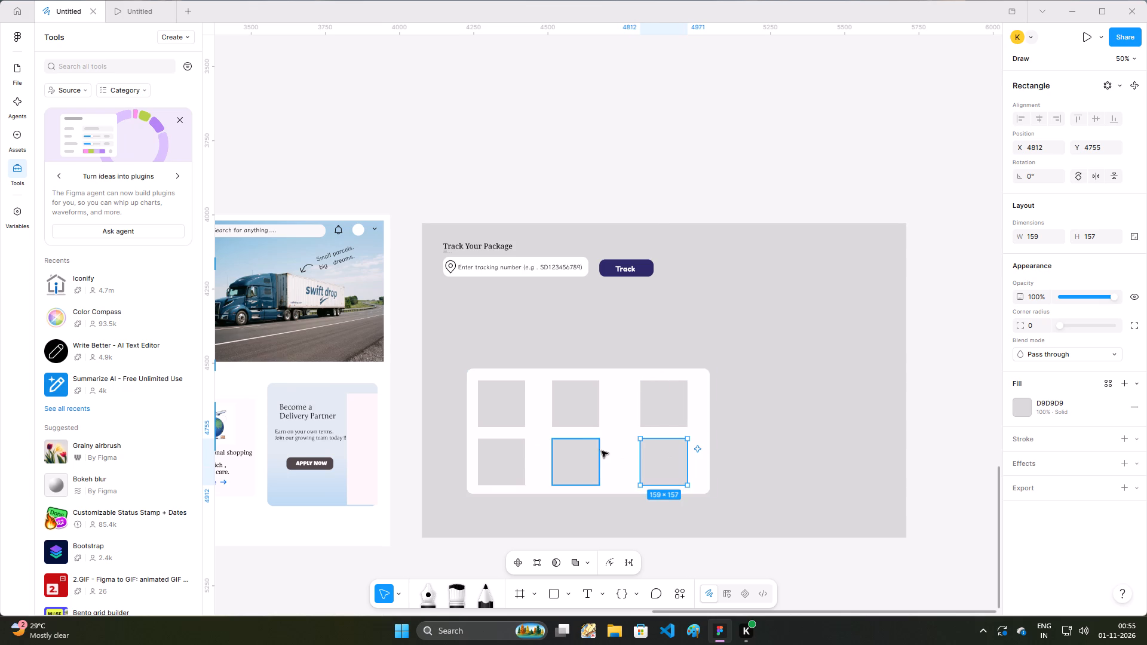
left_click(612, 434)
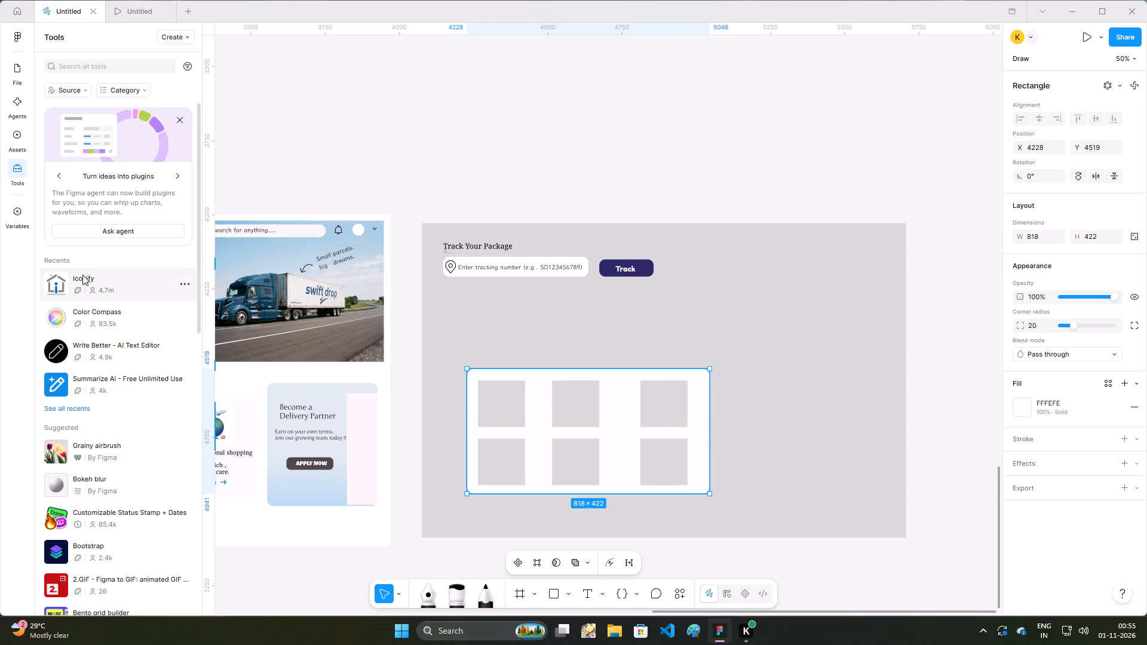
Search Iconify for "mobile" and import the outlined mobile-device icon onto the white card.
left_click(84, 280)
left_click(265, 370)
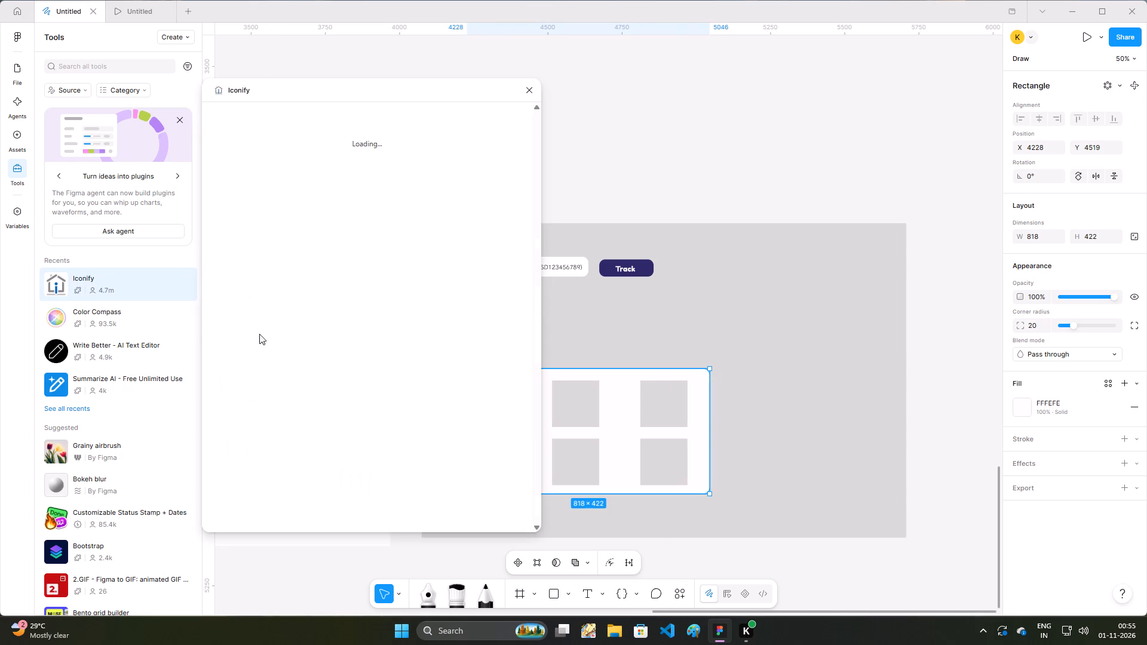
left_click(305, 141)
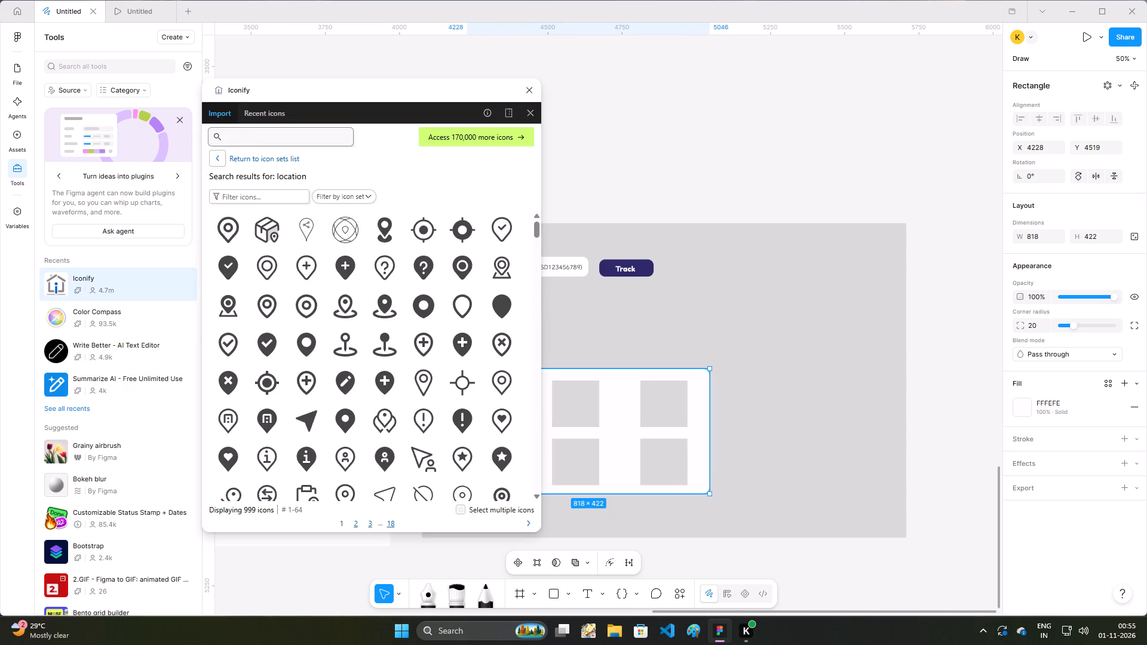
type("mobile")
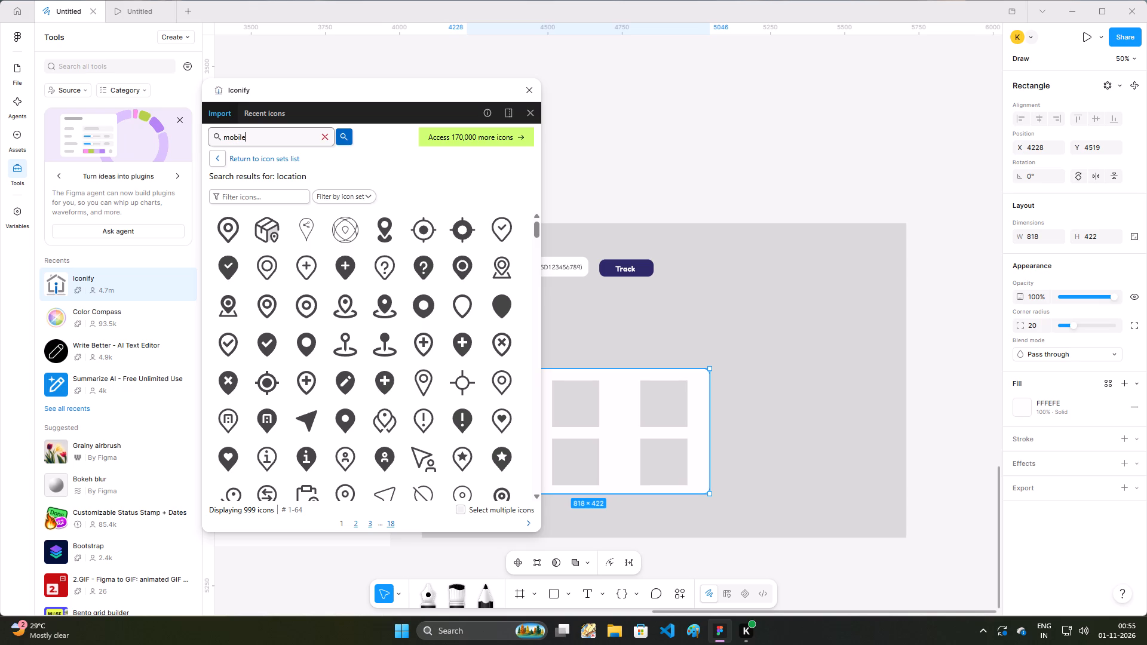
key("Return")
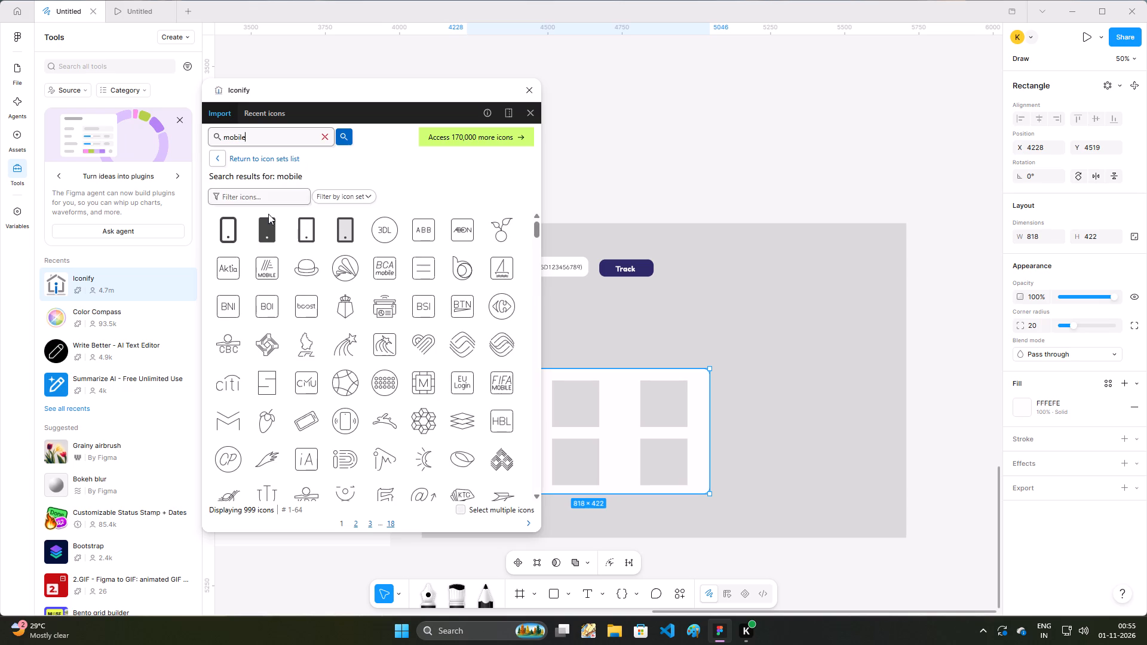
left_click_drag(227, 229, 342, 230)
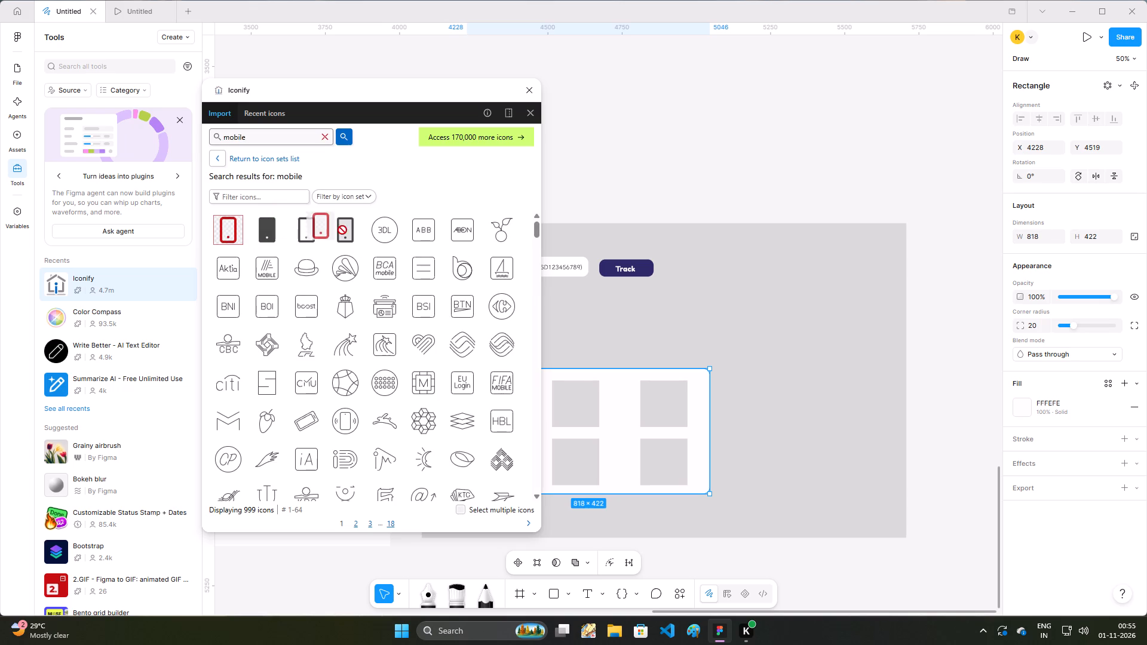
left_click_drag(342, 230, 568, 392)
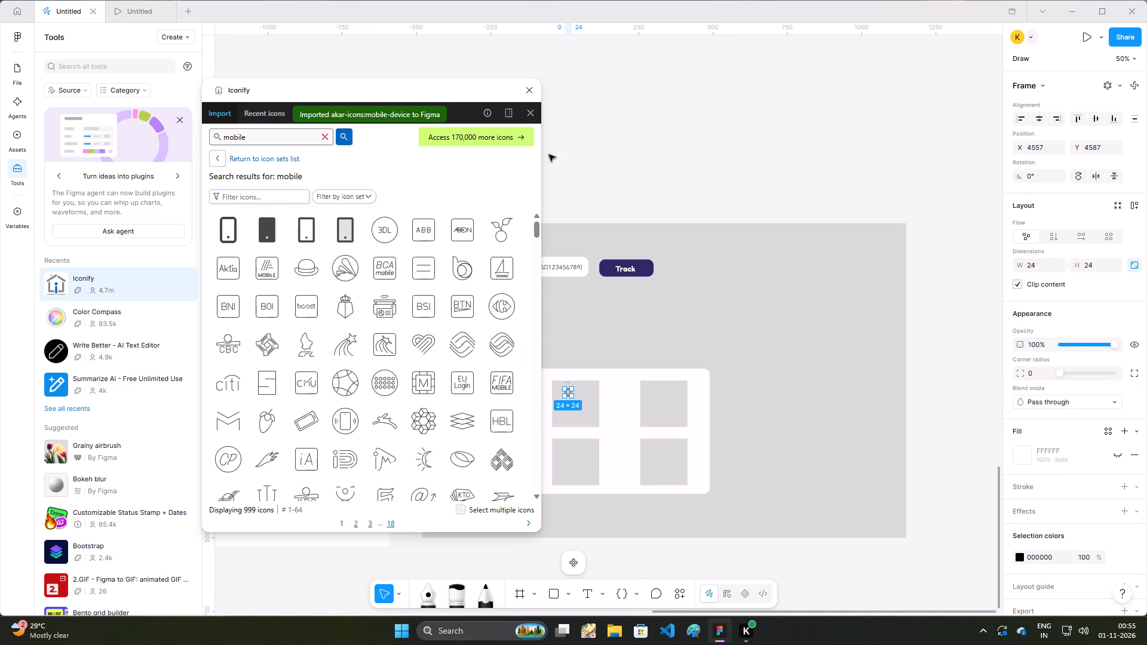
Move the phone icon into the first square of the top row, enlarge it to 55 by 55 and centre it near the square's top.
left_click_drag(483, 88, 309, 89)
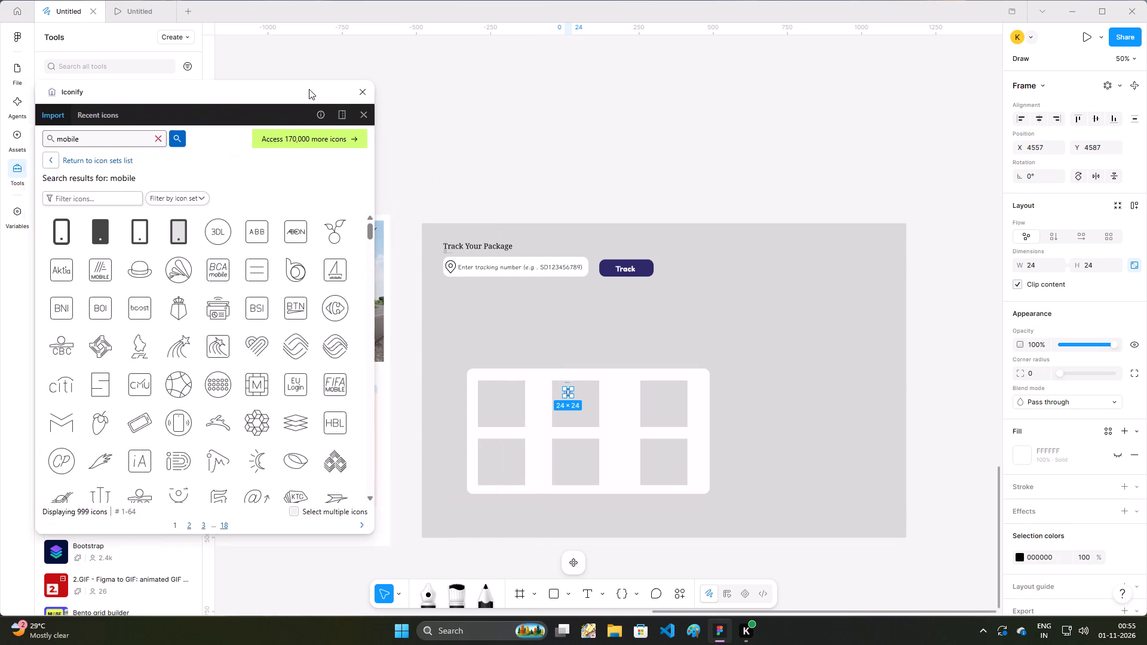
left_click_drag(309, 89, 261, 80)
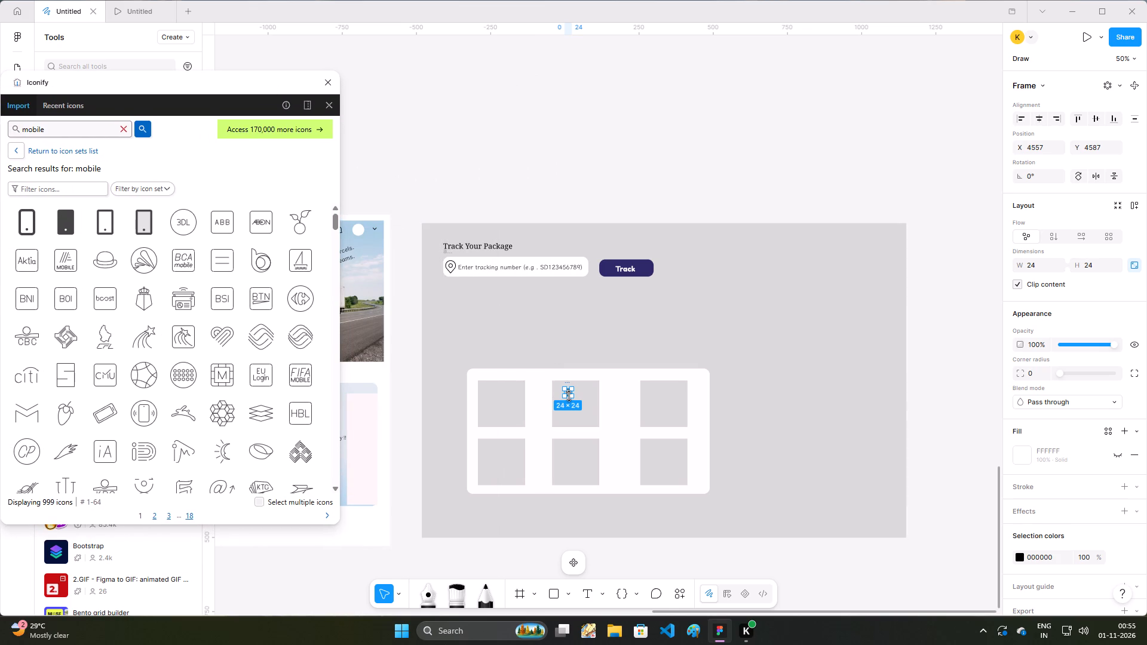
left_click_drag(569, 391, 505, 400)
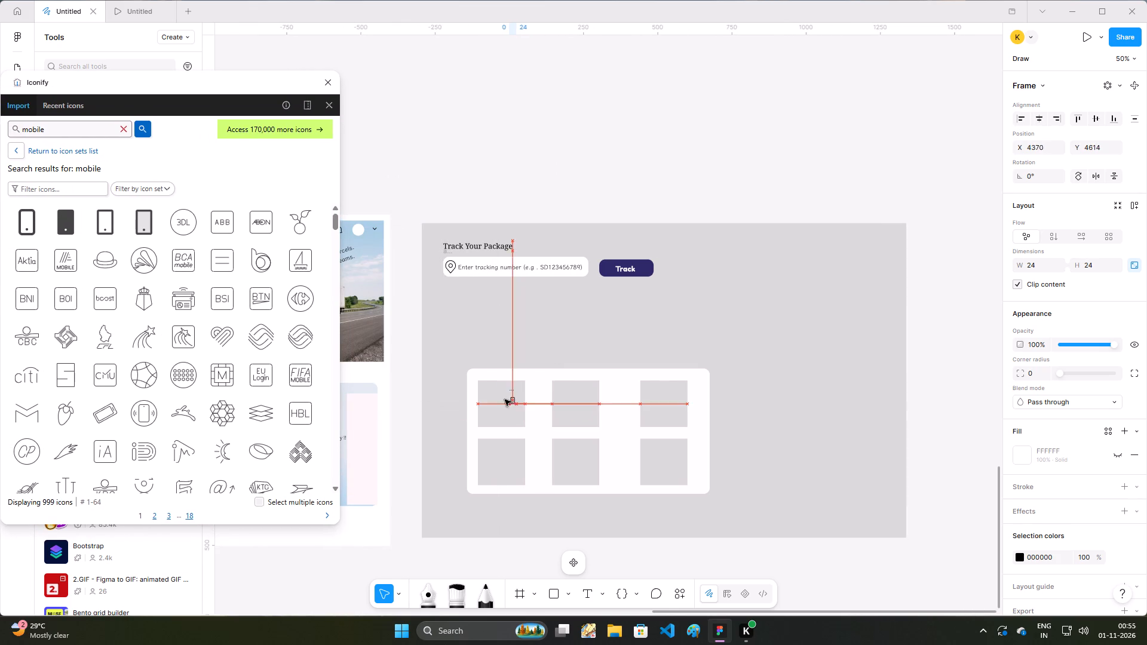
left_click_drag(505, 400, 488, 388)
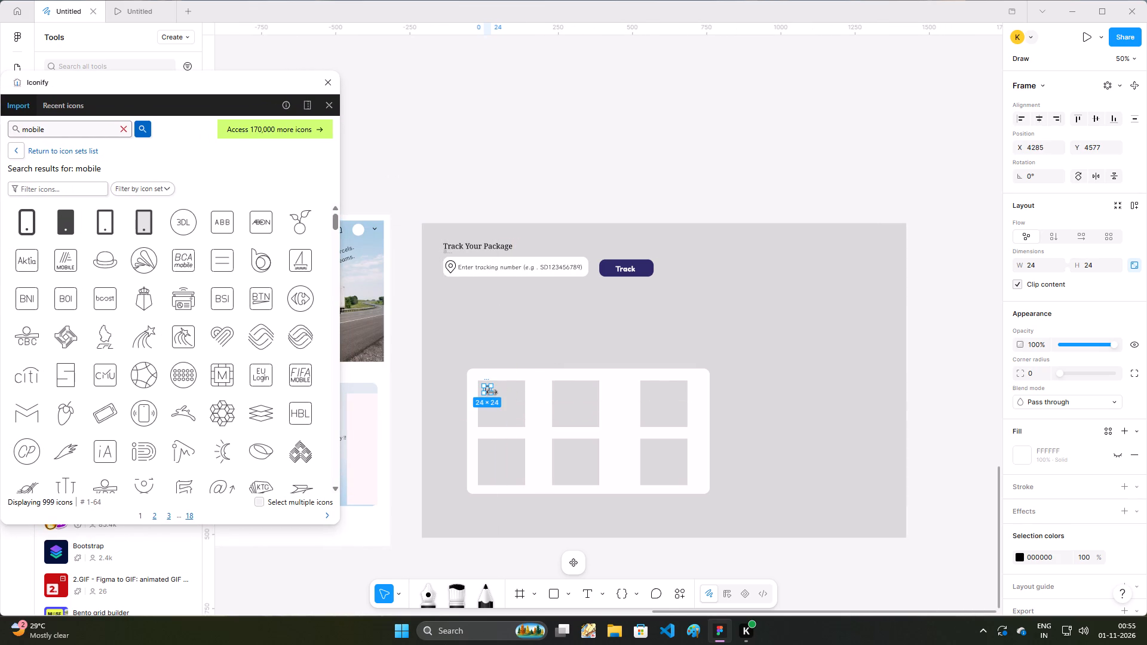
left_click_drag(492, 392, 496, 406)
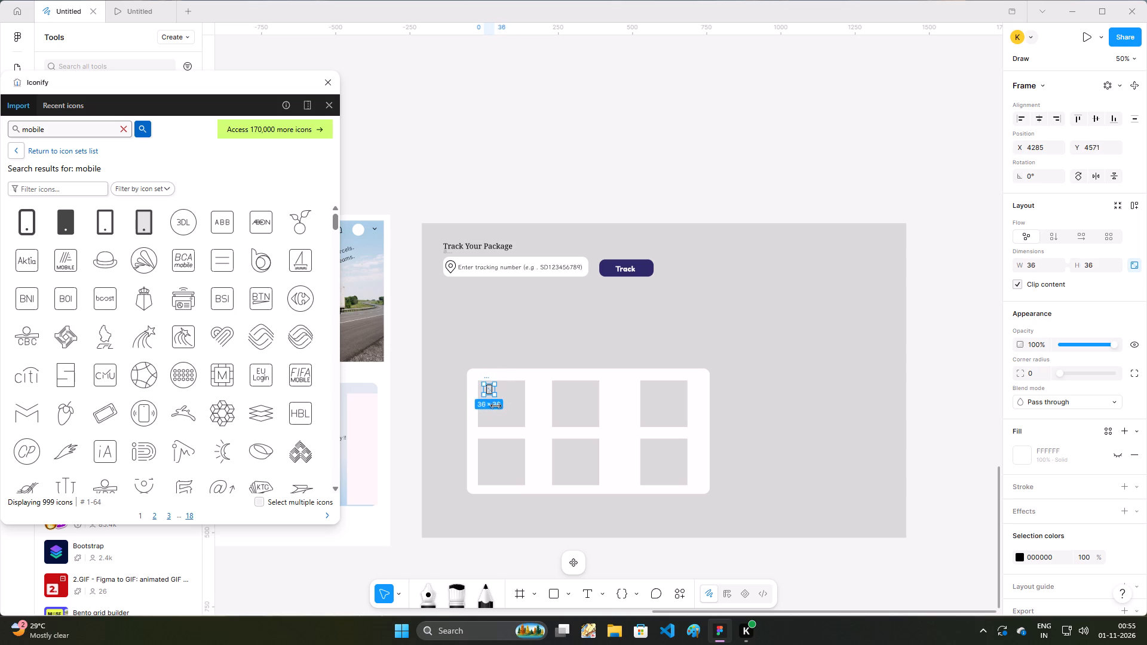
left_click_drag(496, 406, 500, 409)
left_click_drag(493, 391, 498, 400)
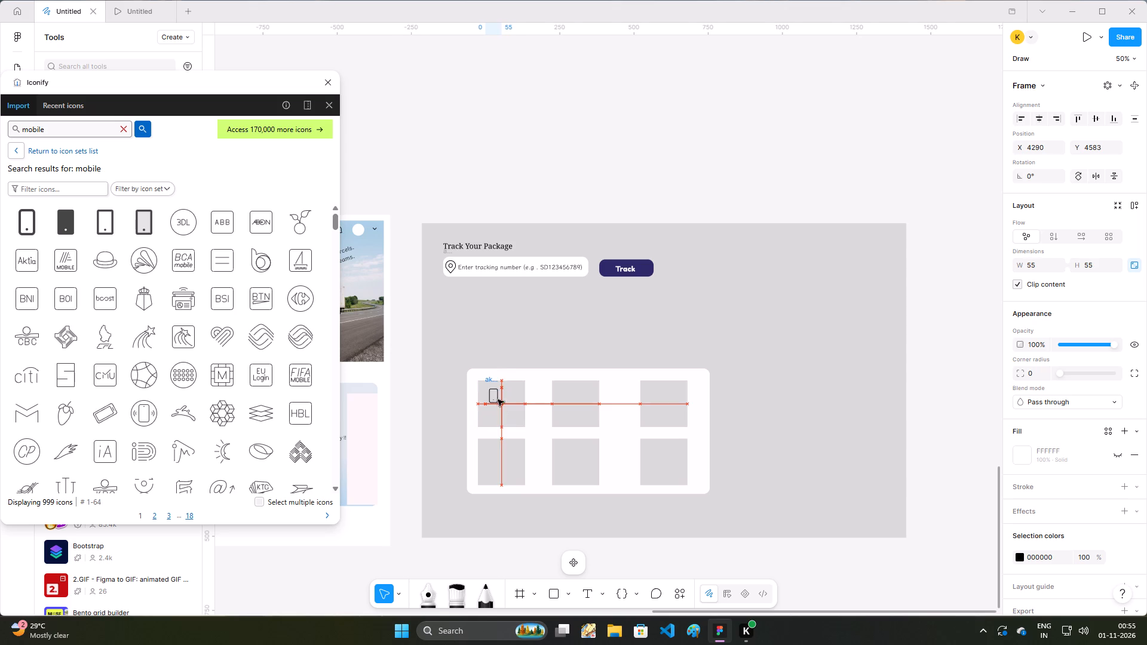
left_click_drag(498, 400, 501, 393)
Add the text label "Electroincs" beneath the phone icon in the first square of the top row.
left_click(492, 415)
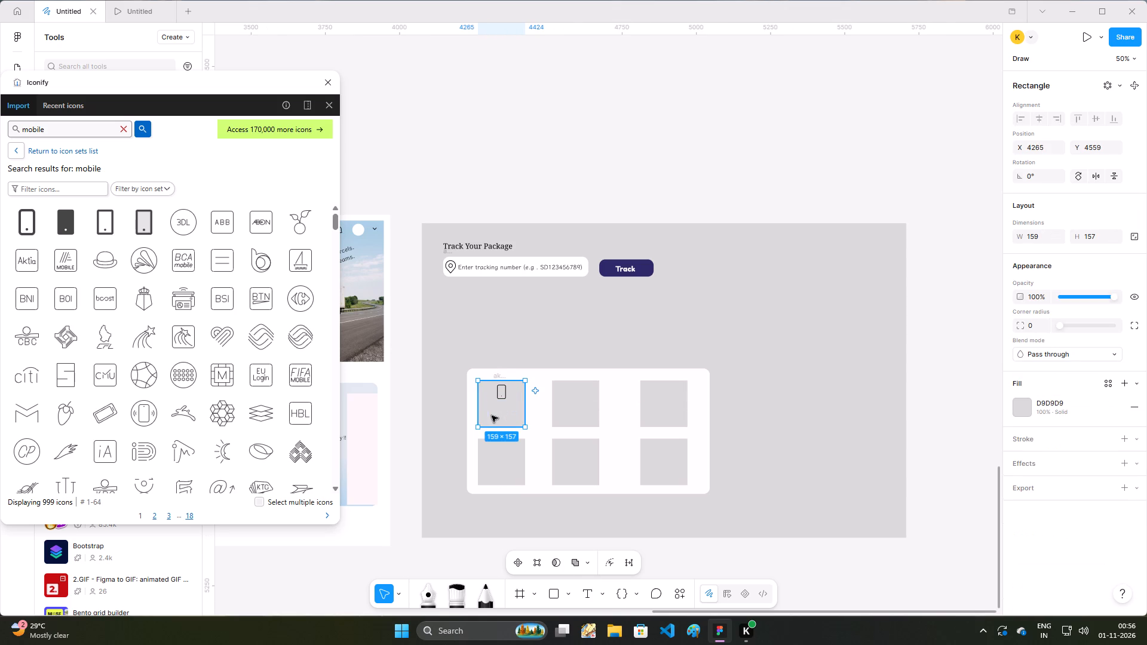
key("t")
left_click(489, 410)
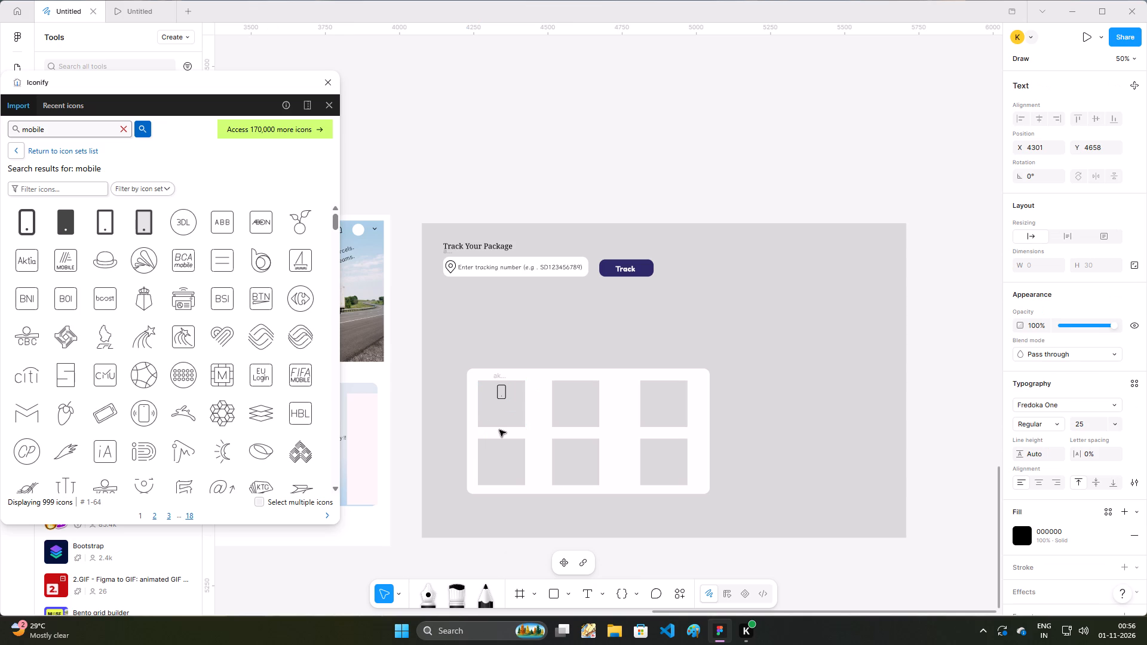
type("el")
key("BackSpace")
key("e")
type("ct")
type("ro")
type("in")
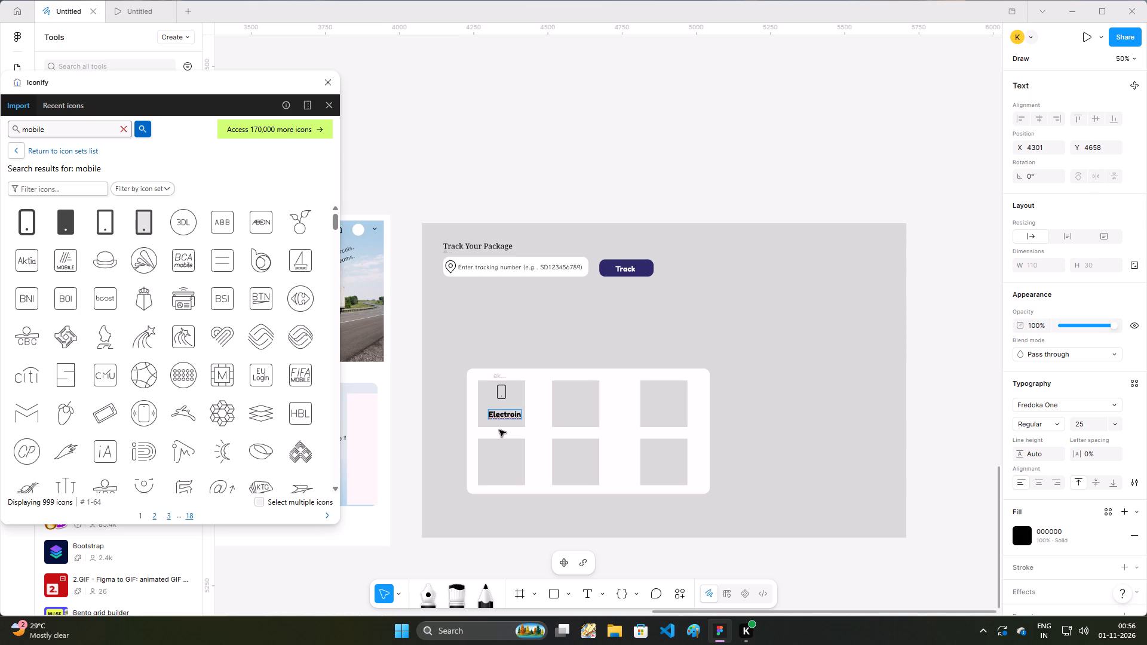
type("cs")
Set the "Electroincs" label to size 20 in the Fredoka font.
key("ctrl+s")
key("ctrl+a")
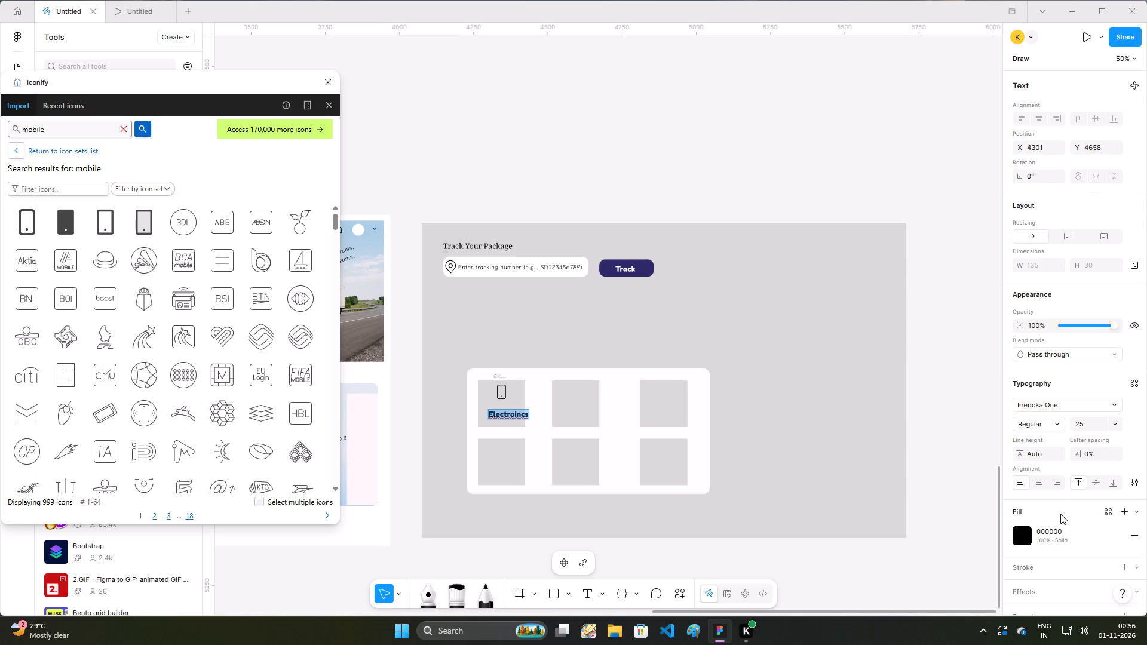
double_click(1076, 425)
type("20")
key("Return")
left_click(1054, 426)
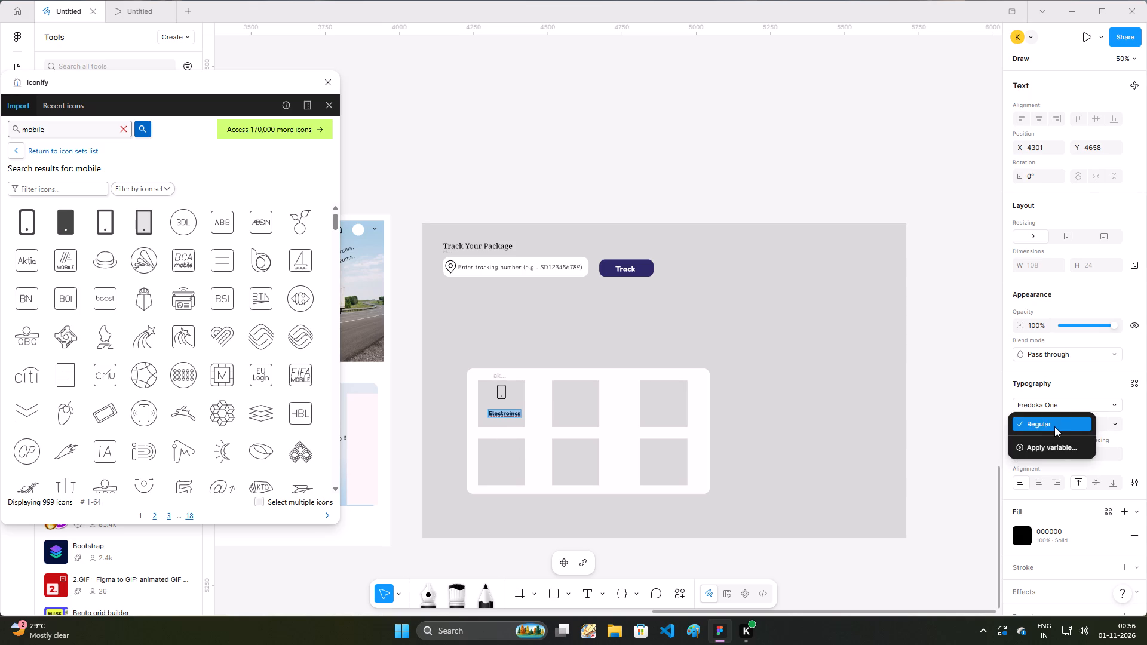
double_click(1059, 406)
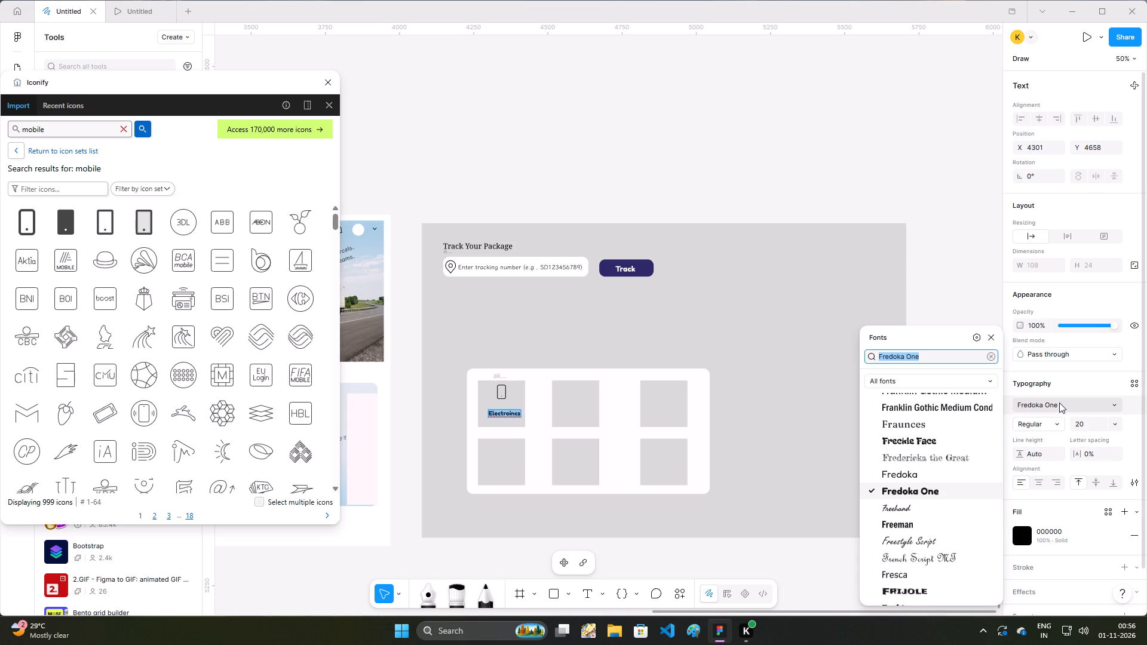
scroll(928, 454, "down", 2)
scroll(931, 453, "up", 1)
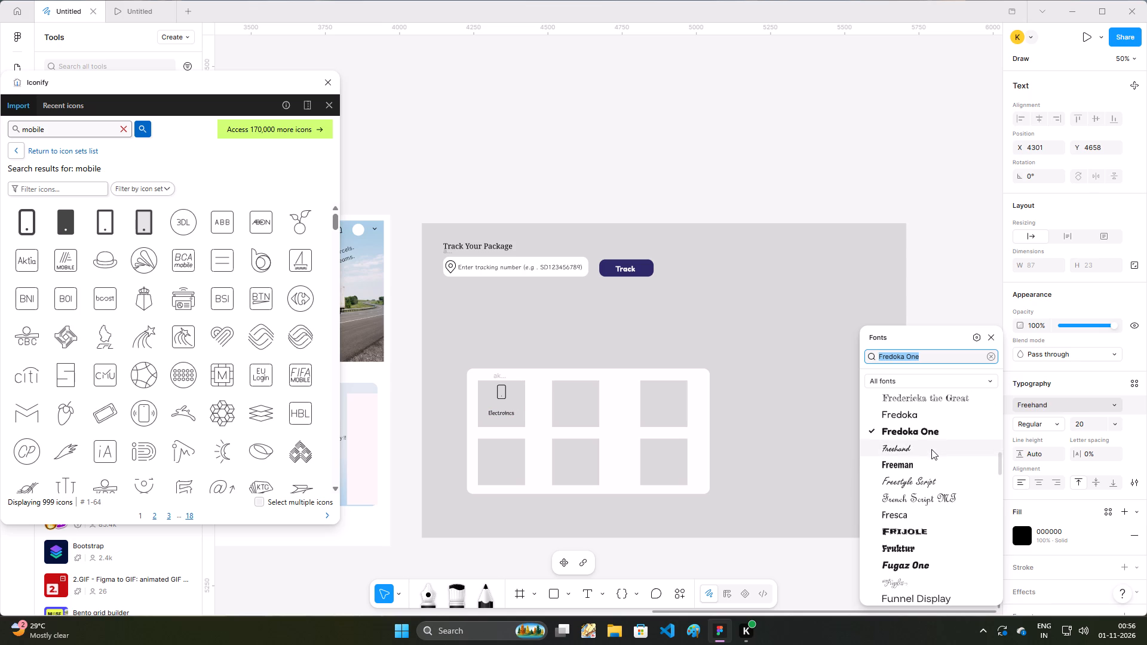
left_click(910, 417)
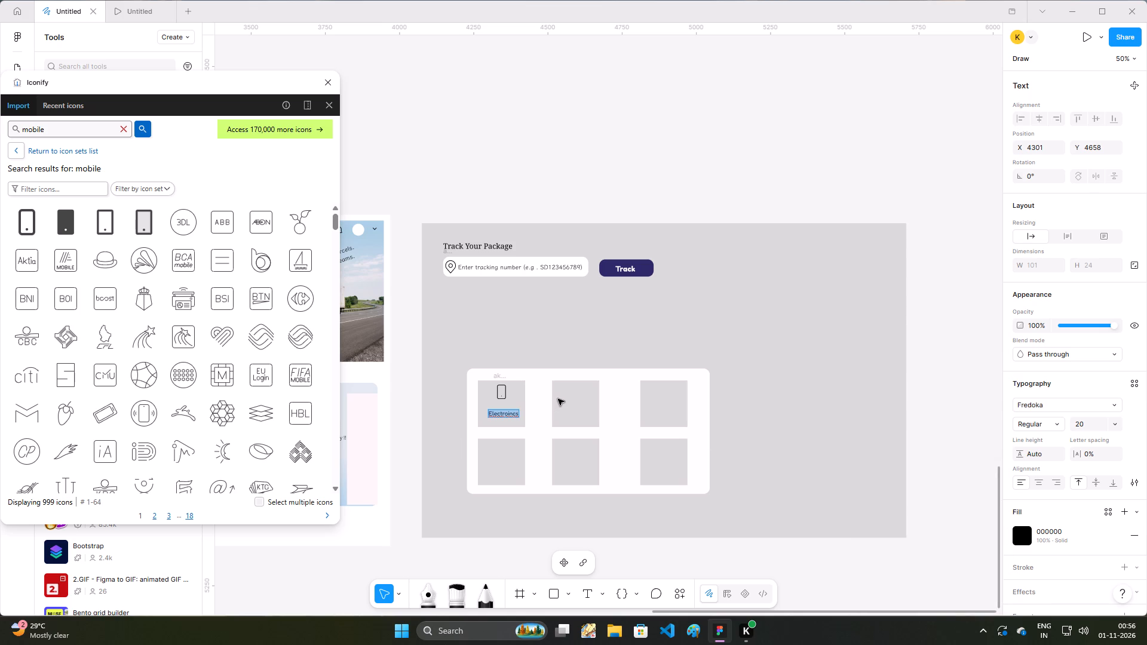
left_click(516, 400)
Recolour the first square behind the phone icon to a pale cyan fill, about D7F8FF.
left_click(517, 395)
left_click(1016, 410)
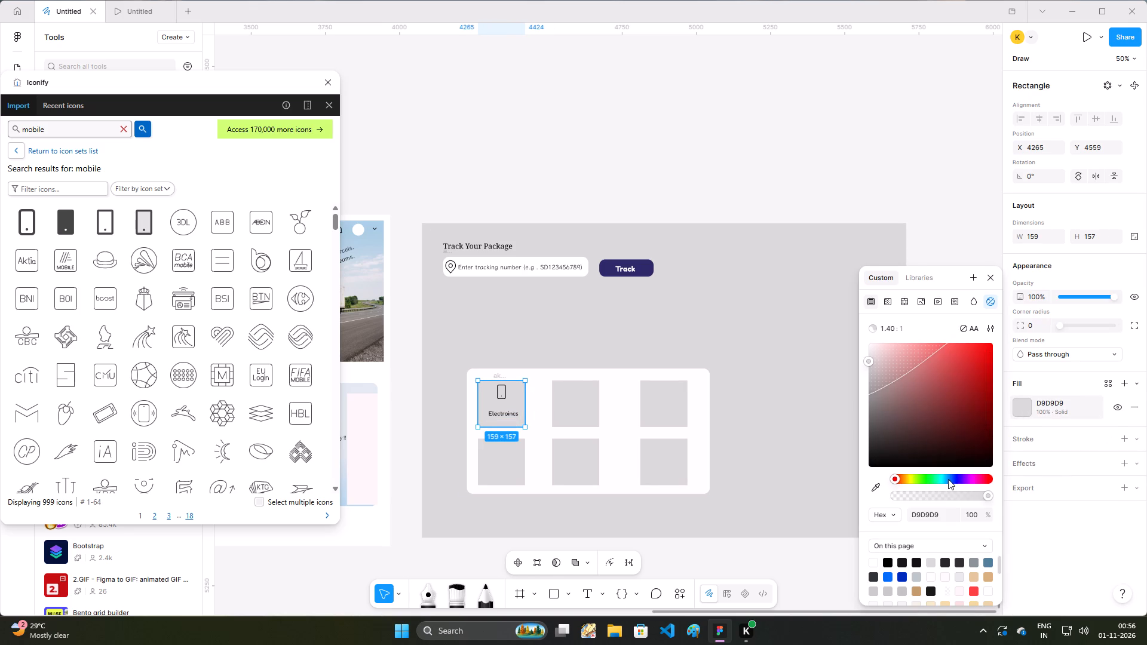
left_click(944, 478)
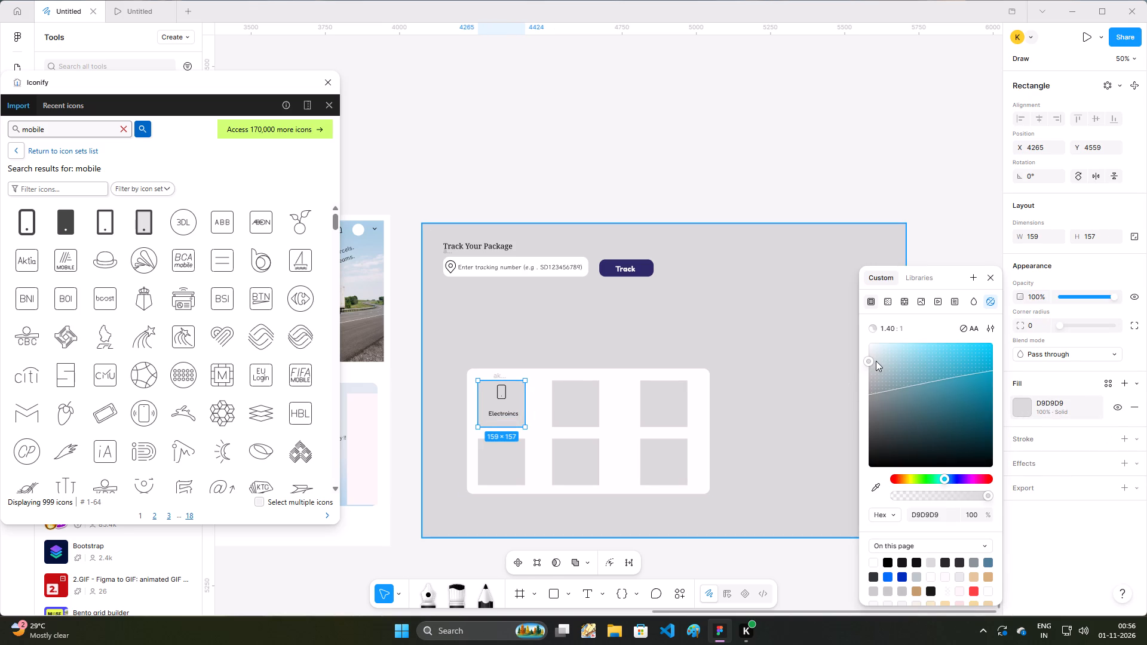
left_click_drag(876, 361, 972, 383)
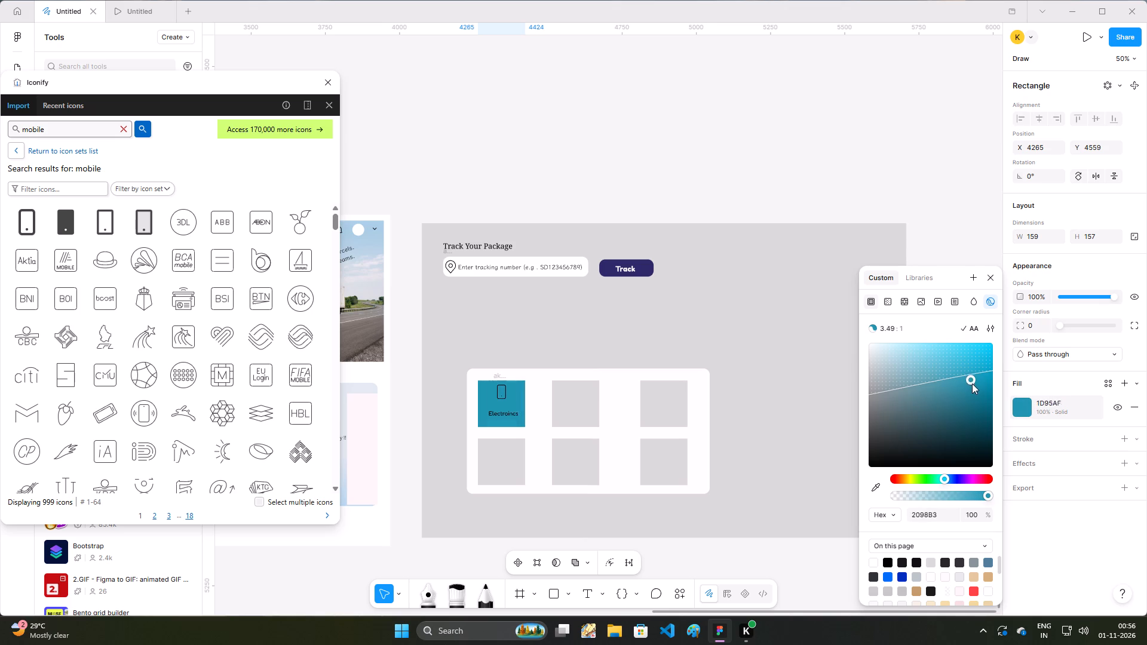
left_click_drag(972, 383, 915, 328)
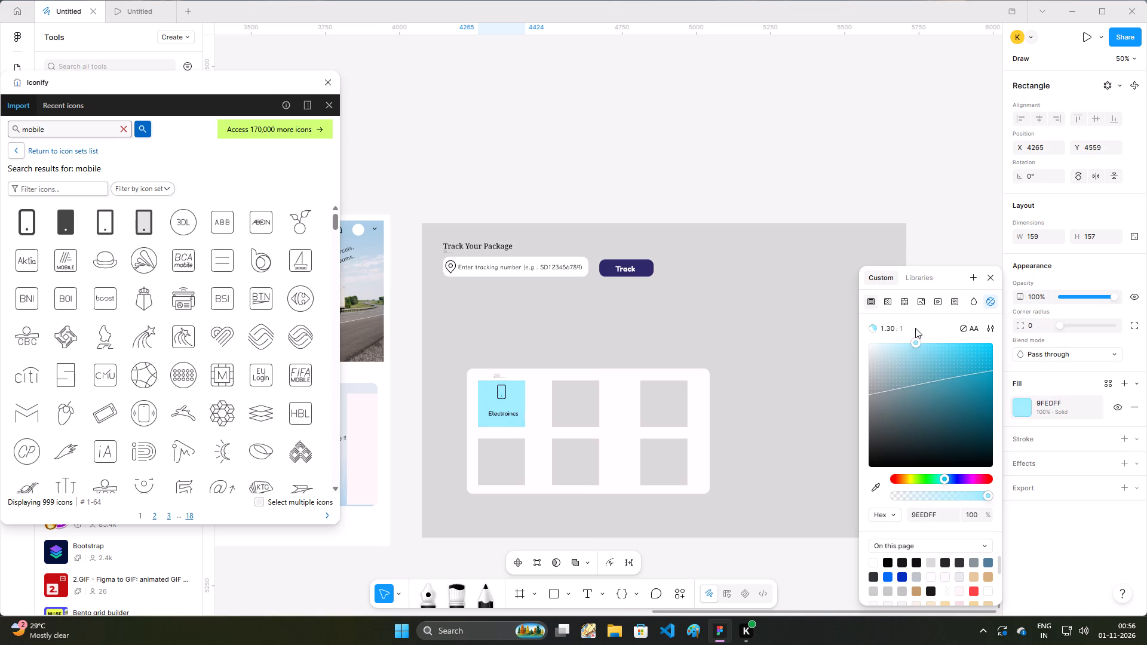
left_click_drag(915, 328, 894, 326)
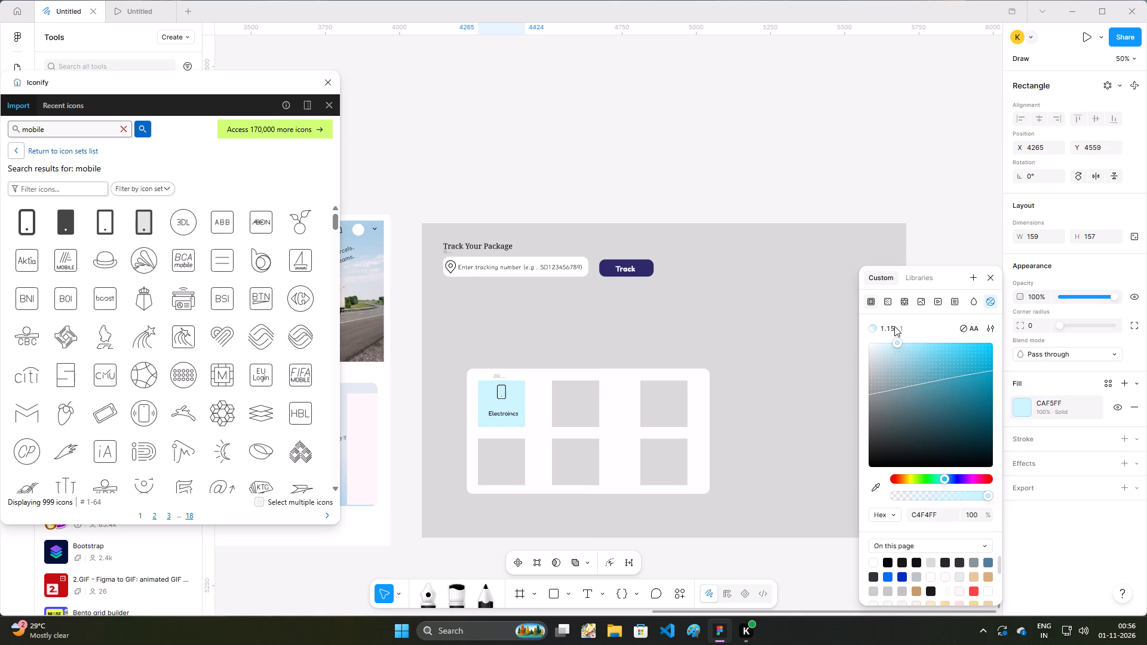
left_click_drag(894, 326, 879, 325)
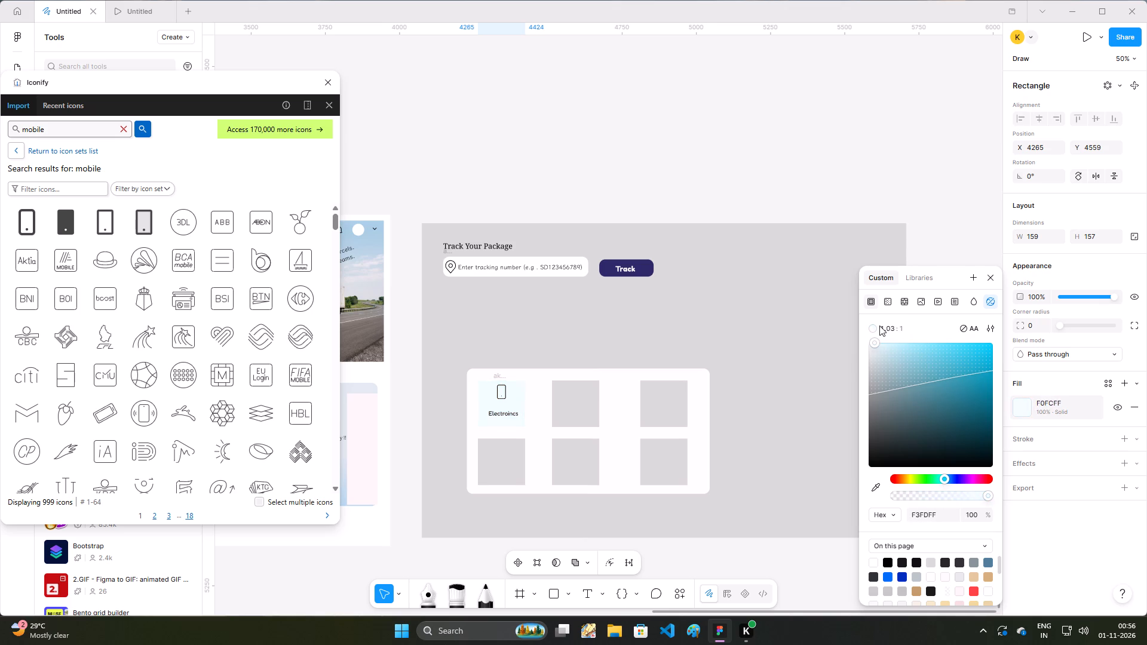
left_click_drag(879, 325, 891, 322)
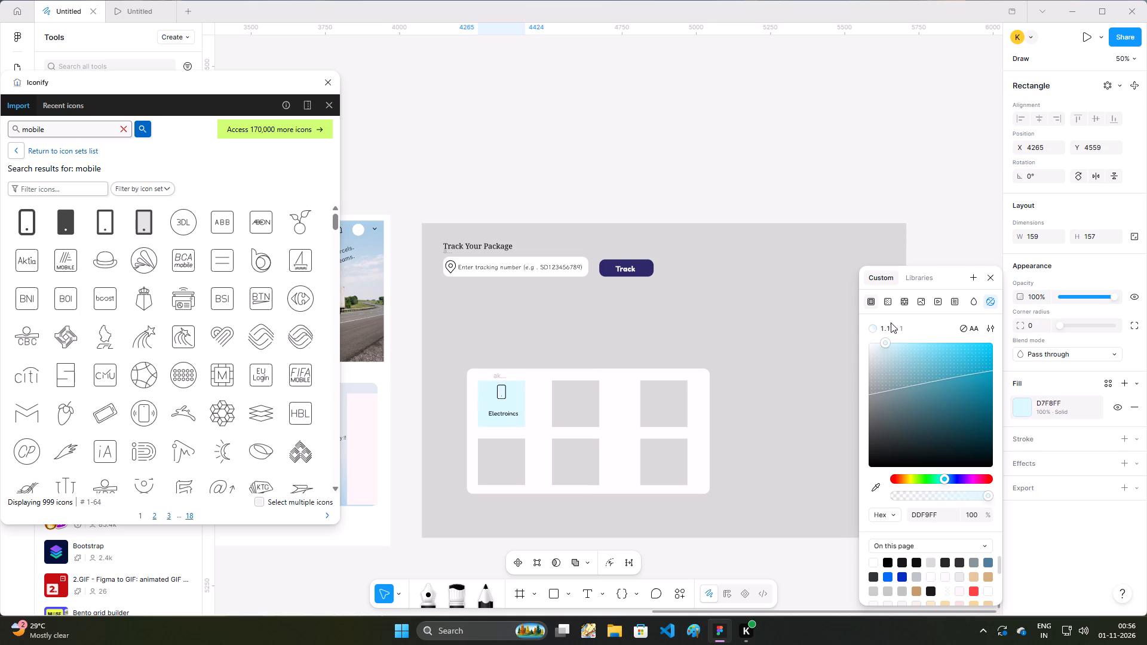
left_click_drag(891, 322, 889, 323)
left_click(777, 404)
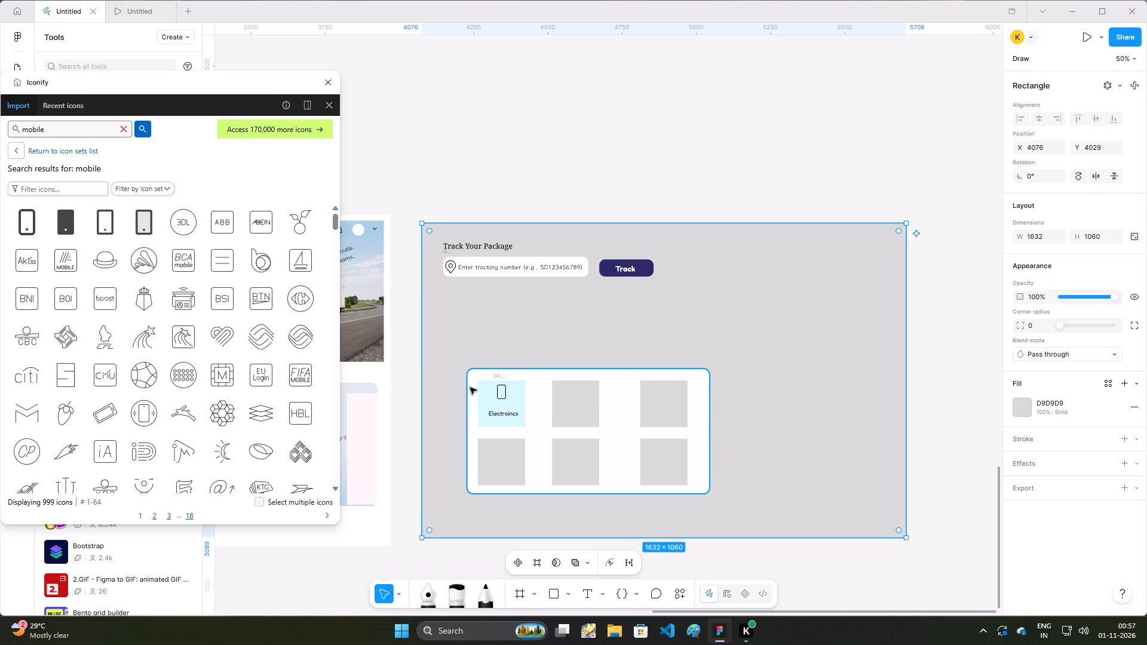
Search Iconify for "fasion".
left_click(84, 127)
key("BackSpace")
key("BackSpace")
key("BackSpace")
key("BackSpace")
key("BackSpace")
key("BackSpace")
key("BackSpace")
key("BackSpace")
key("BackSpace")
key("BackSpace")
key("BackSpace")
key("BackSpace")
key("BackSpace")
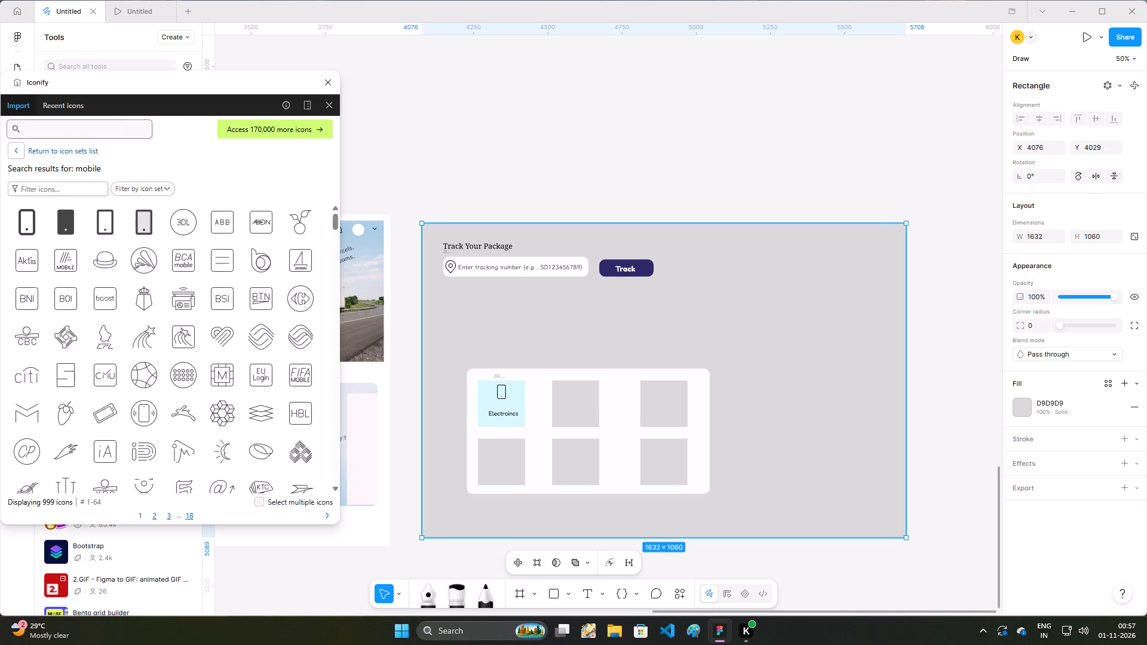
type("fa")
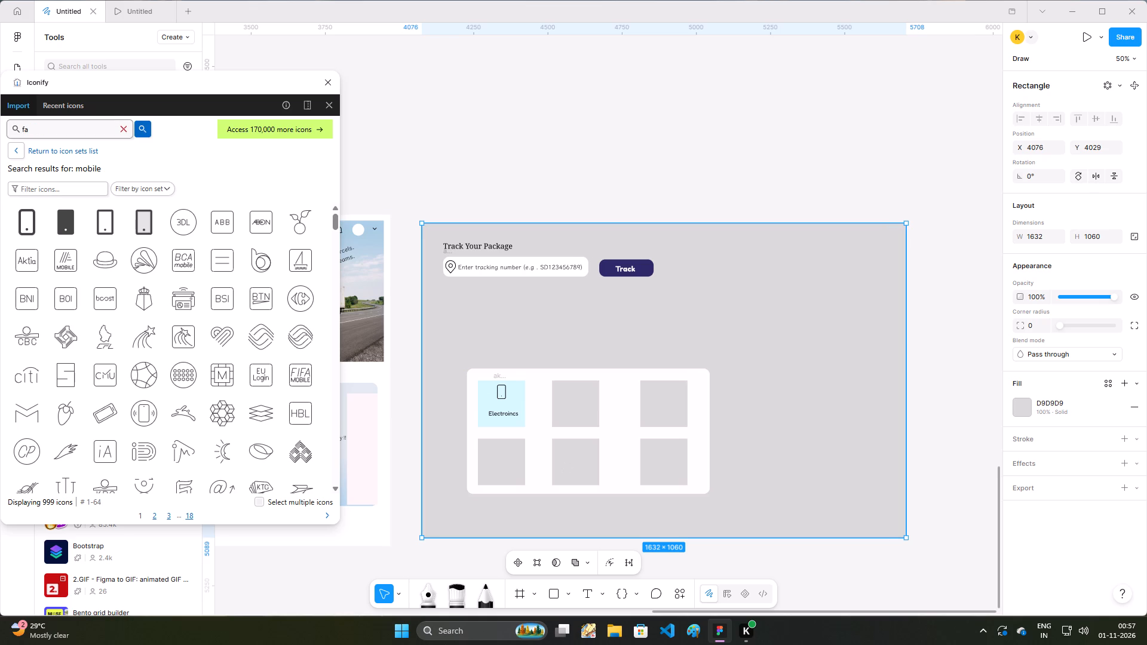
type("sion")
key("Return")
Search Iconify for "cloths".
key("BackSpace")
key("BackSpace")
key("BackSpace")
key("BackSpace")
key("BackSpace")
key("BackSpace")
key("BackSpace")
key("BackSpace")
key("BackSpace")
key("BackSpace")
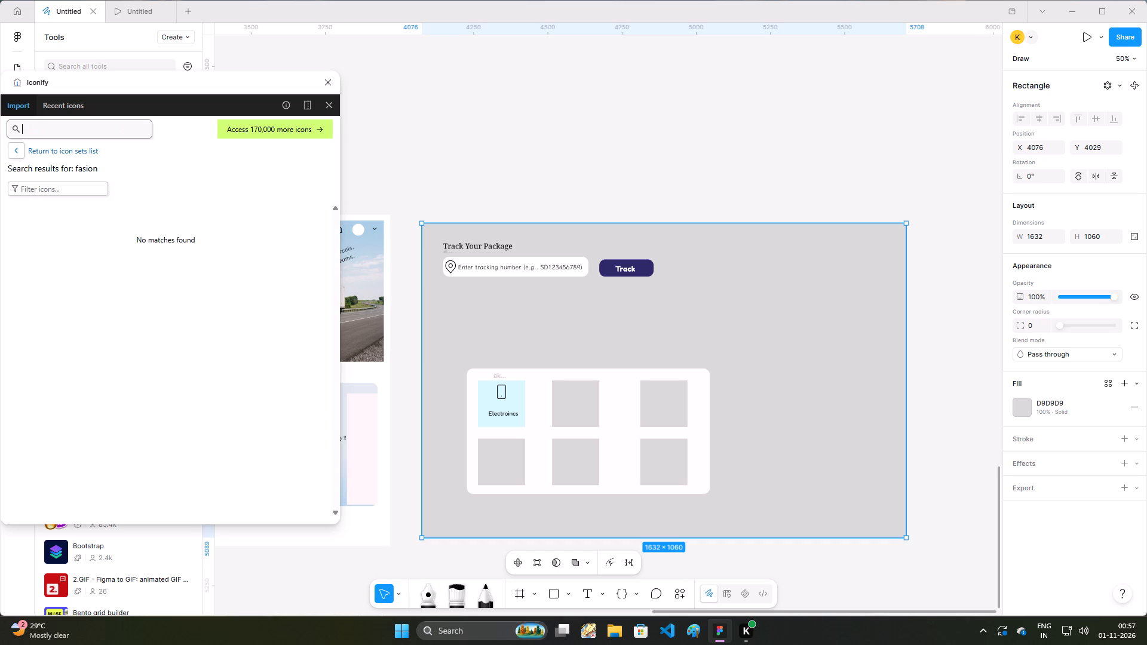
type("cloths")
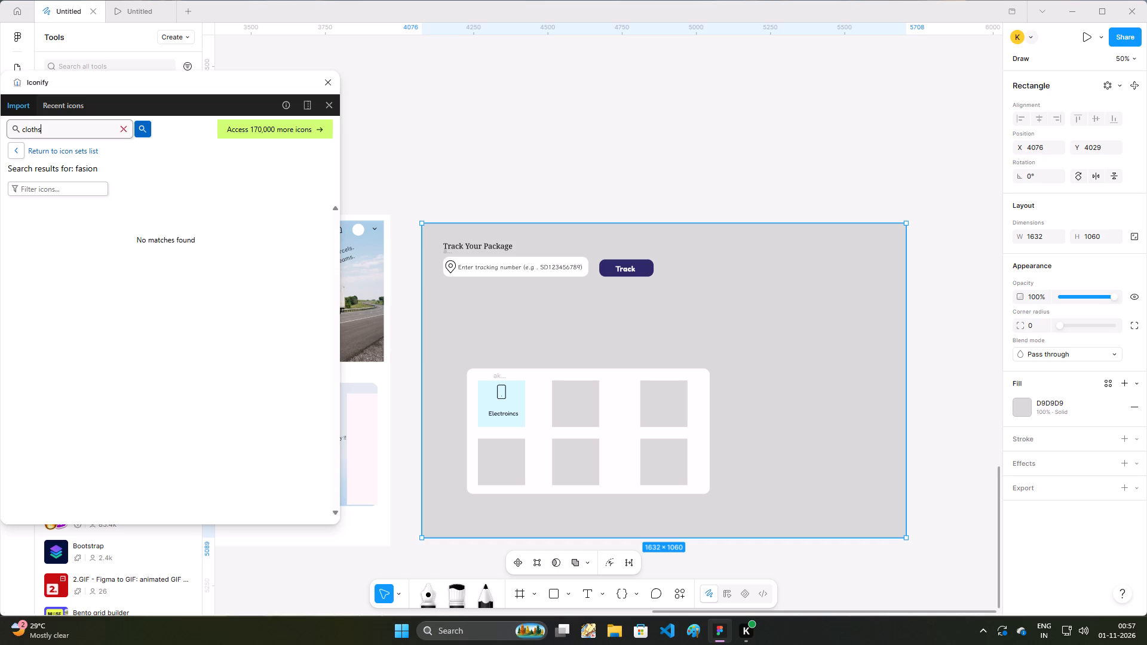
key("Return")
Search Iconify for "fashion".
key("BackSpace")
key("BackSpace")
key("BackSpace")
key("BackSpace")
key("BackSpace")
key("BackSpace")
key("BackSpace")
key("BackSpace")
type("fas")
type("hion")
key("Return")
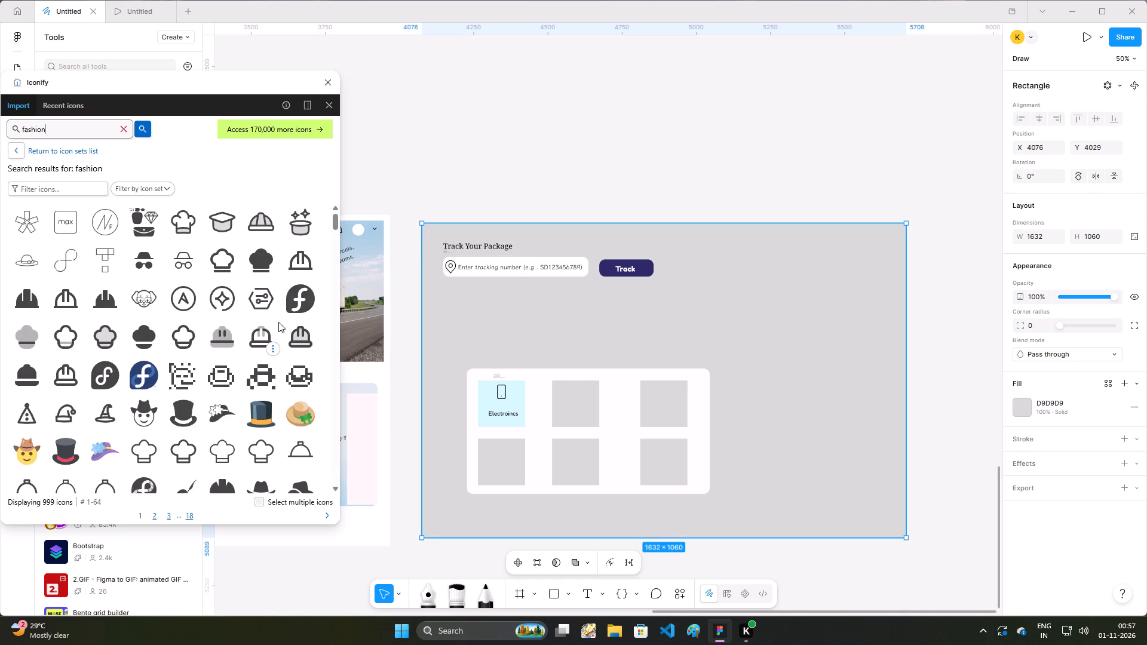
Import an outlined T-shirt icon from the fashion results onto the second square in the top row and enlarge it to 55 × 55.
scroll(281, 327, "down", 1)
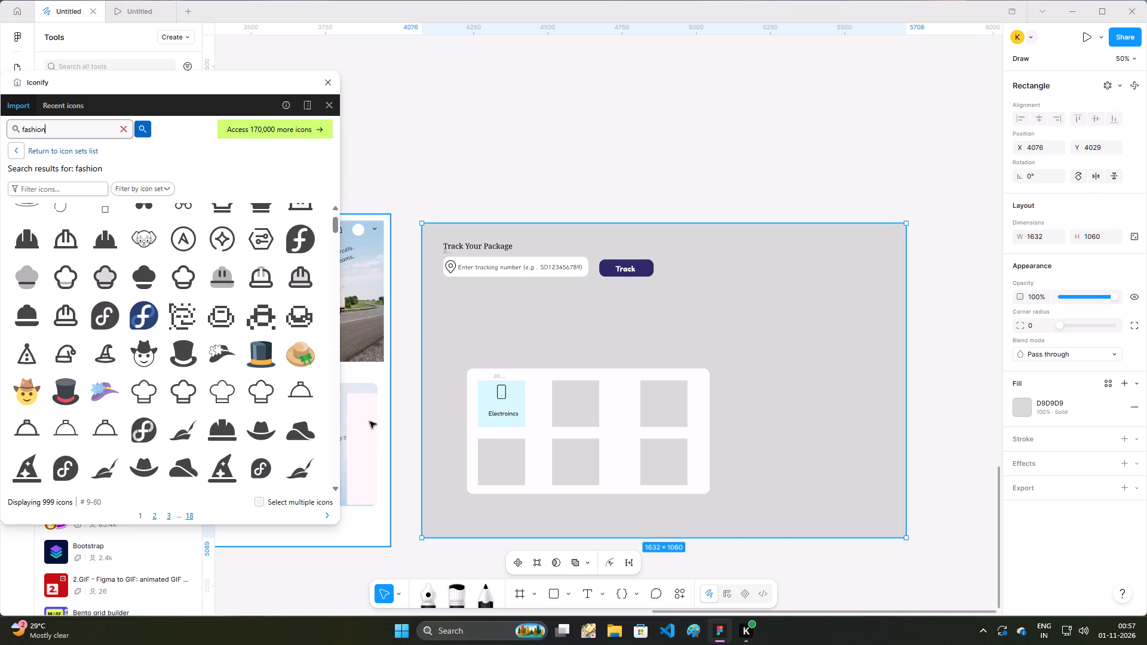
scroll(174, 416, "up", 2)
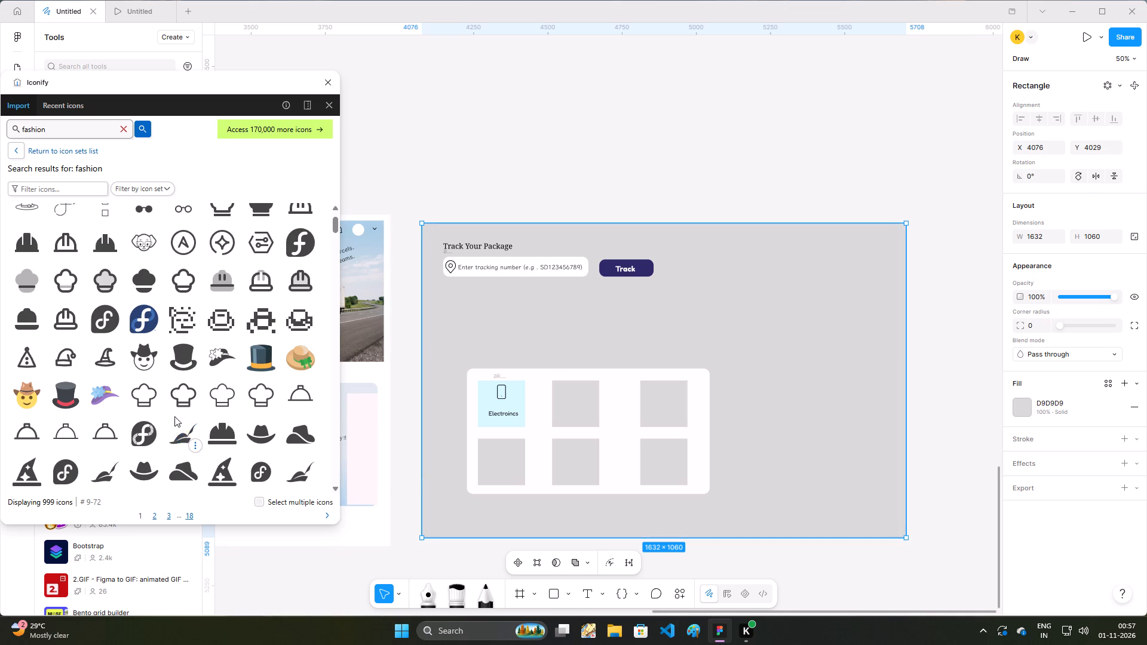
scroll(174, 416, "up", 5)
scroll(176, 410, "down", 4)
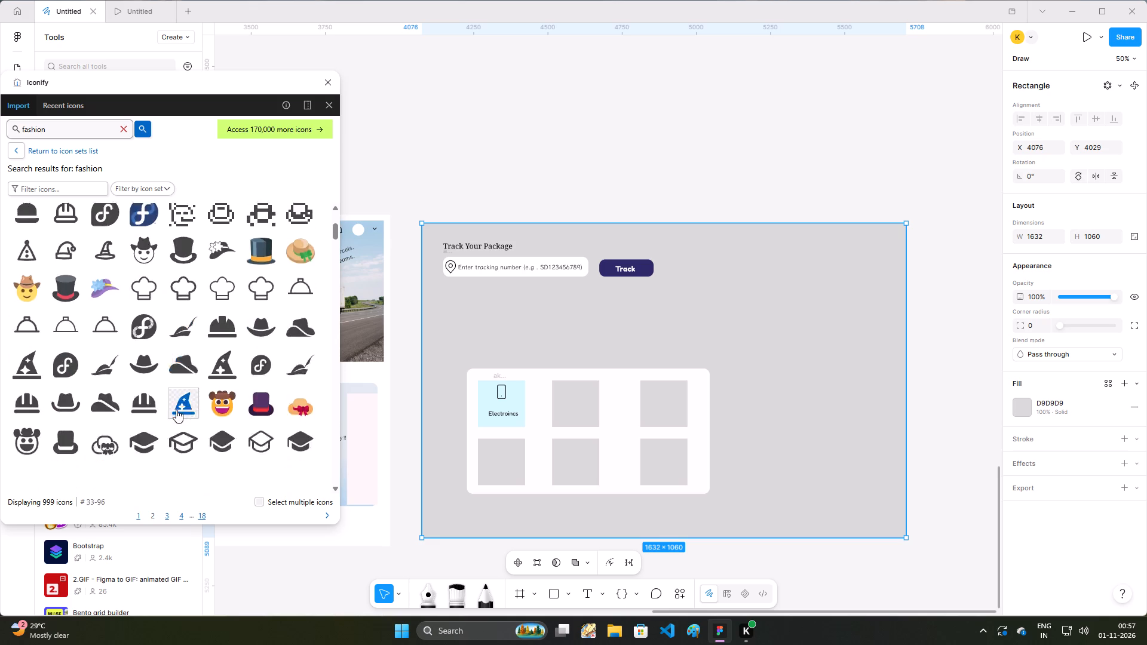
scroll(176, 410, "down", 7)
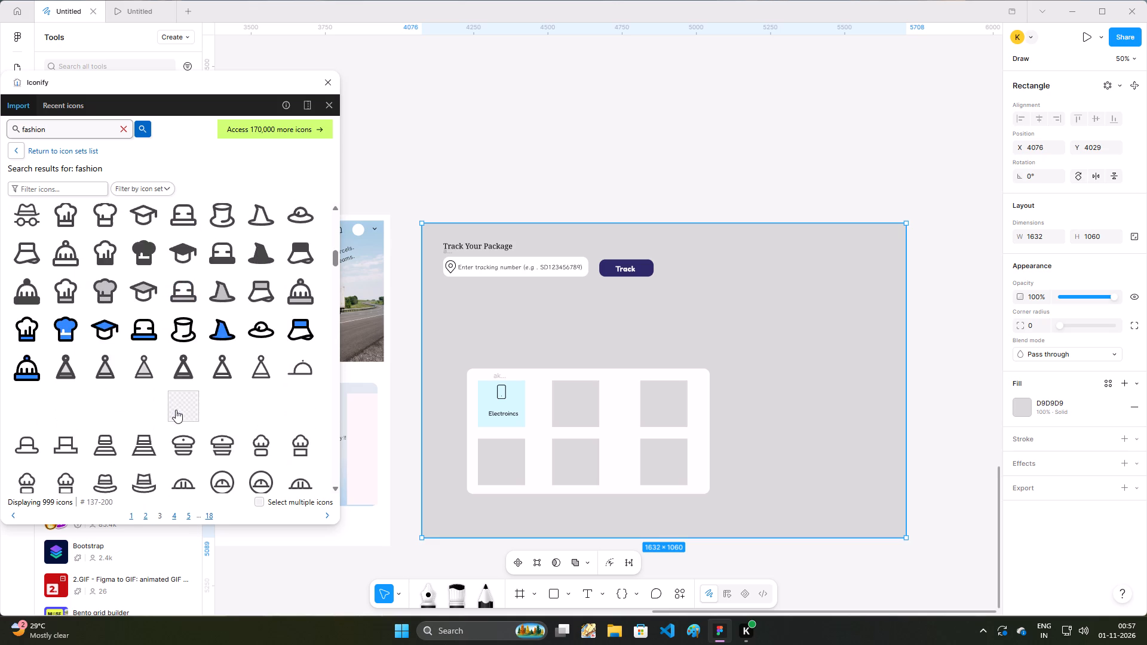
scroll(176, 410, "down", 8)
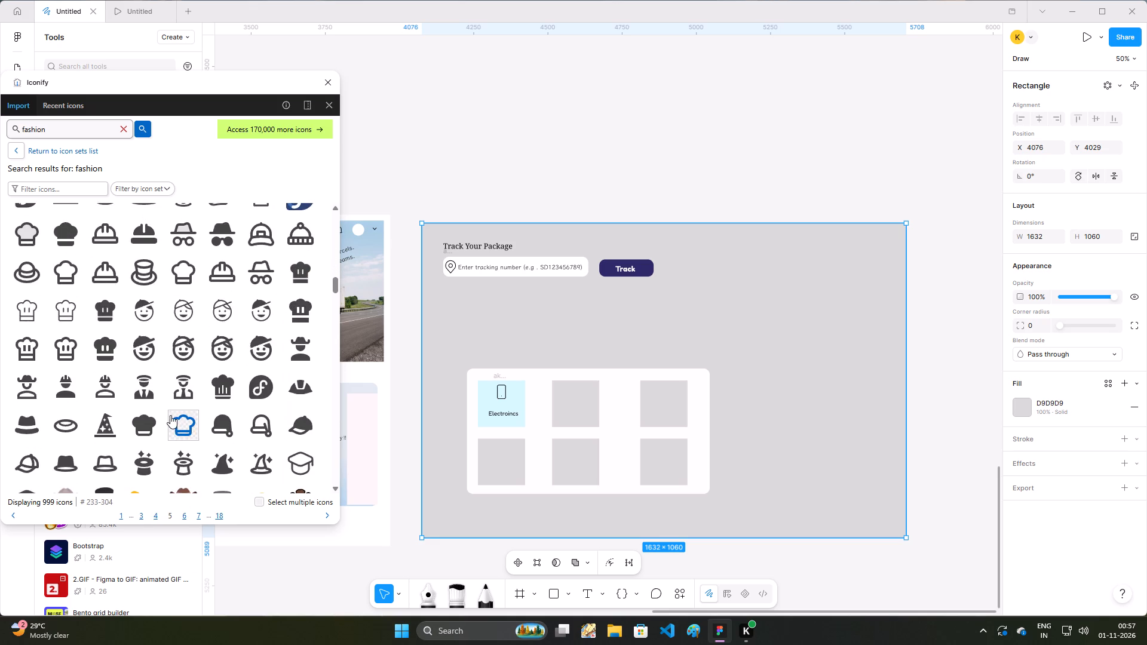
scroll(170, 415, "down", 7)
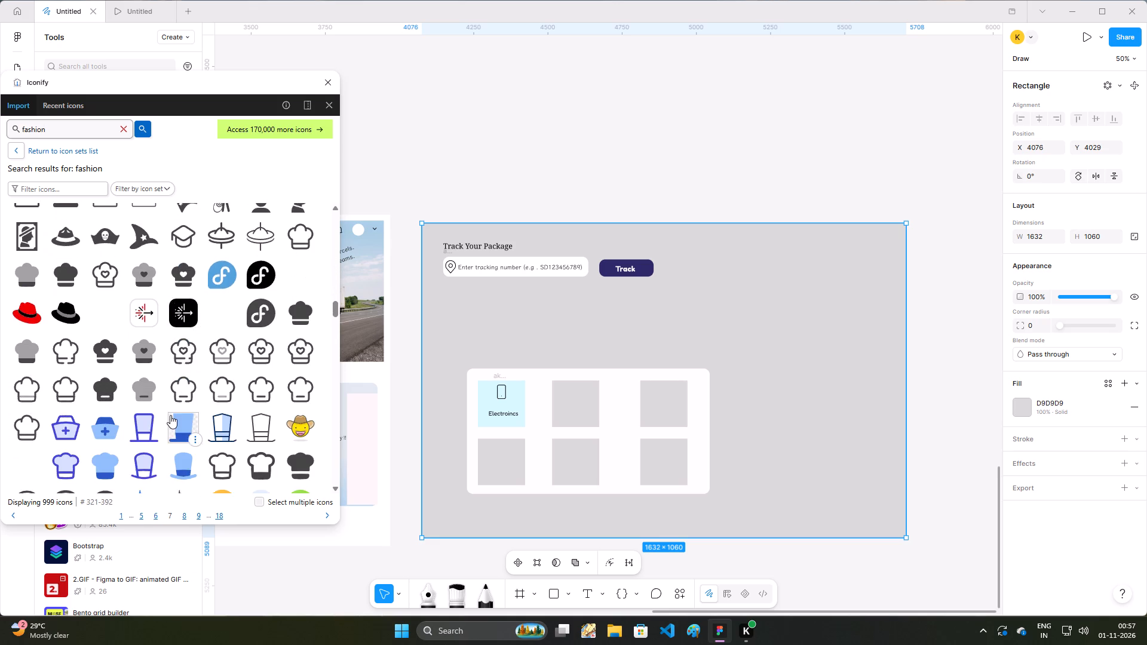
scroll(170, 415, "down", 12)
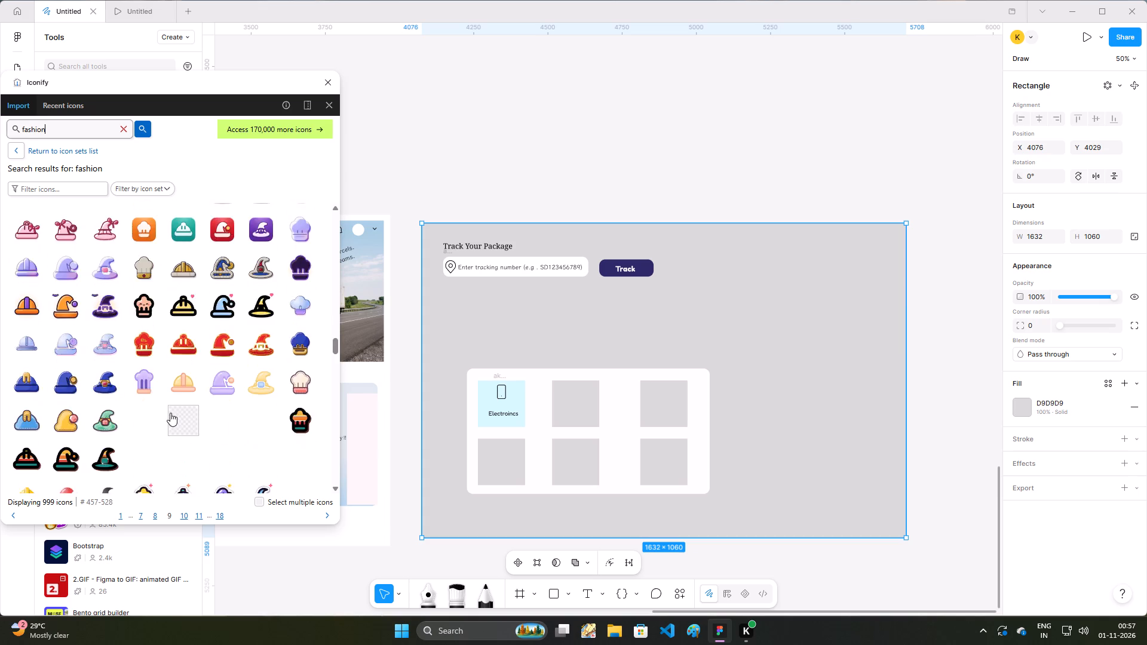
scroll(170, 413, "down", 7)
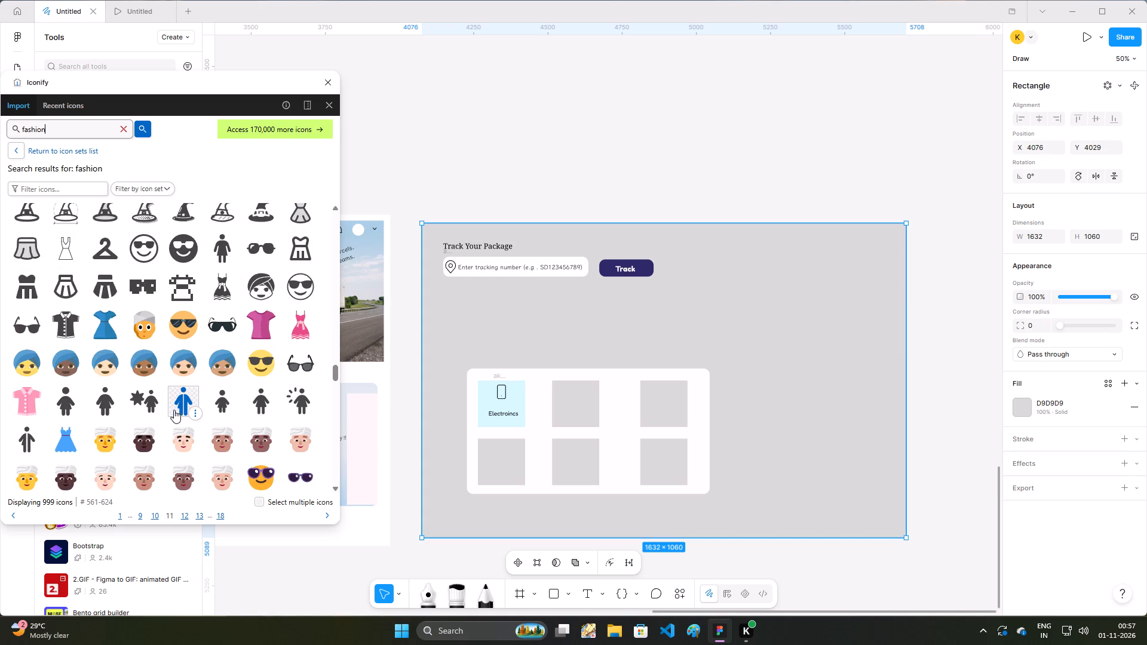
scroll(193, 343, "down", 4)
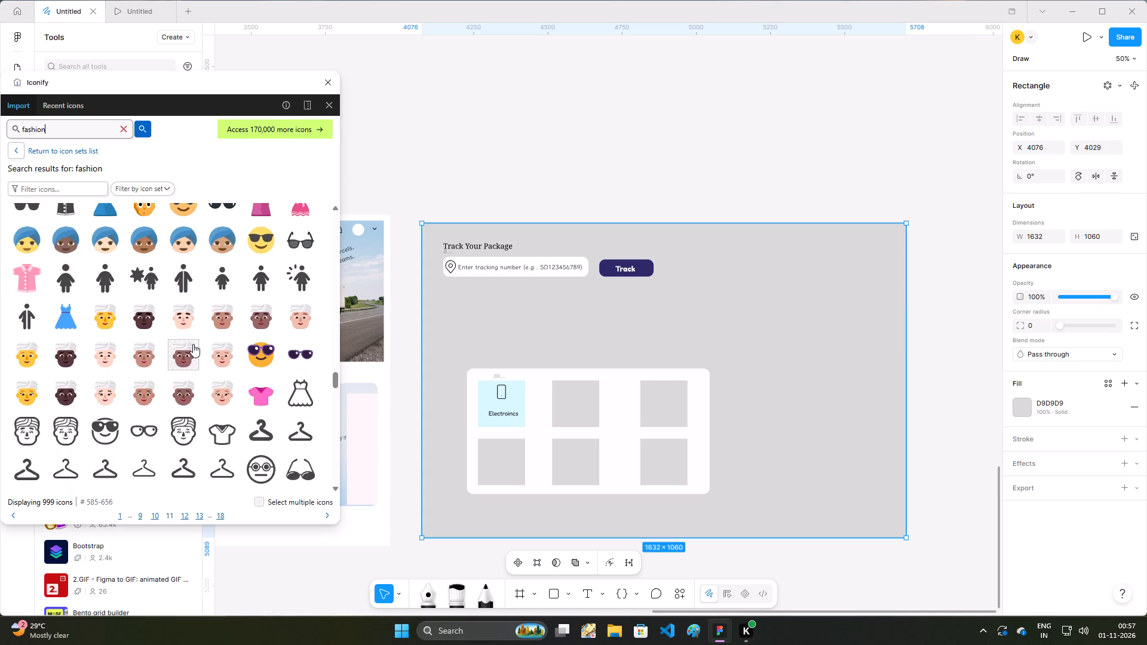
scroll(192, 343, "down", 2)
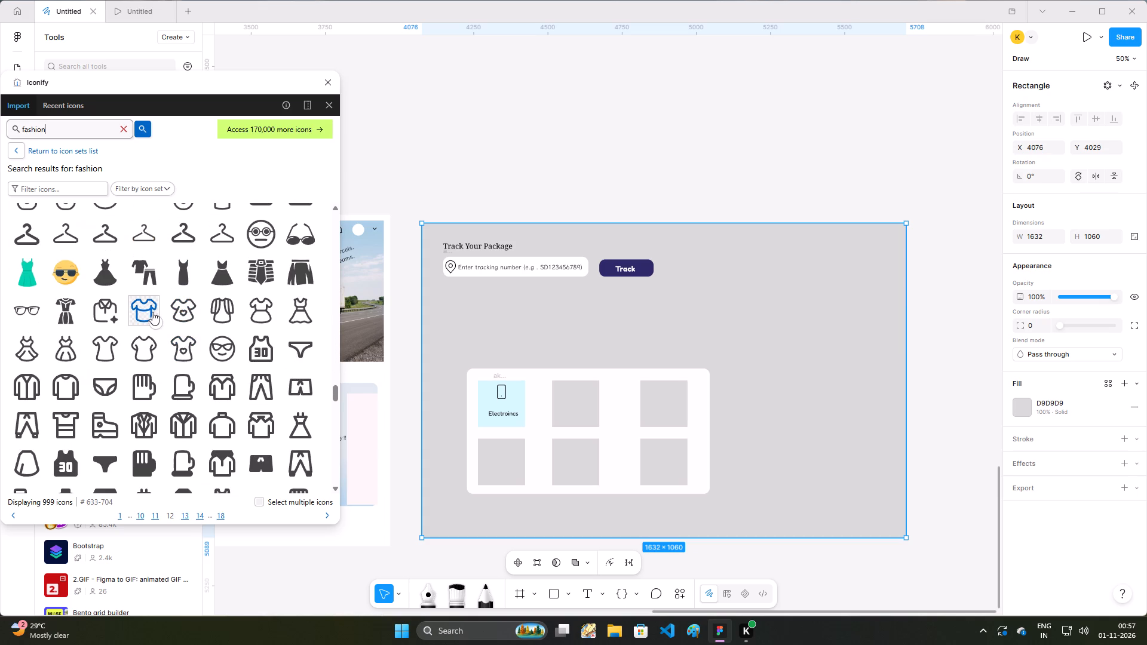
left_click_drag(144, 307, 605, 402)
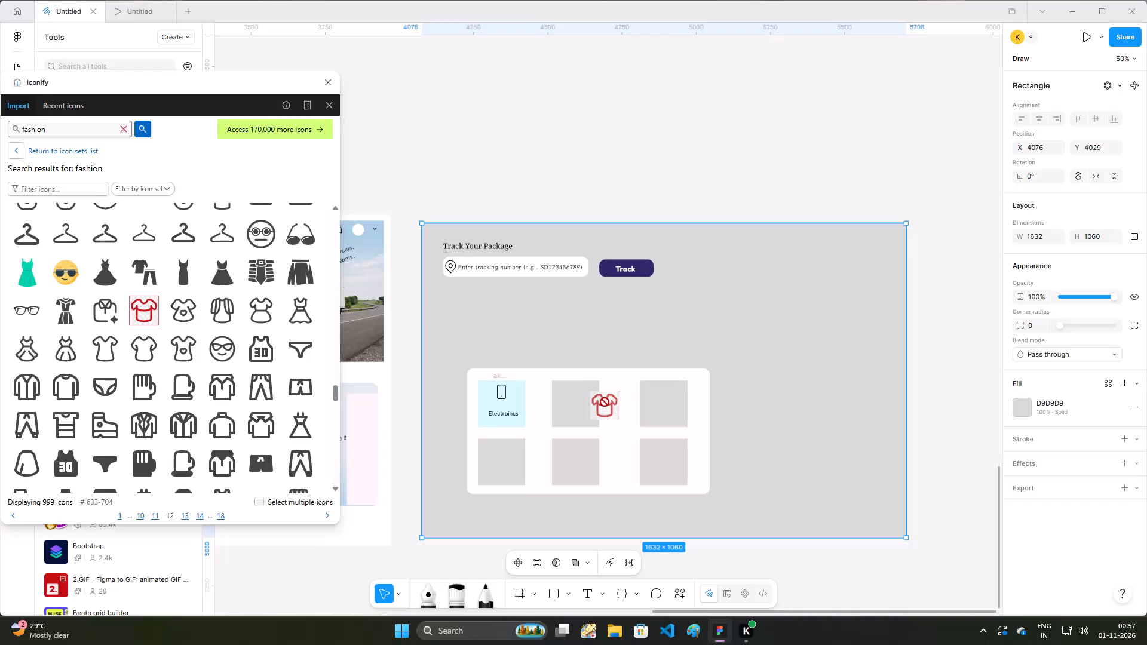
left_click_drag(605, 402, 572, 391)
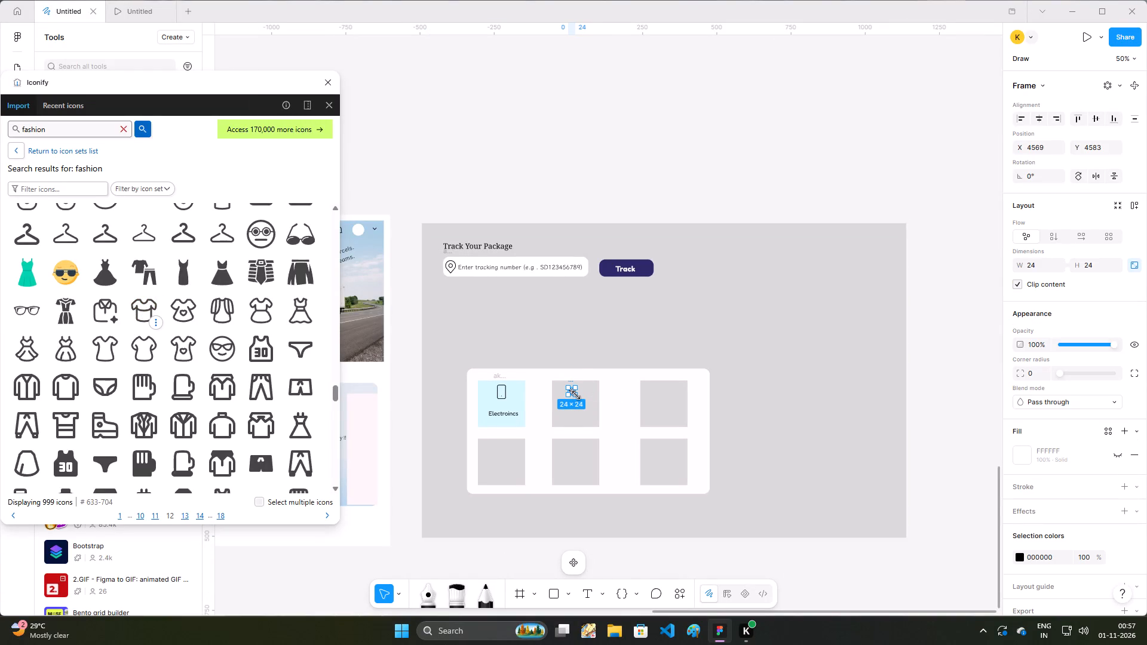
left_click_drag(576, 395, 584, 407)
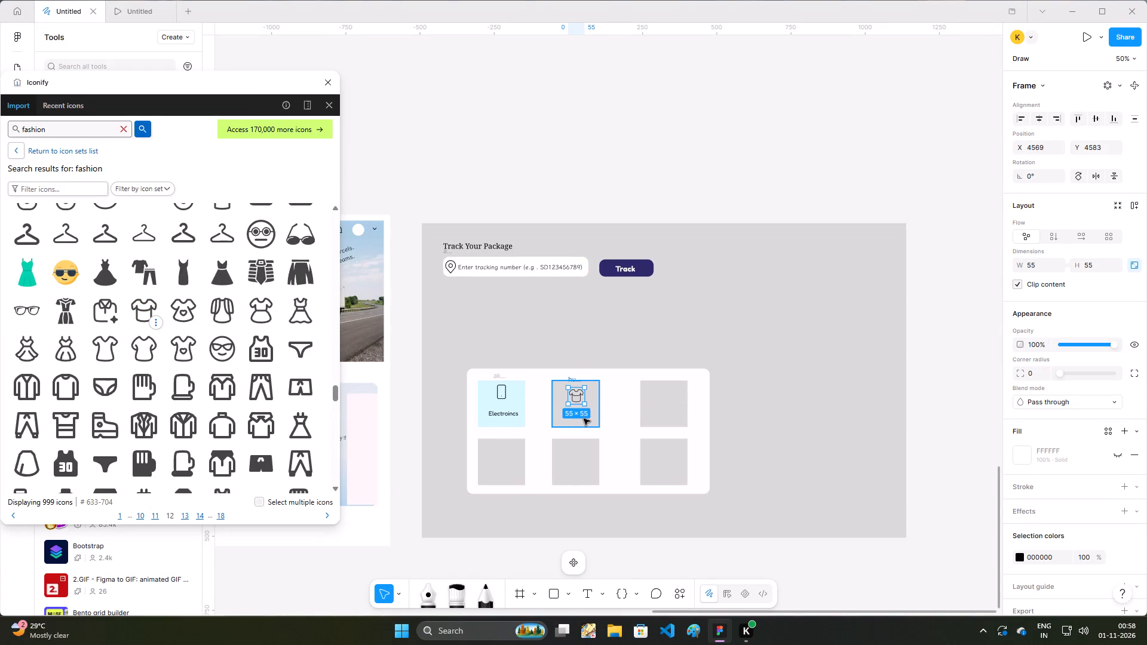
Add a "Fashion" text label centred beneath the T-shirt icon in the second square.
left_click(581, 422)
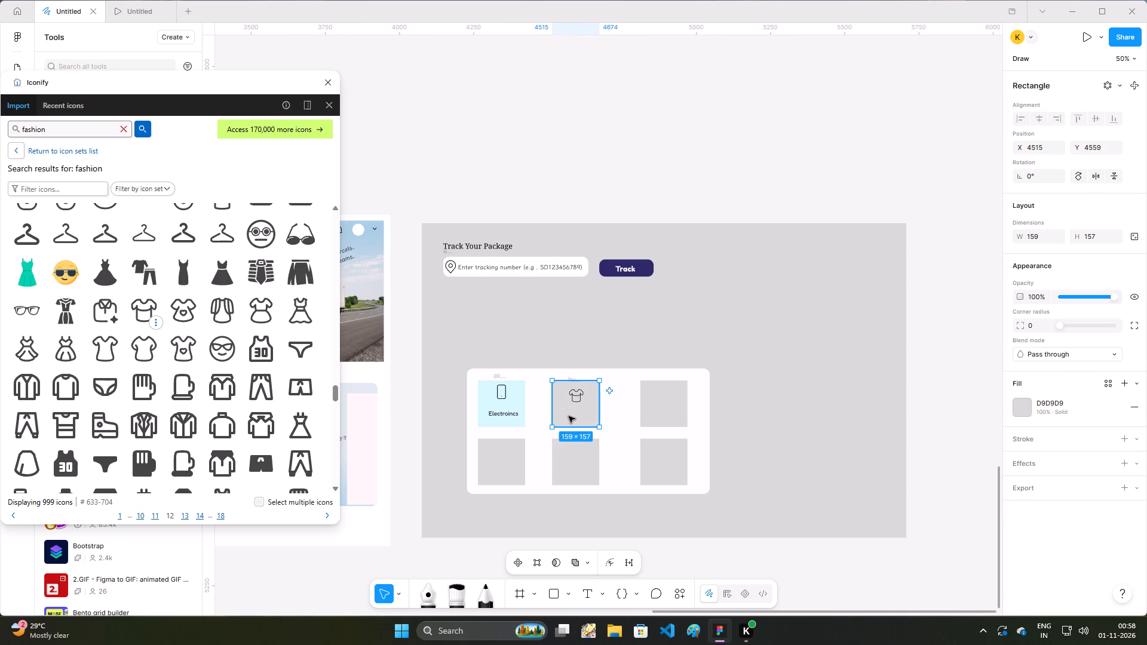
key("t")
left_click(569, 412)
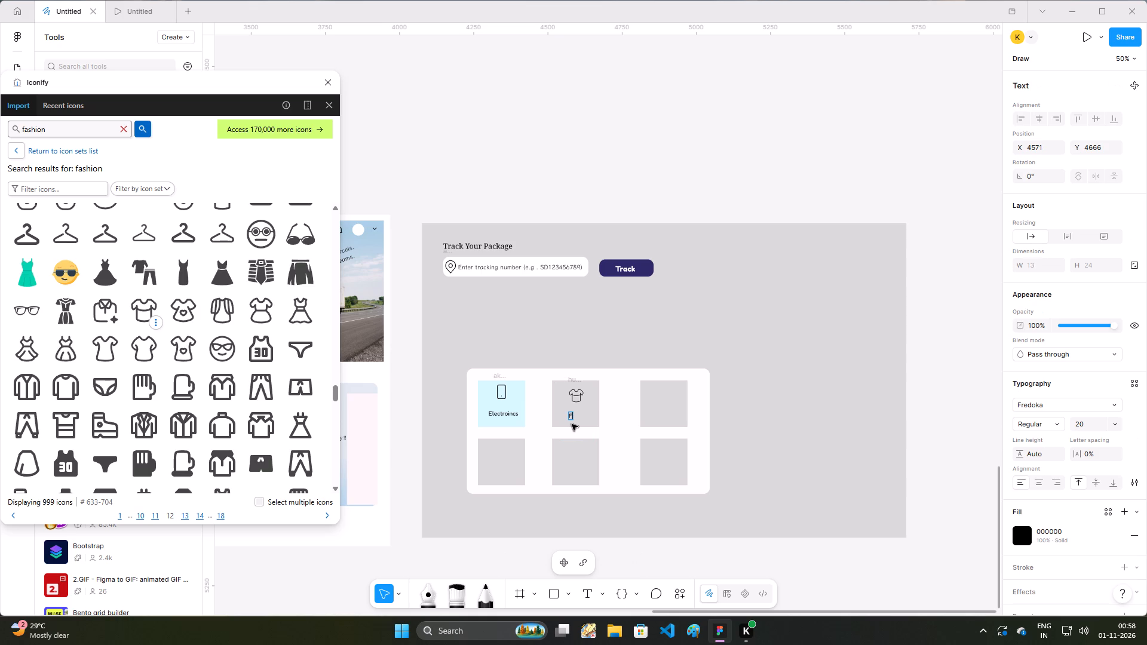
key("a")
type("sh")
type("ion")
left_click(592, 404)
left_click_drag(579, 413, 574, 410)
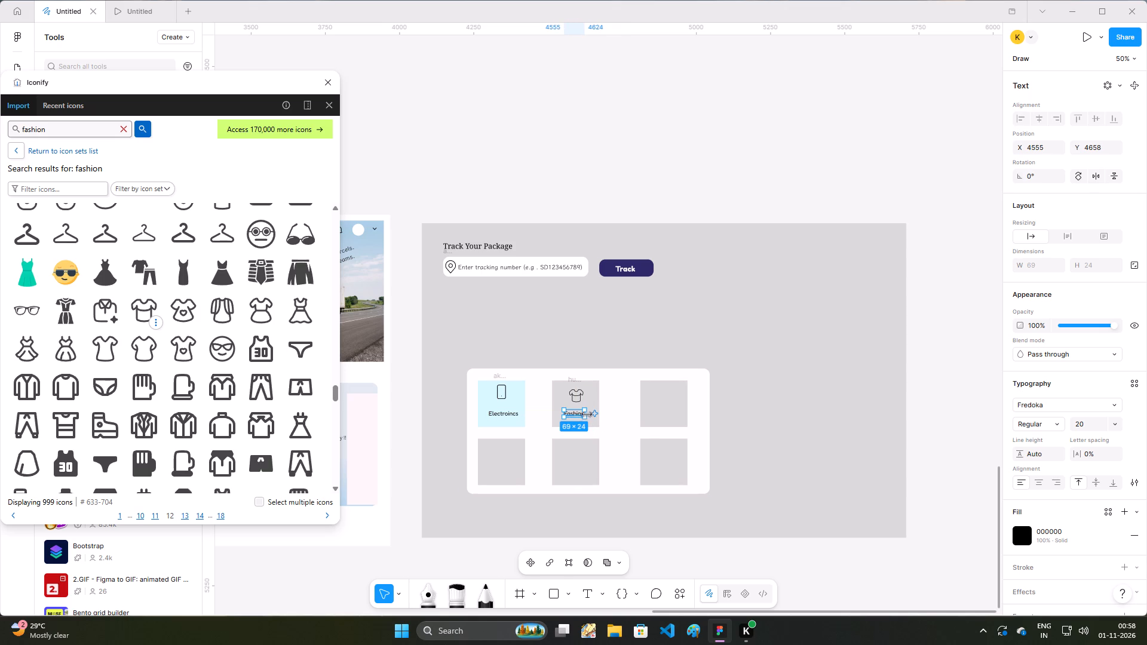
Search Iconify for "document".
left_click(682, 407)
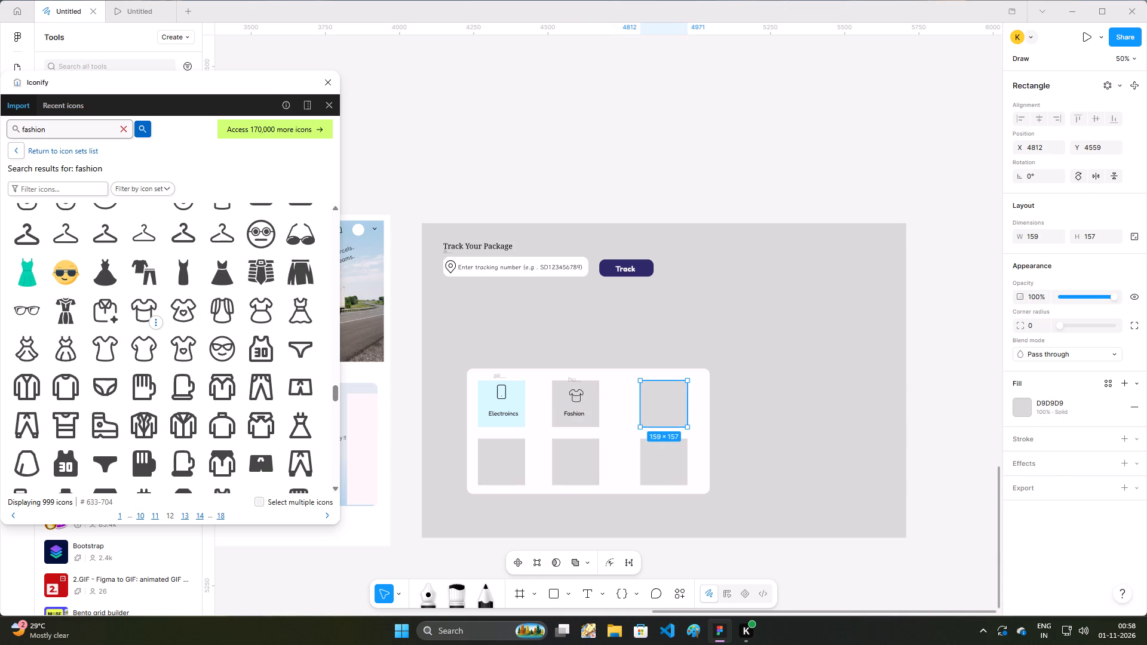
left_click(73, 132)
key("BackSpace")
key("BackSpace")
key("BackSpace")
key("BackSpace")
key("BackSpace")
key("BackSpace")
key("BackSpace")
key("BackSpace")
key("BackSpace")
key("BackSpace")
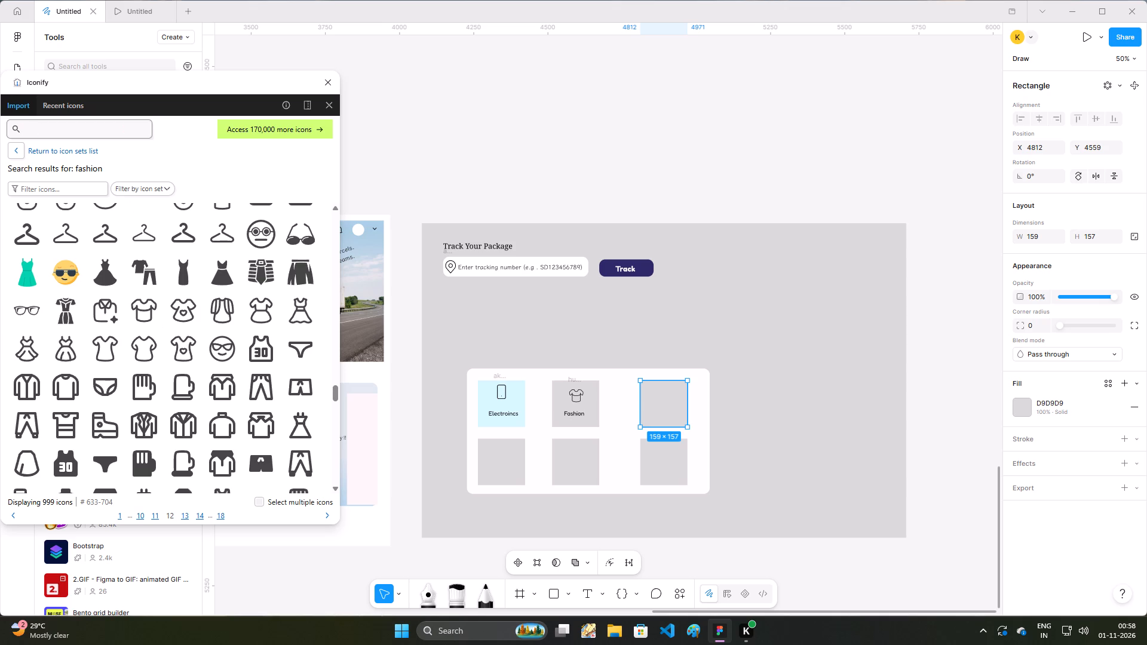
type("document")
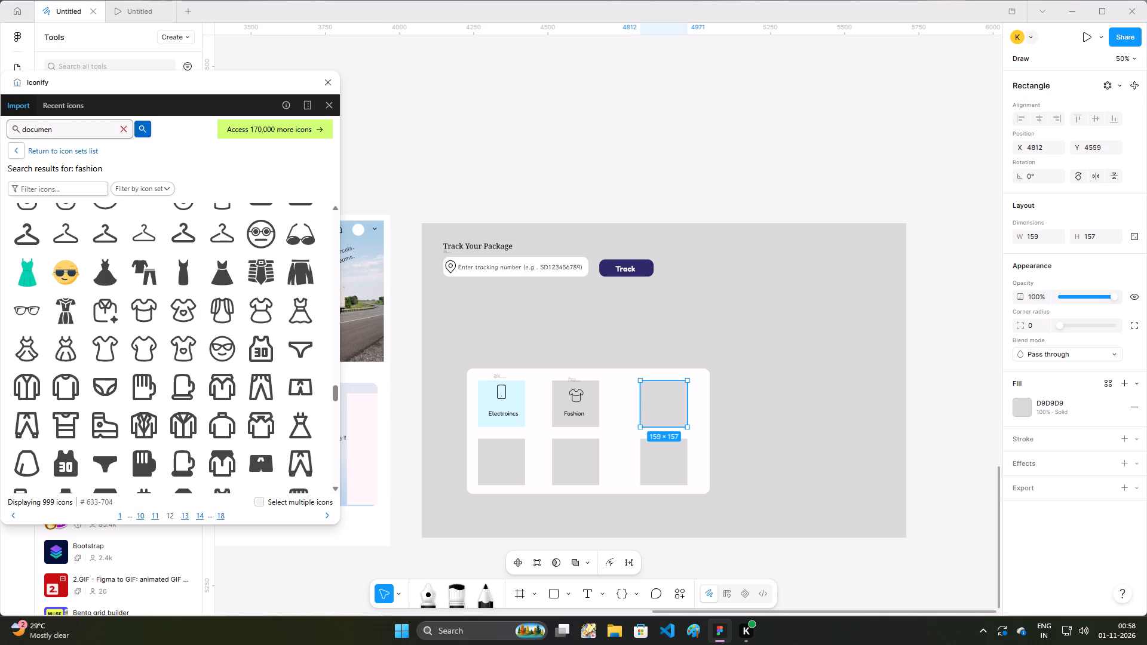
key("BackSpace")
key("t")
key("Return")
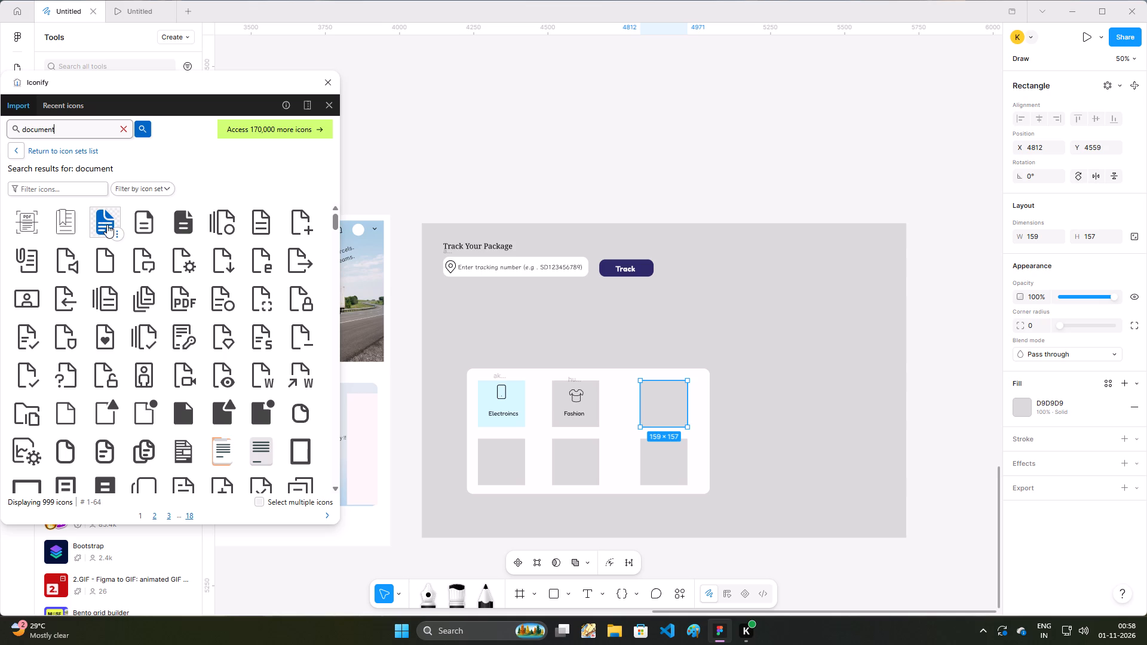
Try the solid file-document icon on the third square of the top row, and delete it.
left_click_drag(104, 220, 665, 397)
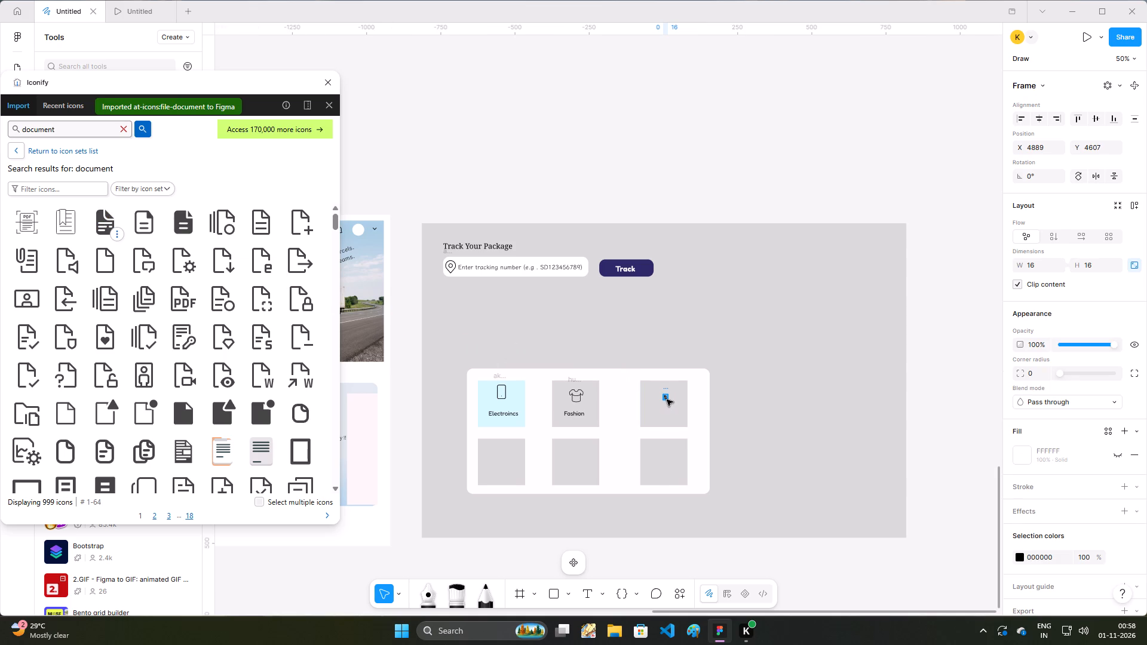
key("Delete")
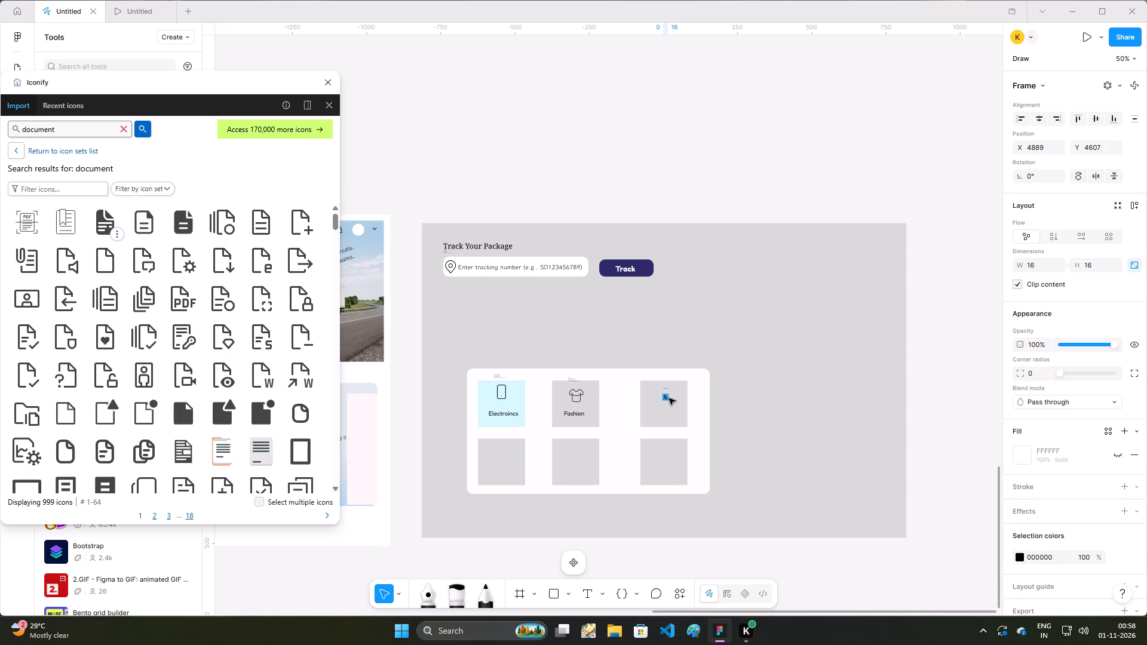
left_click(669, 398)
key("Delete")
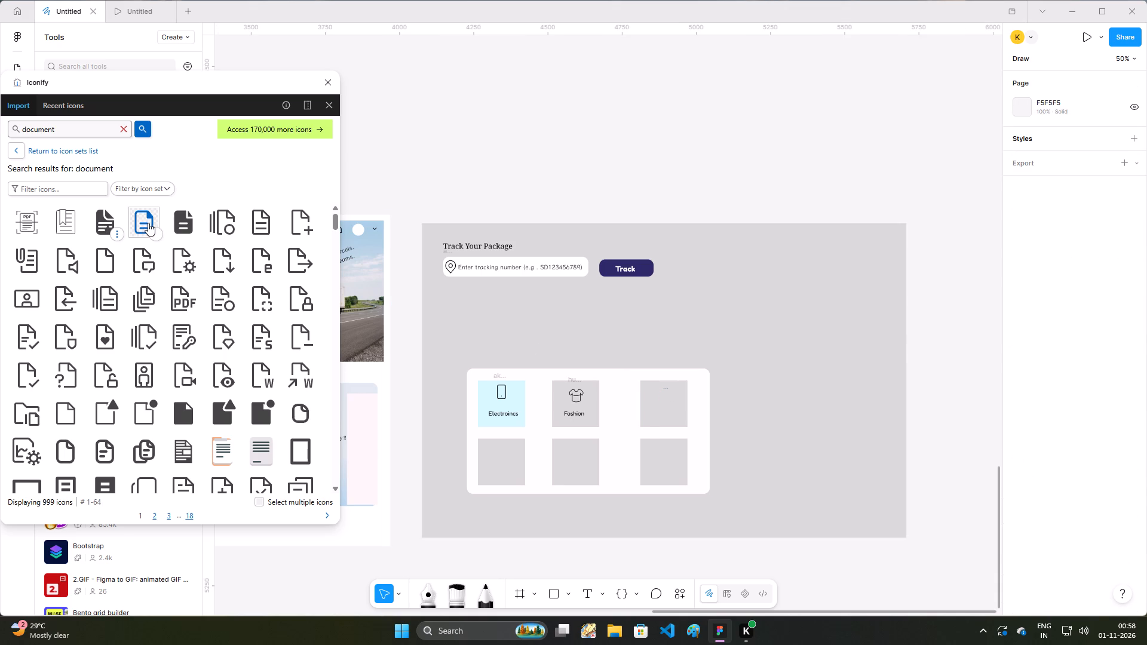
Import the outlined document icon onto the third square, enlarge it to 52 × 52 and centre it near the square's top.
left_click_drag(144, 223, 653, 394)
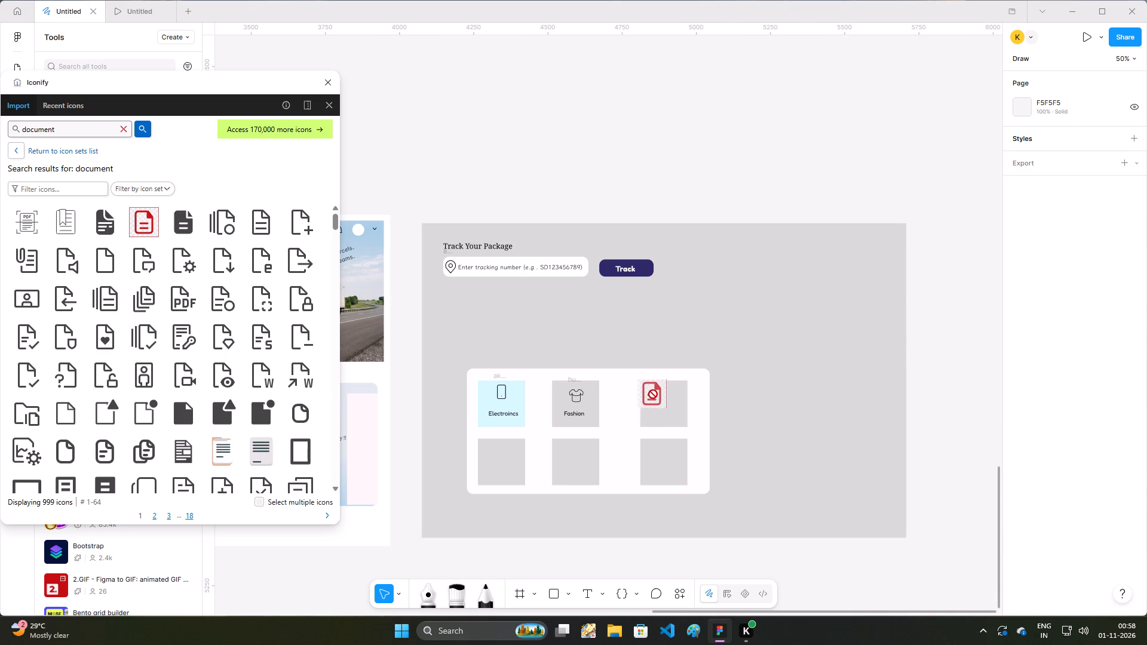
left_click_drag(653, 394, 654, 394)
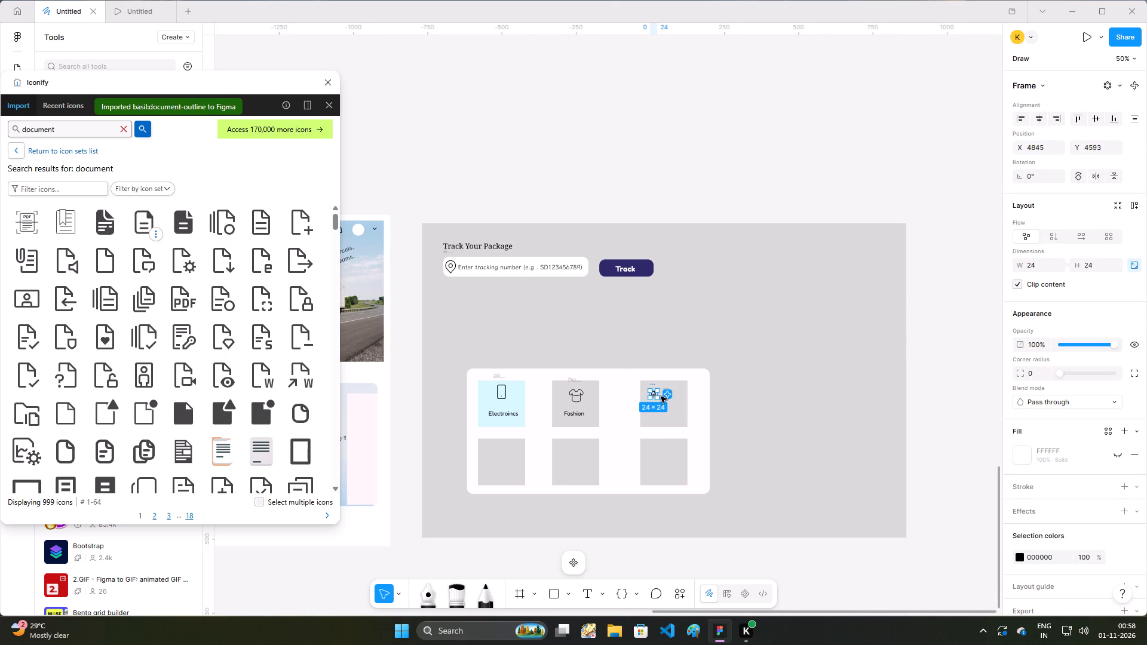
left_click_drag(658, 398, 664, 401)
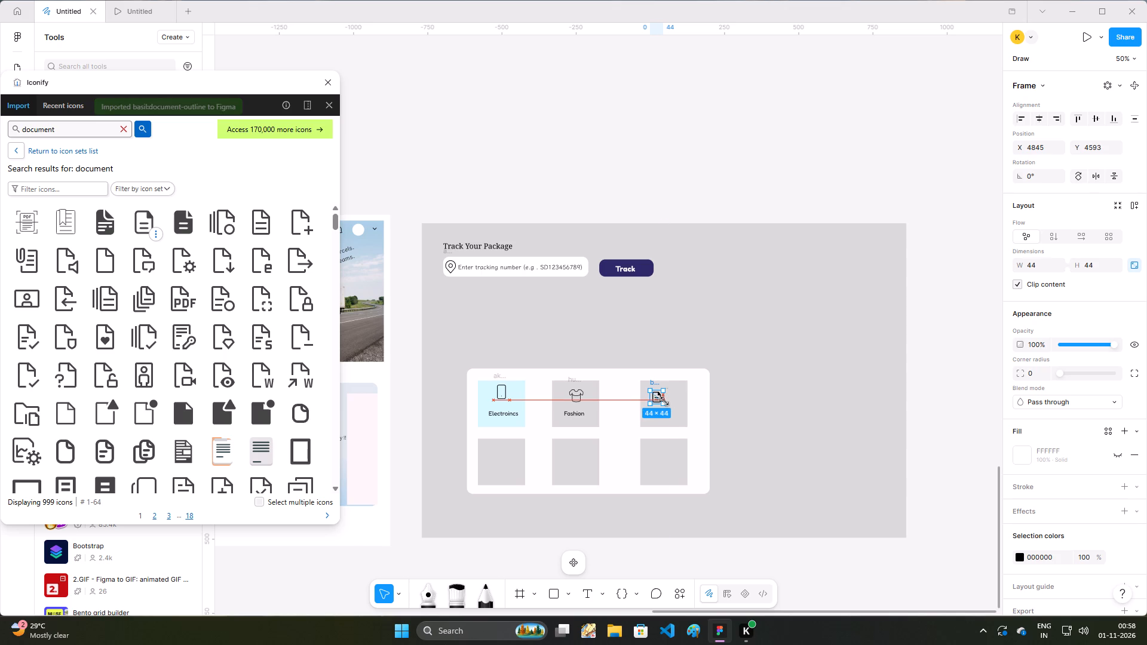
left_click_drag(664, 401, 667, 403)
left_click_drag(656, 401, 661, 395)
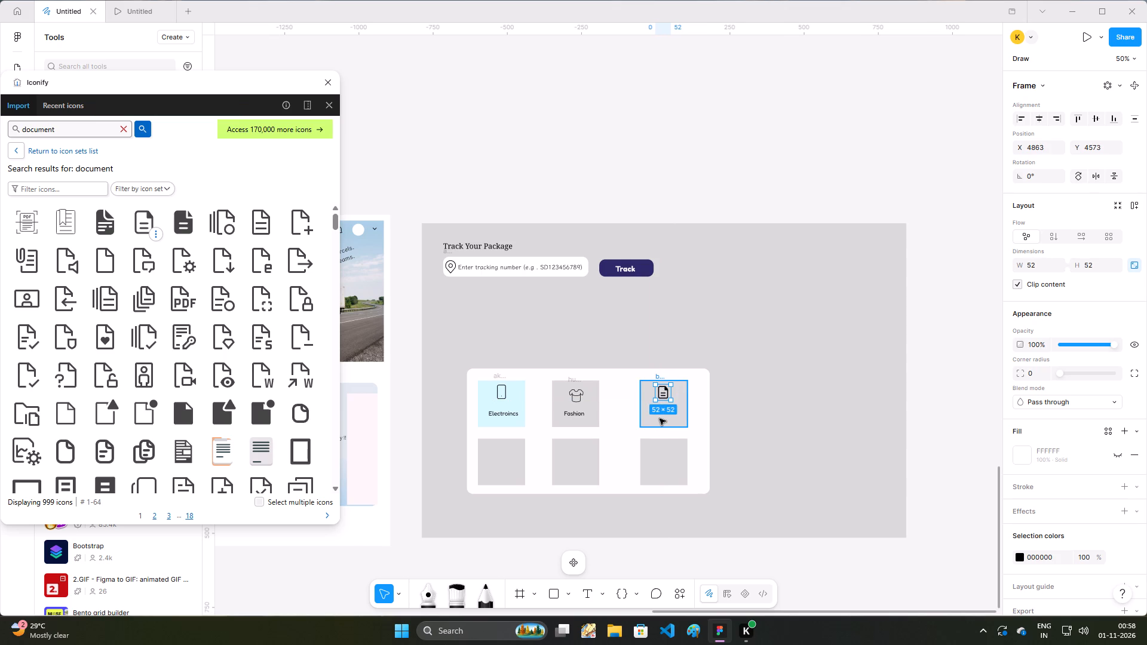
Add a "Document" text label beneath the document icon in the third square.
key("t")
left_click(651, 411)
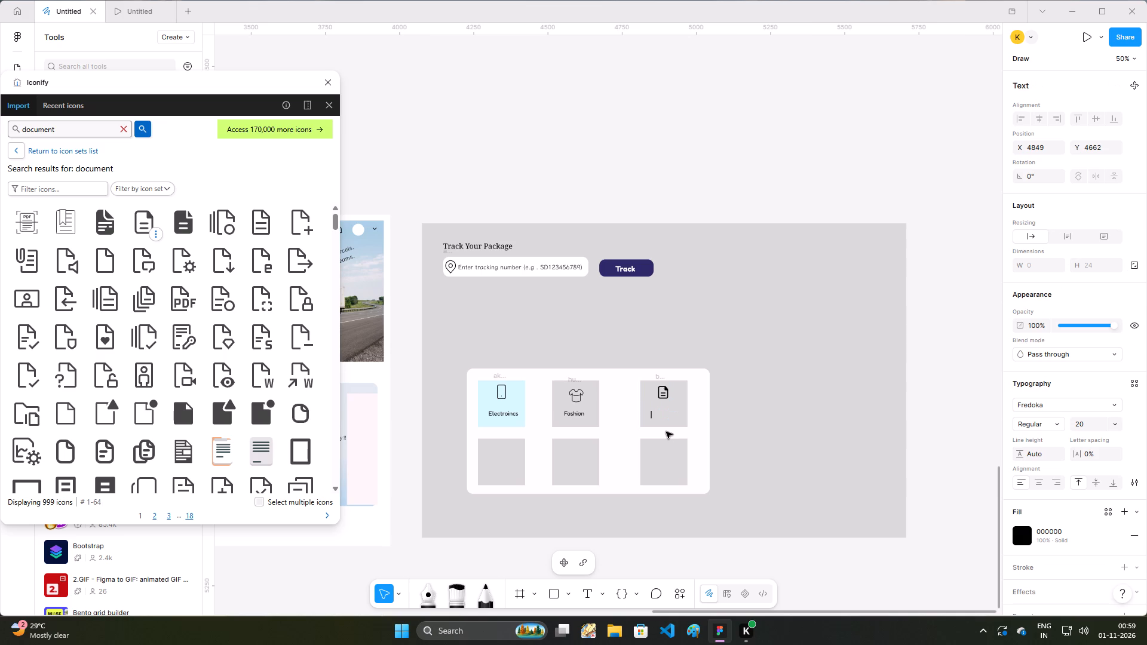
type("ocument")
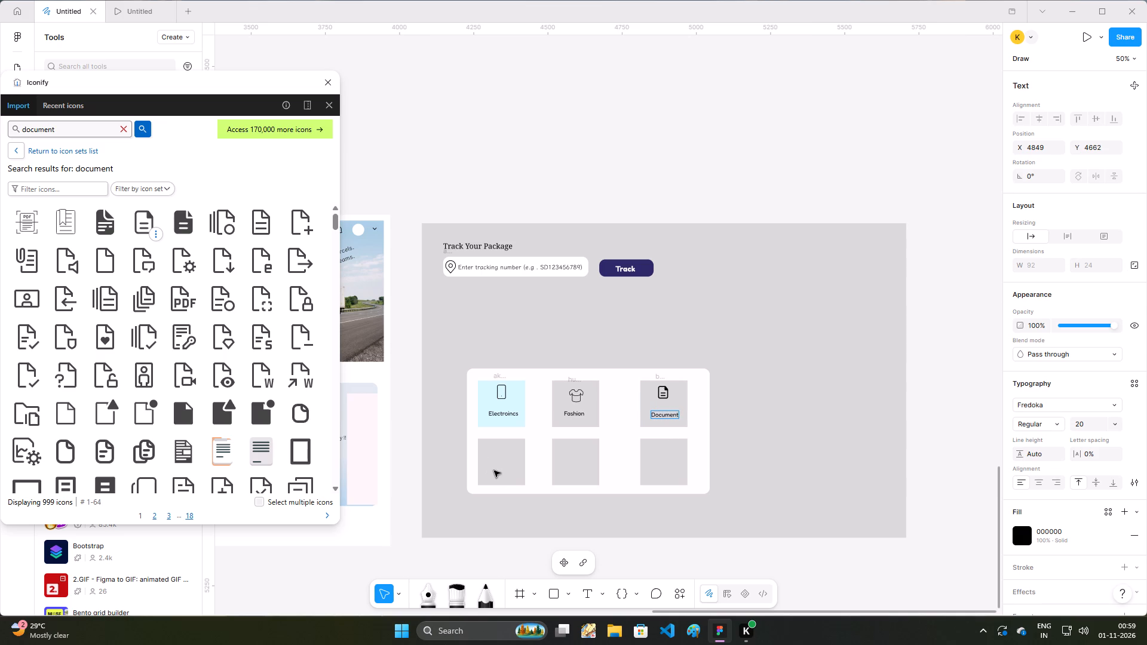
left_click(496, 471)
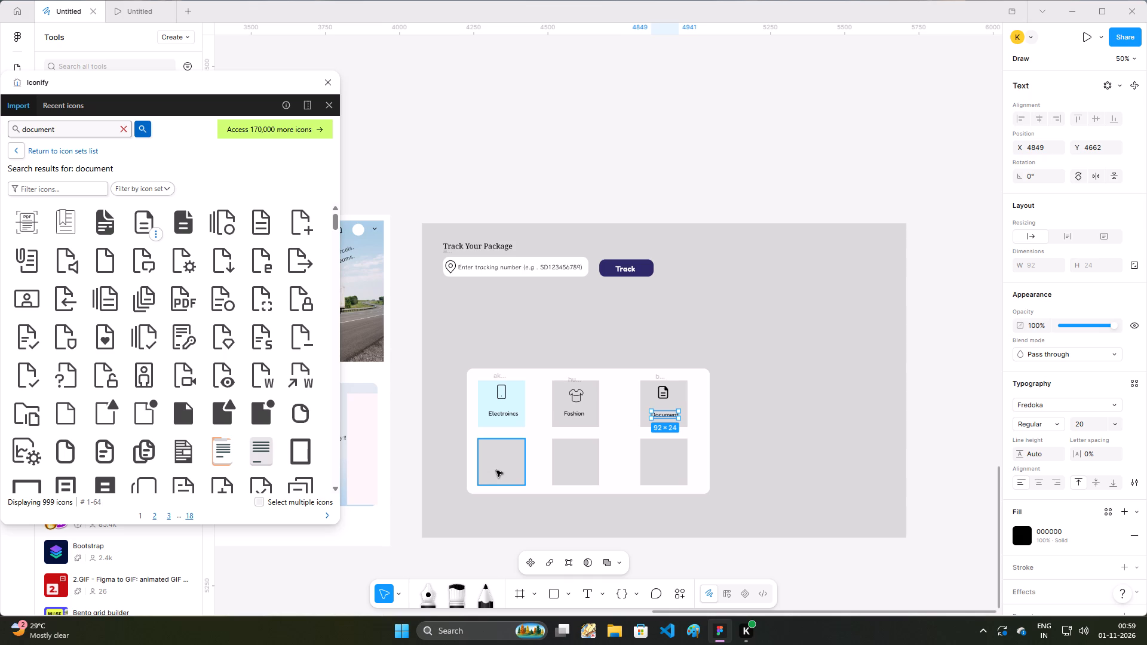
Search Iconify for "house".
left_click(122, 131)
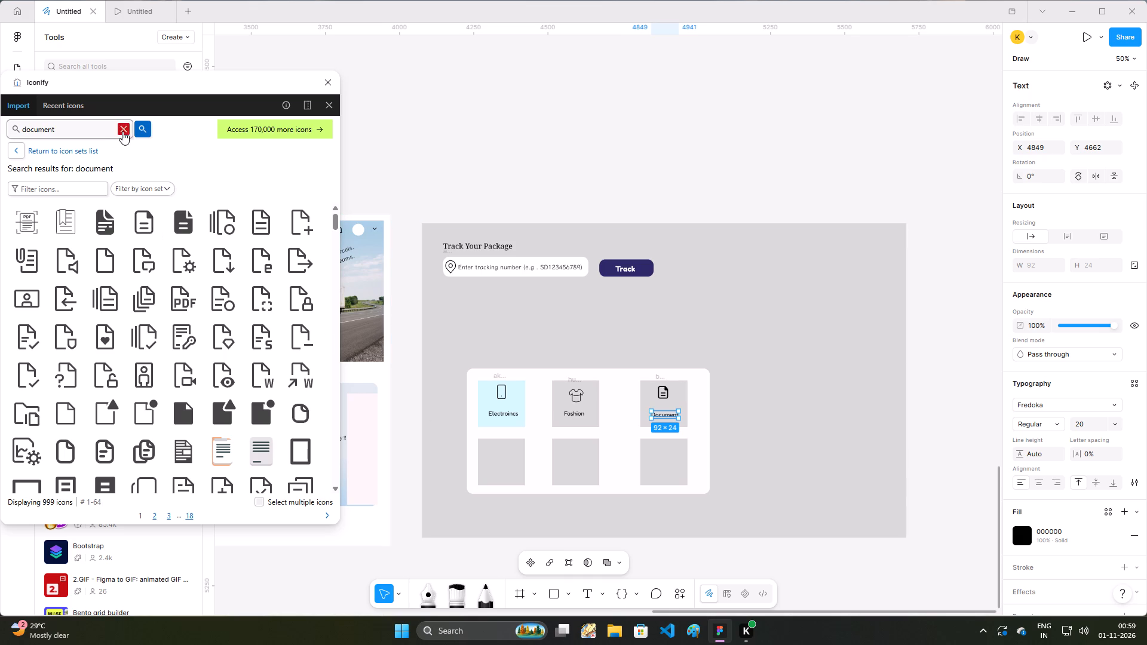
type("house")
key("Return")
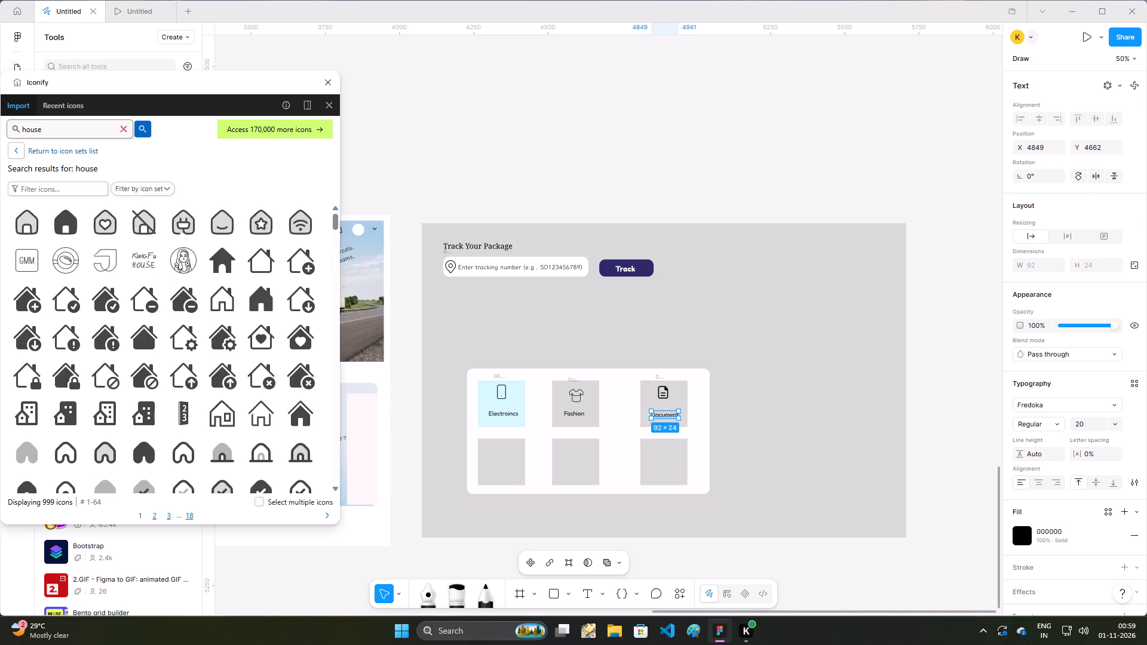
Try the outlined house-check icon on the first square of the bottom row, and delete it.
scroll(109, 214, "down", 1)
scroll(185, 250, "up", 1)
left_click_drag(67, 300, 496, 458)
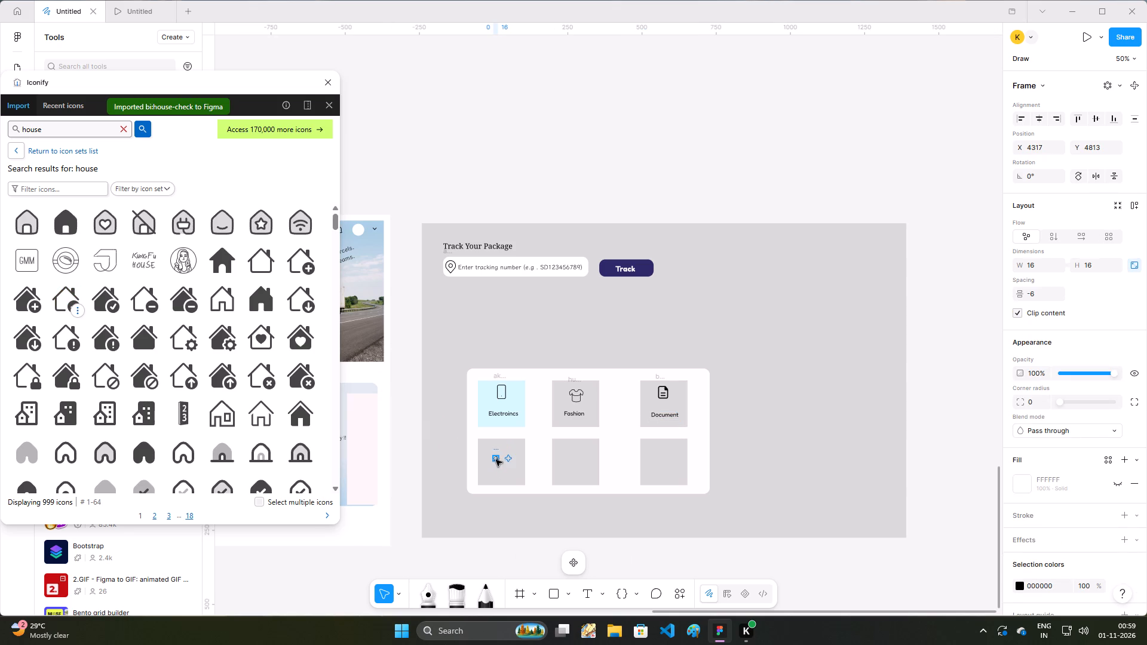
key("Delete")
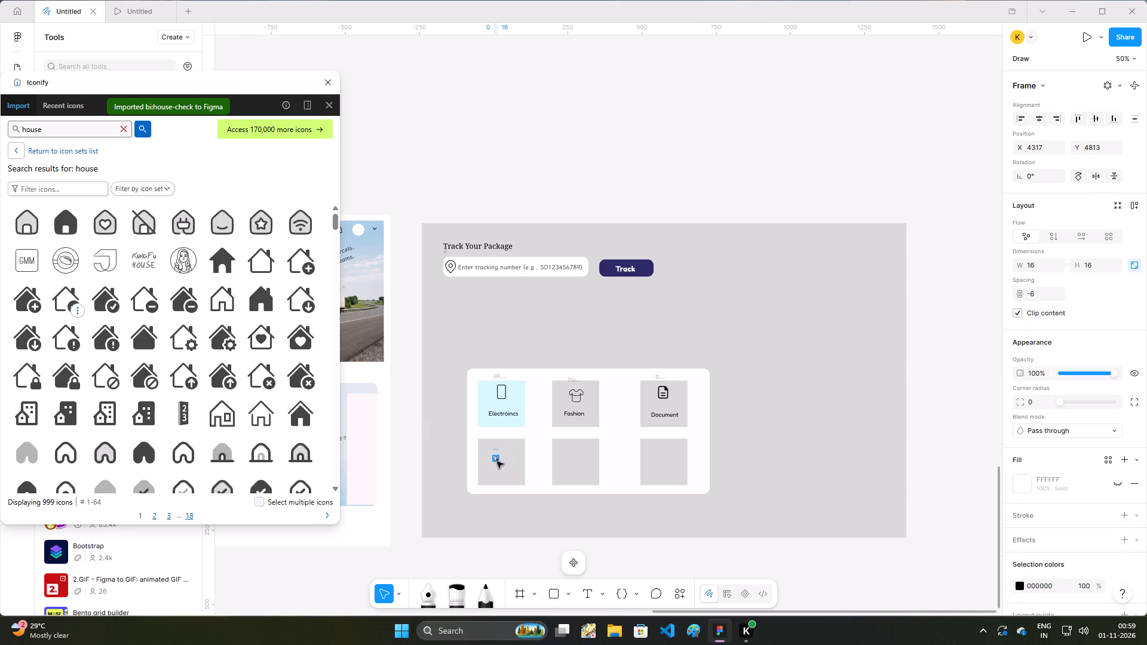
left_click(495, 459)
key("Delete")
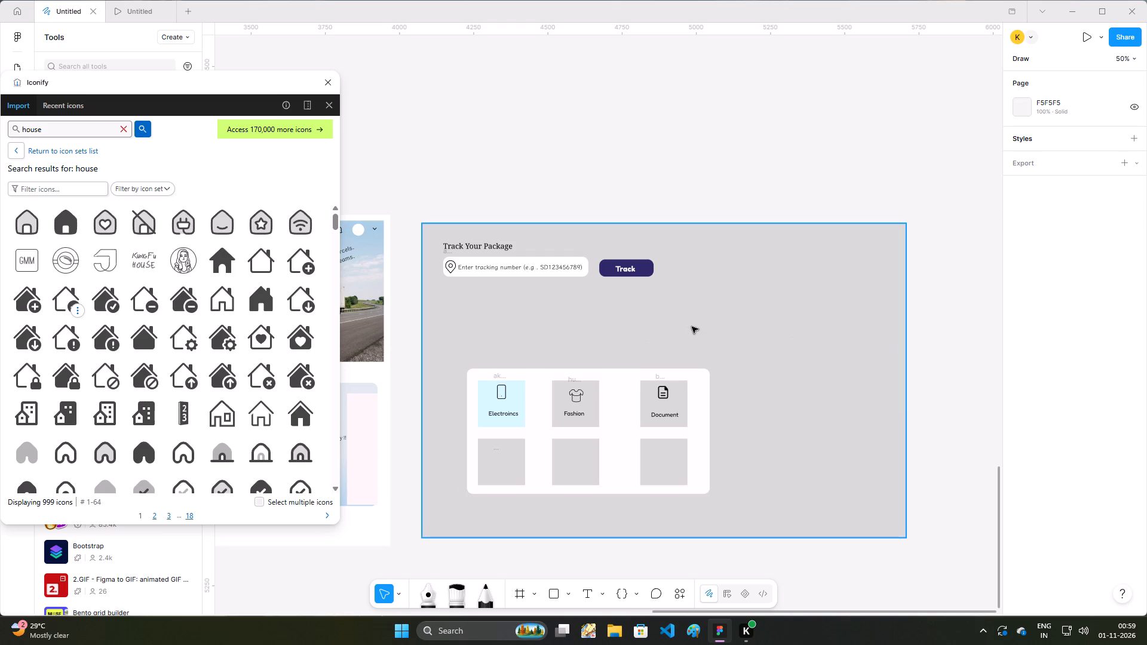
Select the large grey background rectangle of the tracking panel and close the Iconify plugin.
left_click(872, 322)
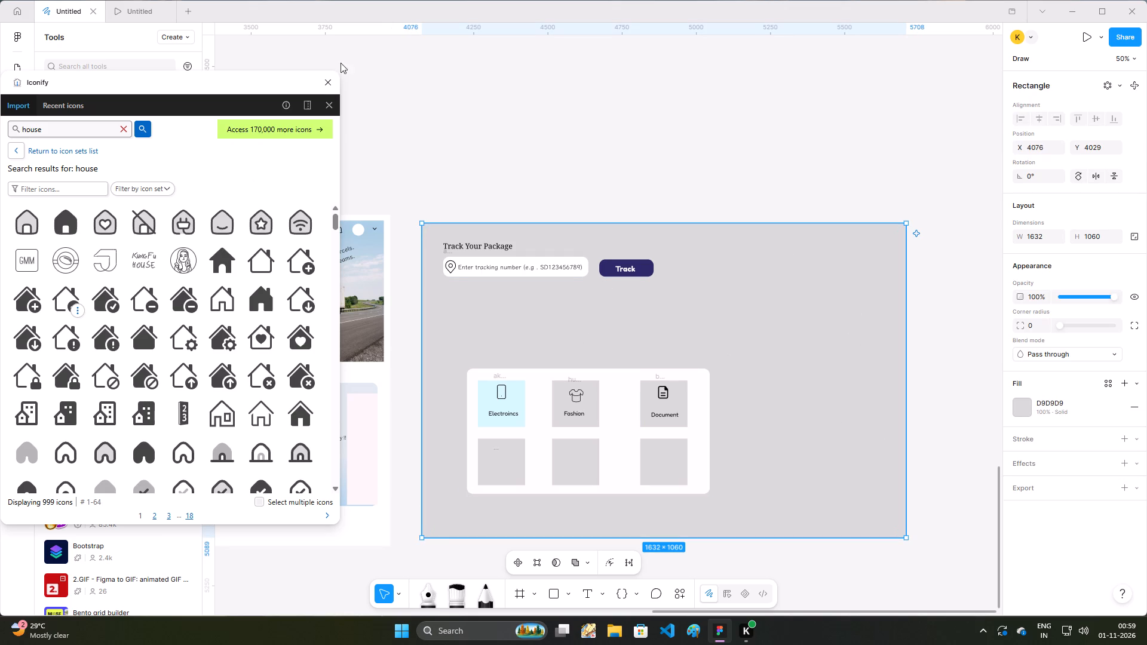
left_click(326, 82)
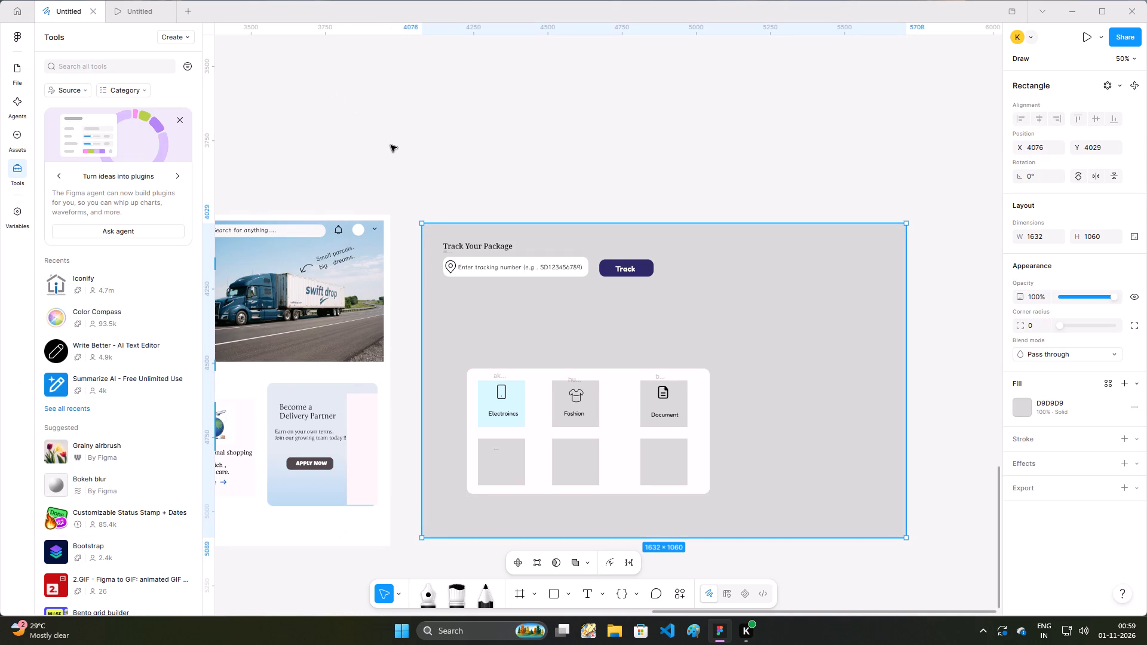
scroll(391, 145, "up", 5)
scroll(438, 162, "up", 2)
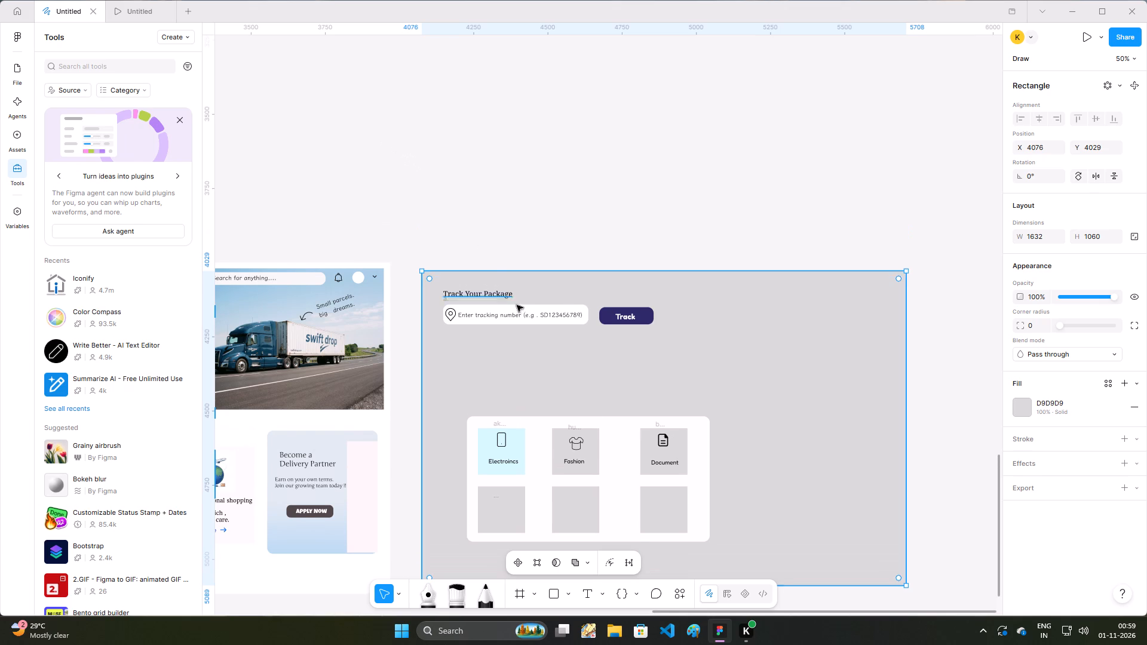